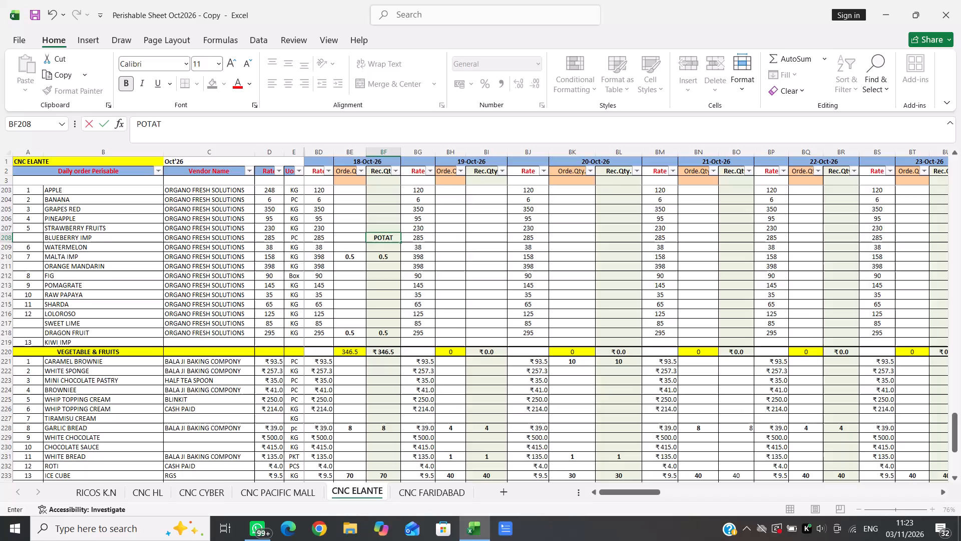
# Clear the mistyped POTAT from the BLUEBERRY IMP received-quantity cell for 18-Oct-26.
pyautogui.press('Return')
pyautogui.press('Up')
pyautogui.press('BackSpace')
pyautogui.press('BackSpace')
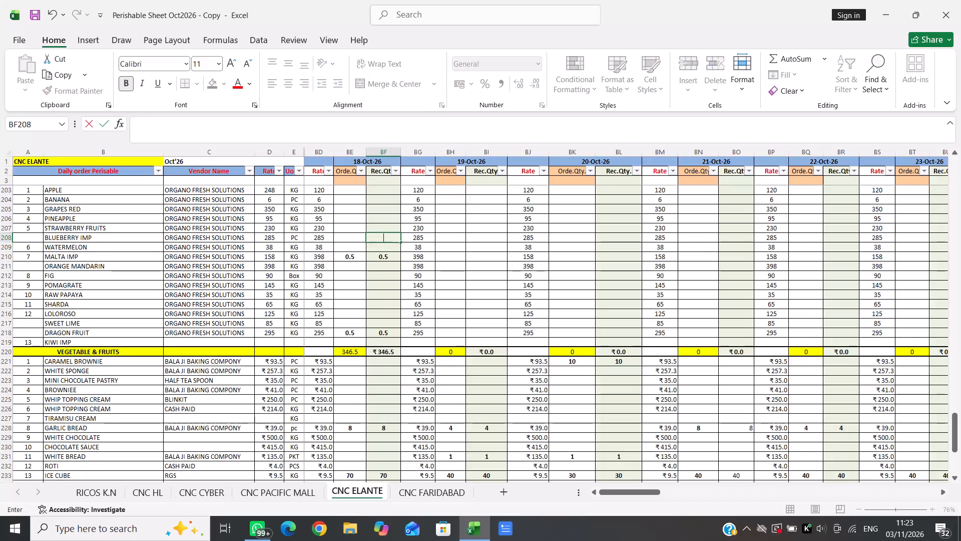
pyautogui.press('BackSpace')
pyautogui.press('BackSpace')
pyautogui.press('BackSpace')
pyautogui.press('BackSpace')
# Search the CNC ELANTE sheet for POTAT and go through the matches to the POTATO vegetable row.
pyautogui.hotkey('ctrl', 'f')
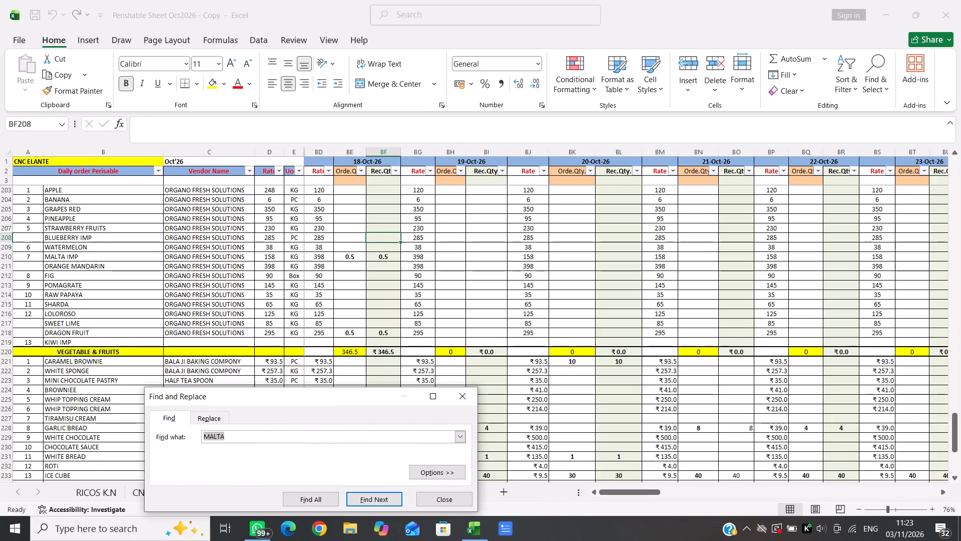
pyautogui.press('BackSpace')
pyautogui.press('BackSpace')
pyautogui.press('BackSpace')
pyautogui.write('POTAT')
pyautogui.press('Return')
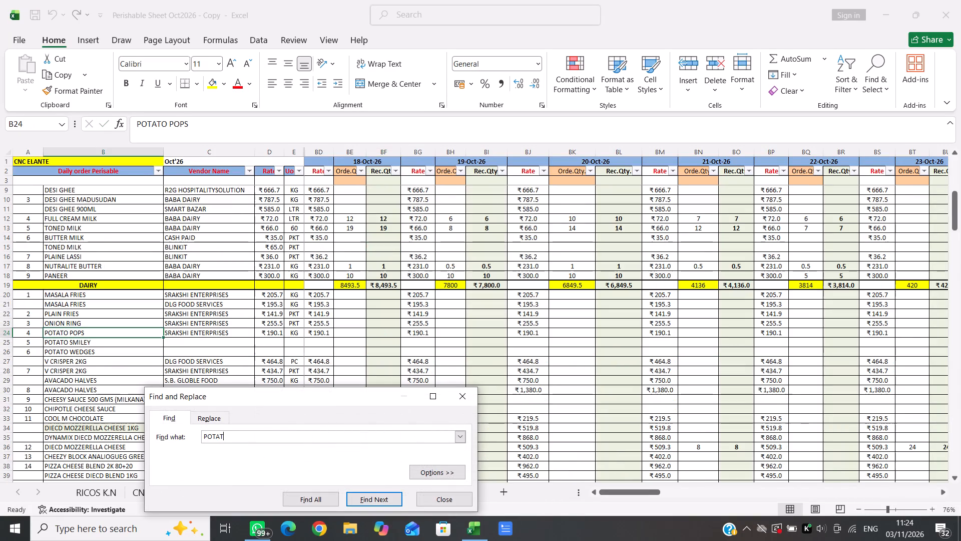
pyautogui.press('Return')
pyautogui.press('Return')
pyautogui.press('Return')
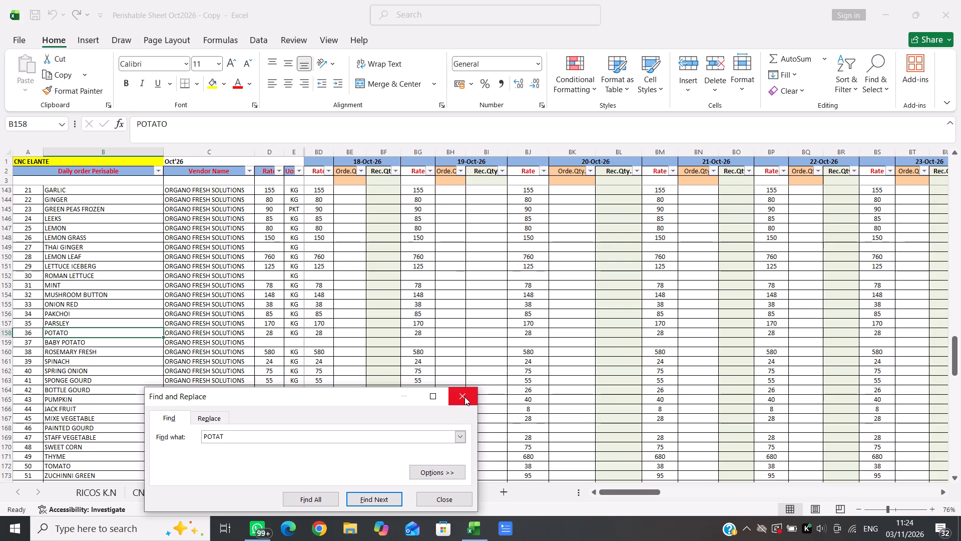
# Close the Find and Replace dialog to return to the CNC ELANTE sheet at the POTATO row.
pyautogui.click(464, 397)
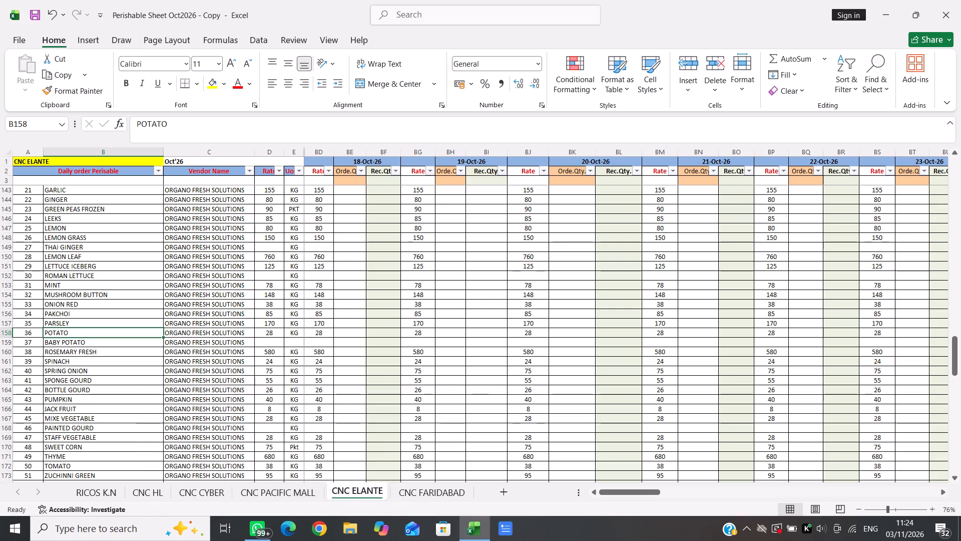
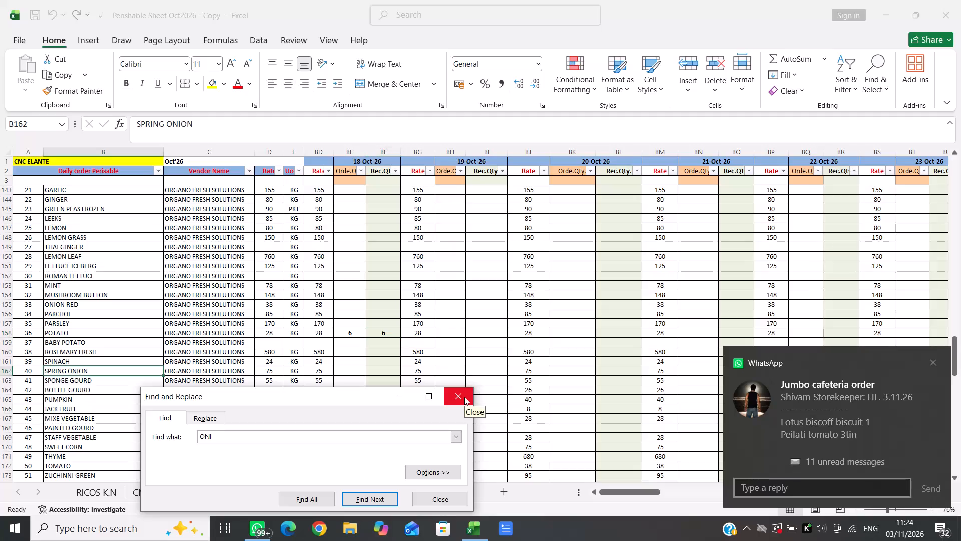
# Go through the ONI matches to the ONION RED vegetable row and enter 15 as its ordered quantity for 18-Oct-26.
pyautogui.press('Return')
pyautogui.press('Return')
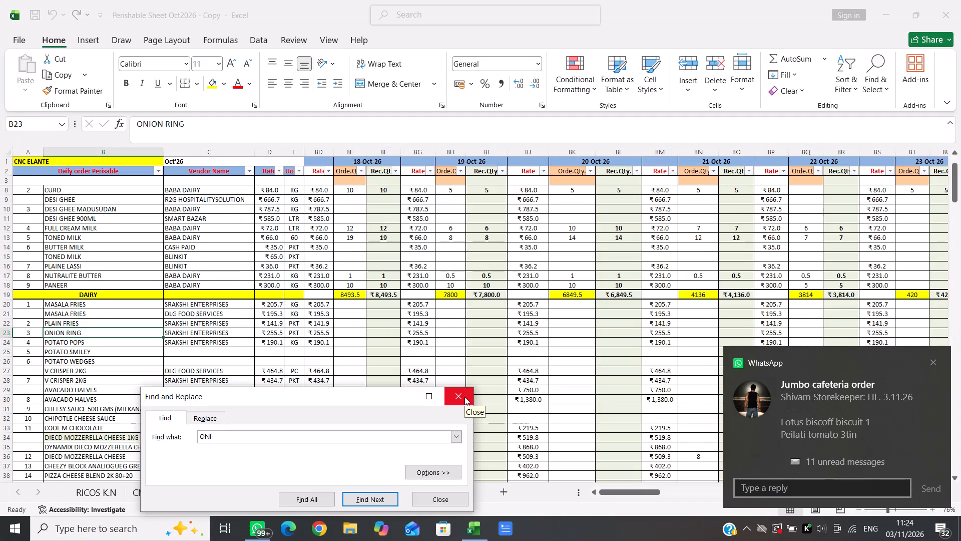
pyautogui.press('Return')
pyautogui.press('Return')
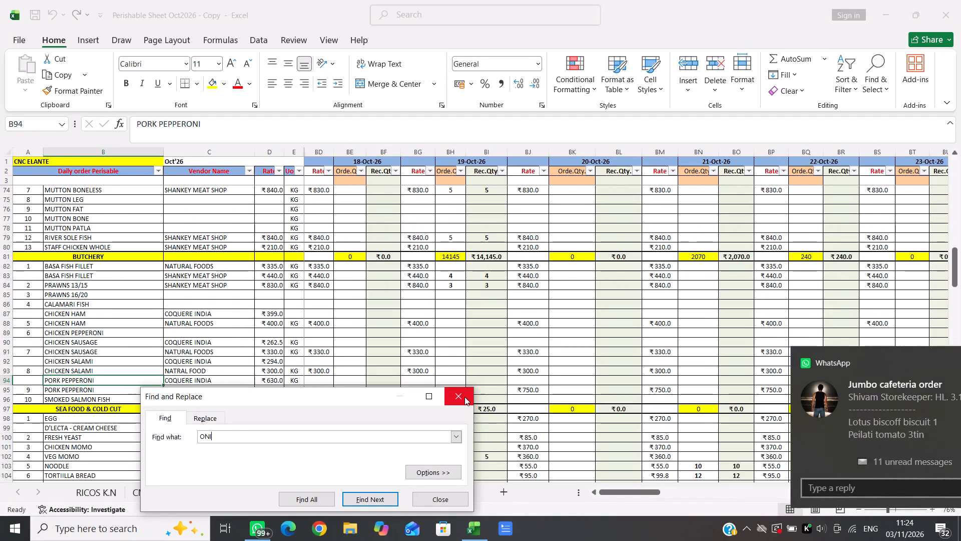
pyautogui.press('Return')
pyautogui.press('Return')
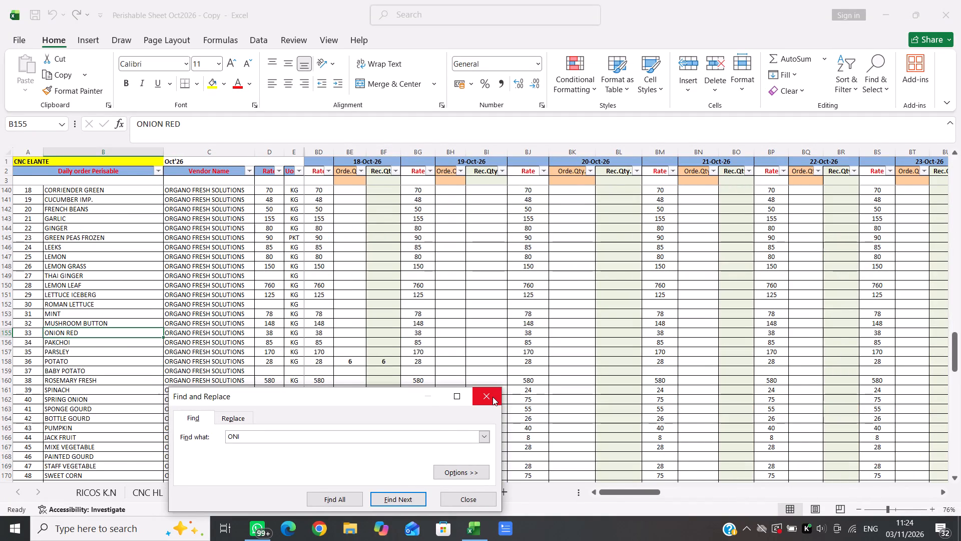
pyautogui.click(493, 397)
pyautogui.press('Right')
pyautogui.press('Right')
pyautogui.press('Right')
pyautogui.press('Right')
pyautogui.press('Right')
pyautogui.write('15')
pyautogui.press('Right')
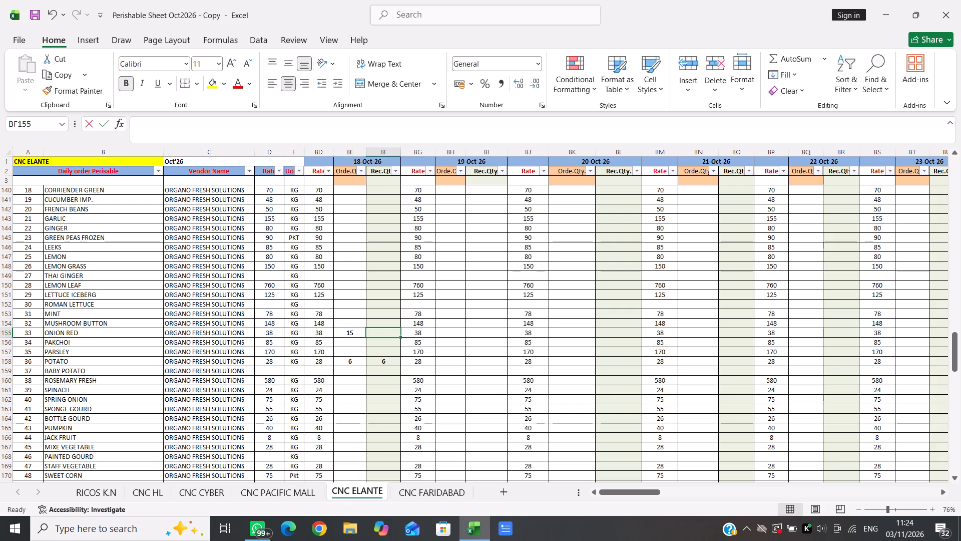
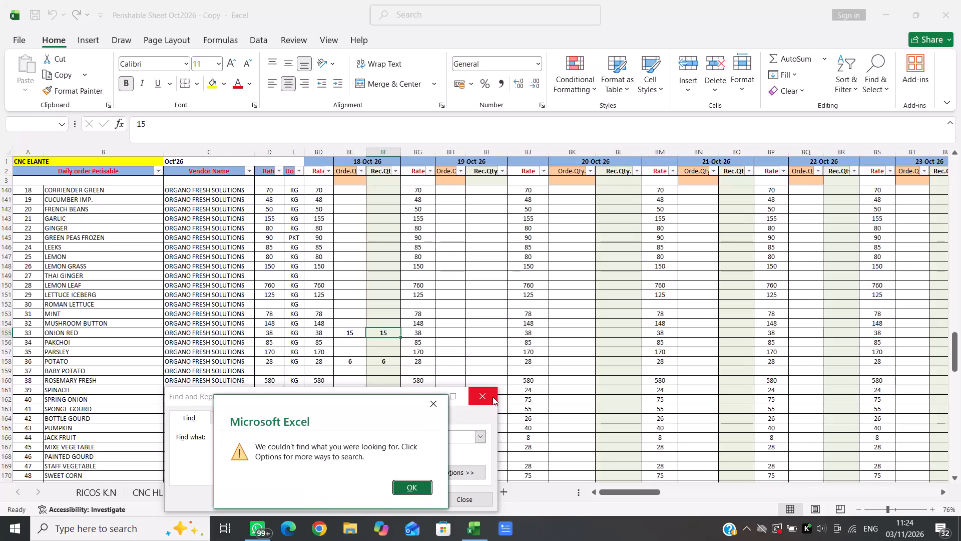
# Correct the search text to TOMa and find the TOMATO vegetable row in the CNC ELANTE sheet.
pyautogui.press('Return')
pyautogui.press('BackSpace')
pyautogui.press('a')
pyautogui.press('Return')
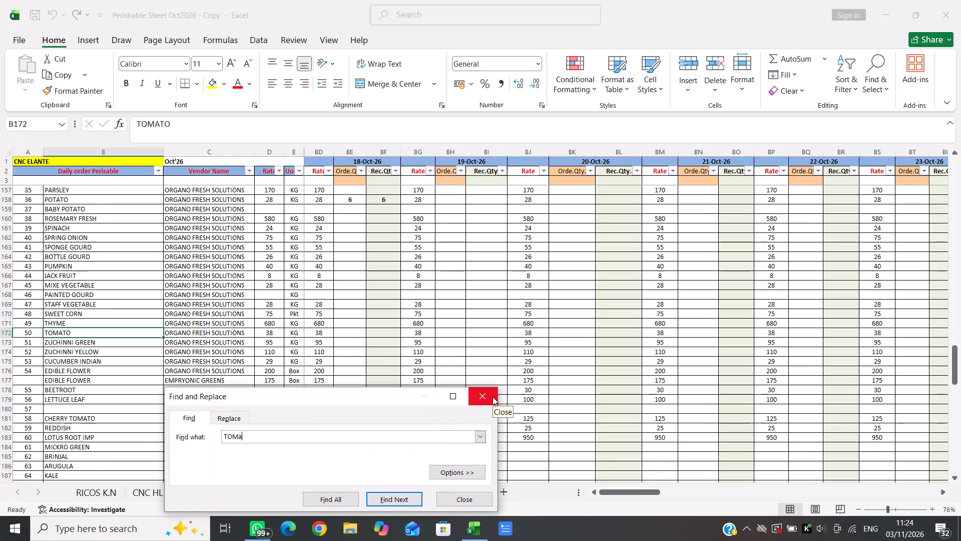
pyautogui.click(493, 397)
# Move along the TOMATO row to its 18-Oct-26 quantity cells.
pyautogui.press('Right')
pyautogui.press('Right')
pyautogui.press('Right')
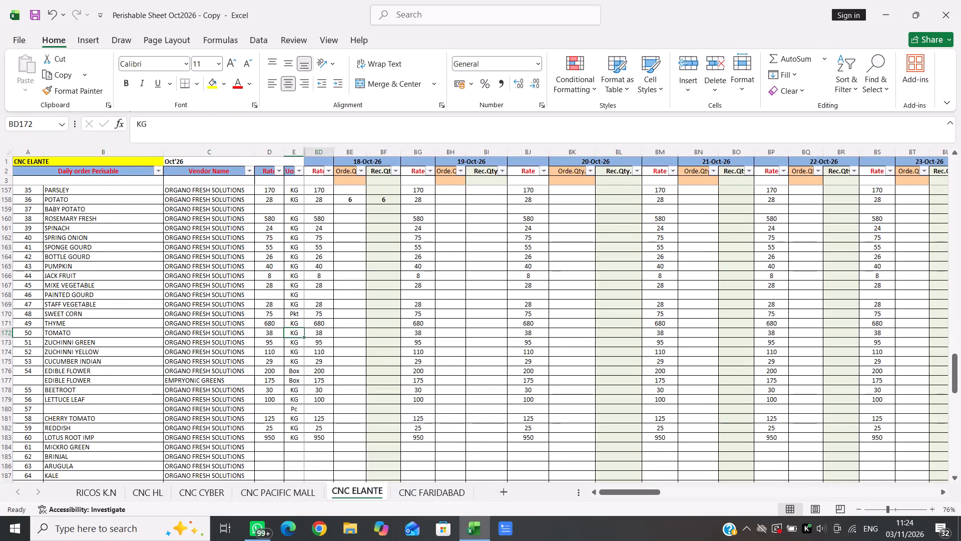
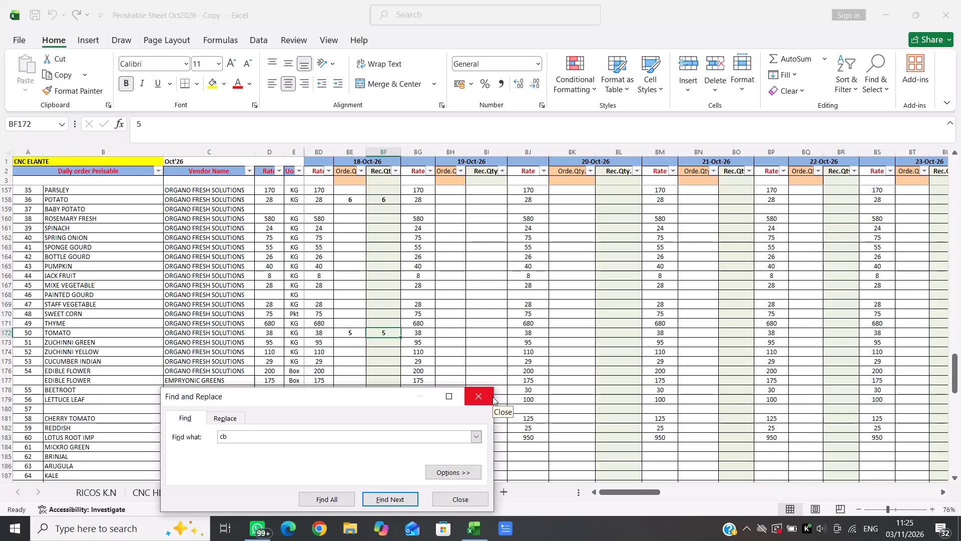
# Search the sheet for cabba to find the CABBAGE row and enter 2 as its 18-Oct-26 order quantity.
pyautogui.press('BackSpace')
pyautogui.write('abba')
pyautogui.press('Return')
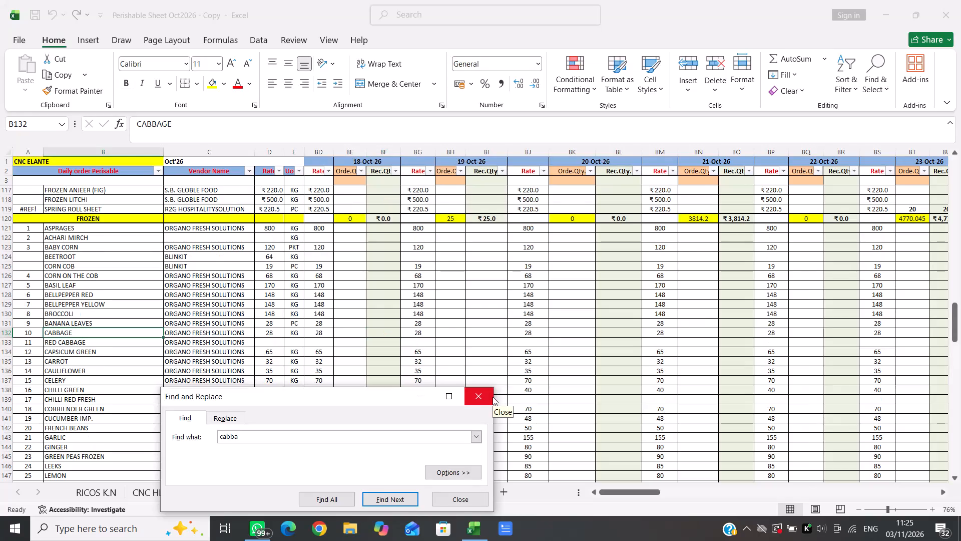
pyautogui.click(488, 397)
pyautogui.press('Right')
pyautogui.press('Right')
pyautogui.press('Right')
pyautogui.press('Right')
pyautogui.press('Right')
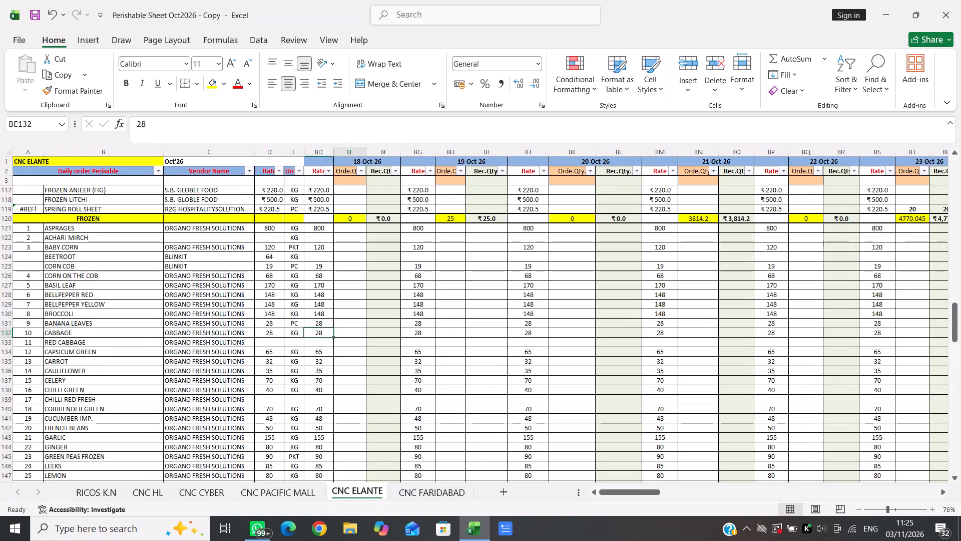
pyautogui.press('2')
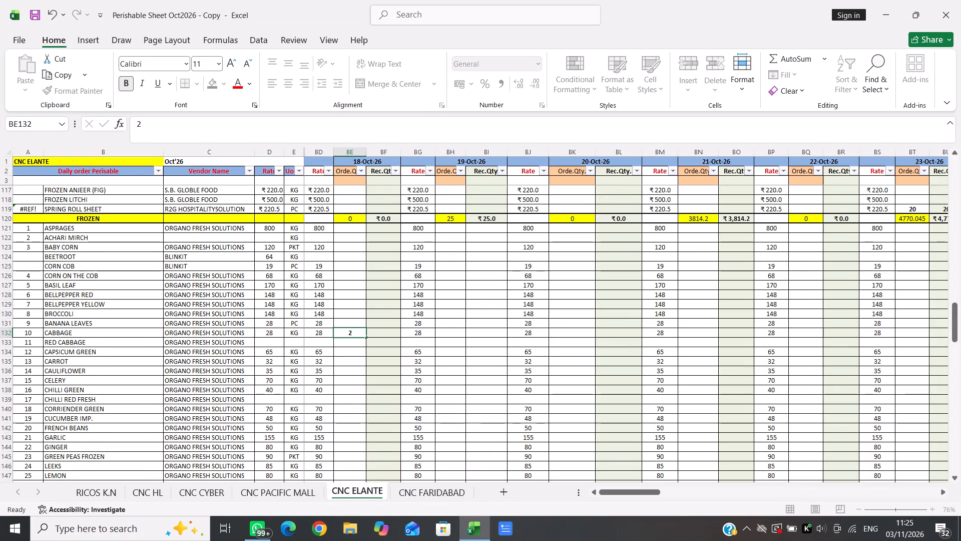
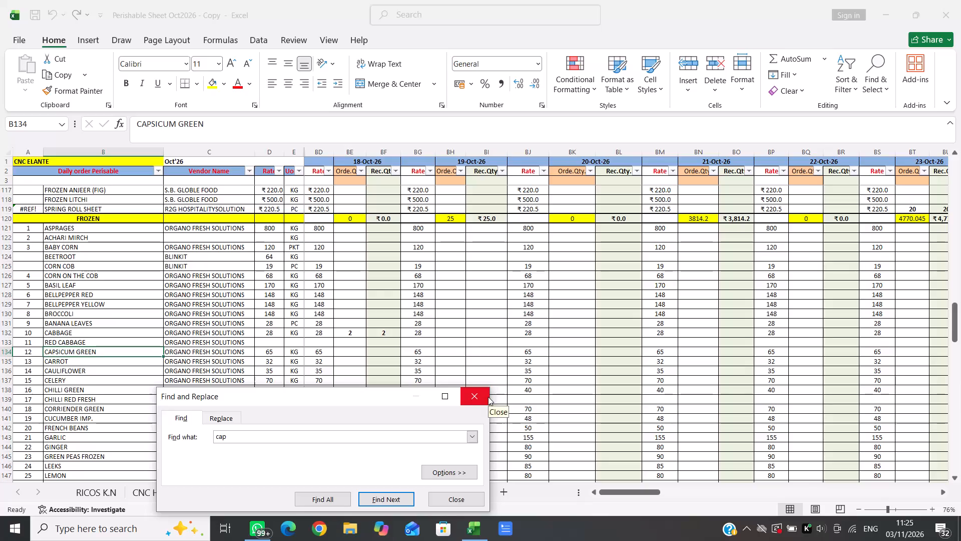
# Close the search and enter 2 as the 18-Oct-26 order quantity in the CAPSICUM GREEN row.
pyautogui.press('Right')
pyautogui.press('Right')
pyautogui.click(488, 397)
pyautogui.press('Right')
pyautogui.press('Right')
pyautogui.press('Right')
pyautogui.press('Right')
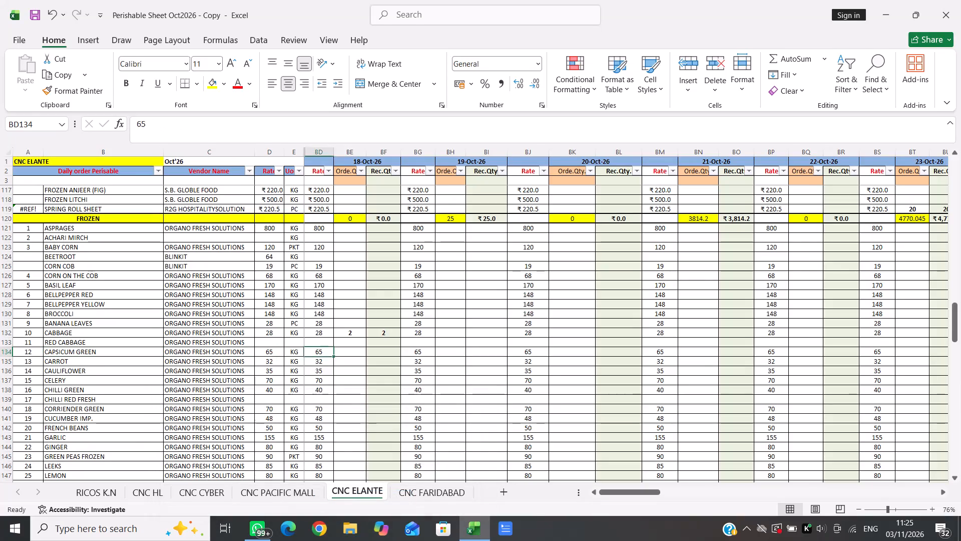
pyautogui.press('Right')
pyautogui.press('2')
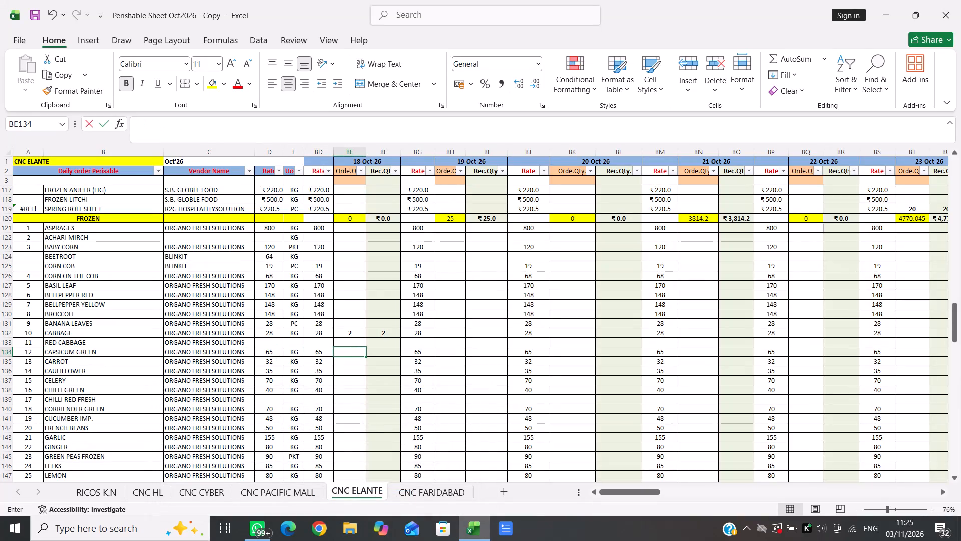
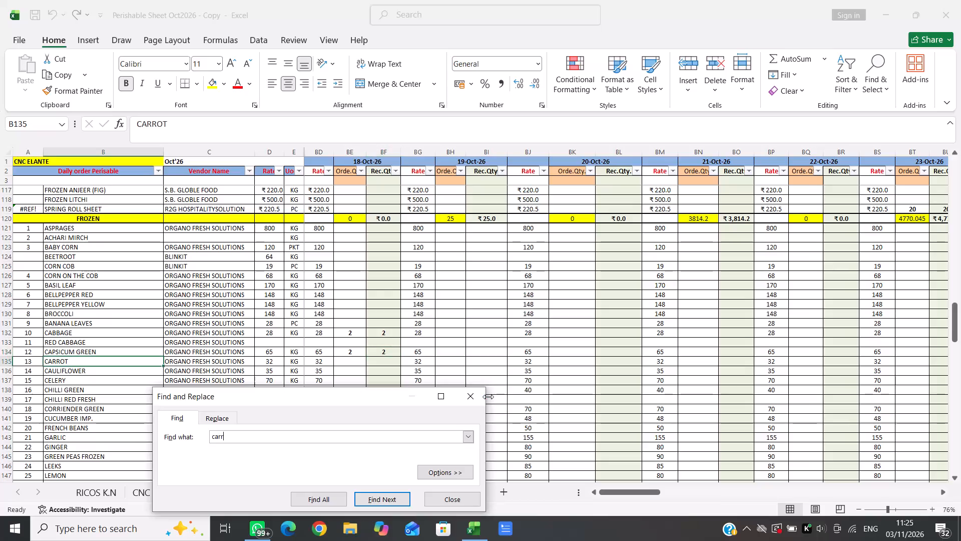
# Close the search and enter 1 as the 18-Oct-26 order quantity in the CARROT row.
pyautogui.click(475, 397)
pyautogui.press('Right')
pyautogui.press('Right')
pyautogui.press('Right')
pyautogui.press('Right')
pyautogui.press('Right')
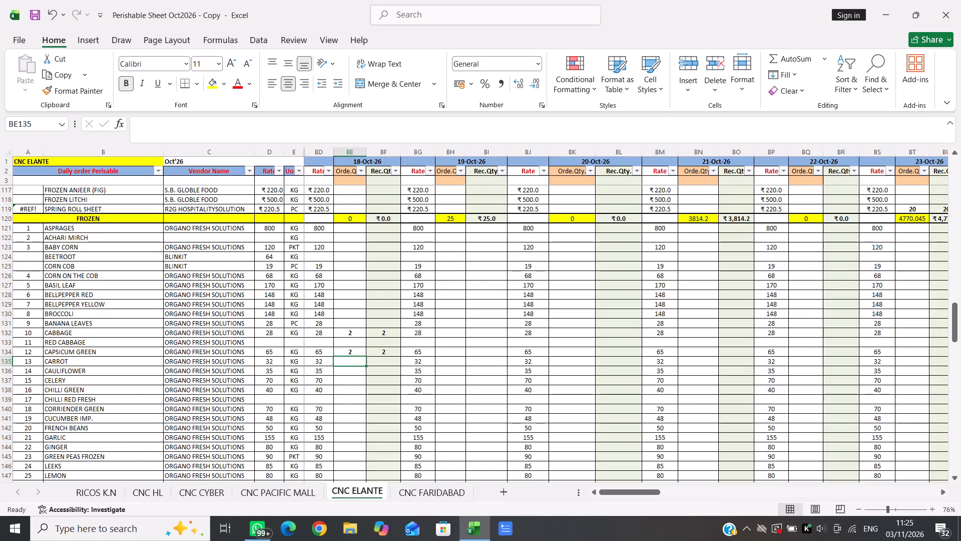
pyautogui.press('1')
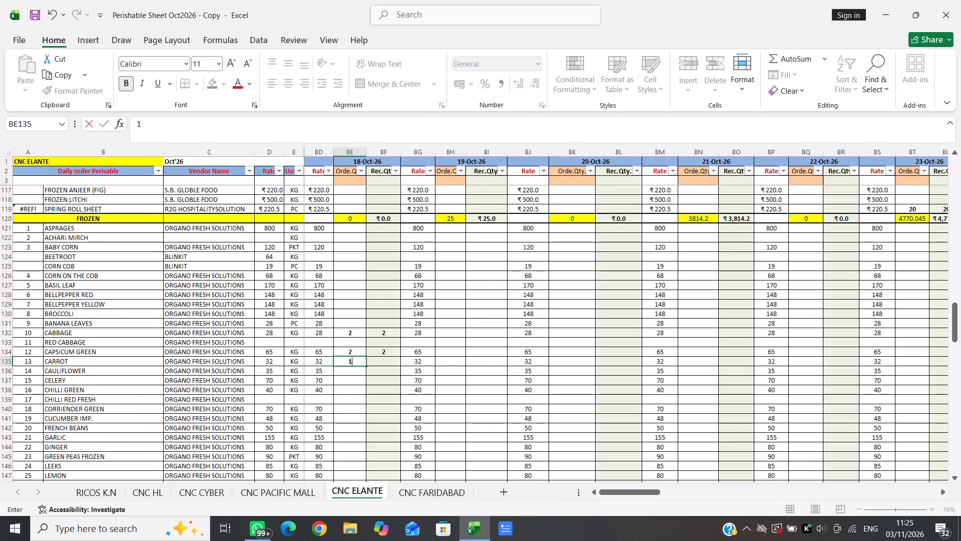
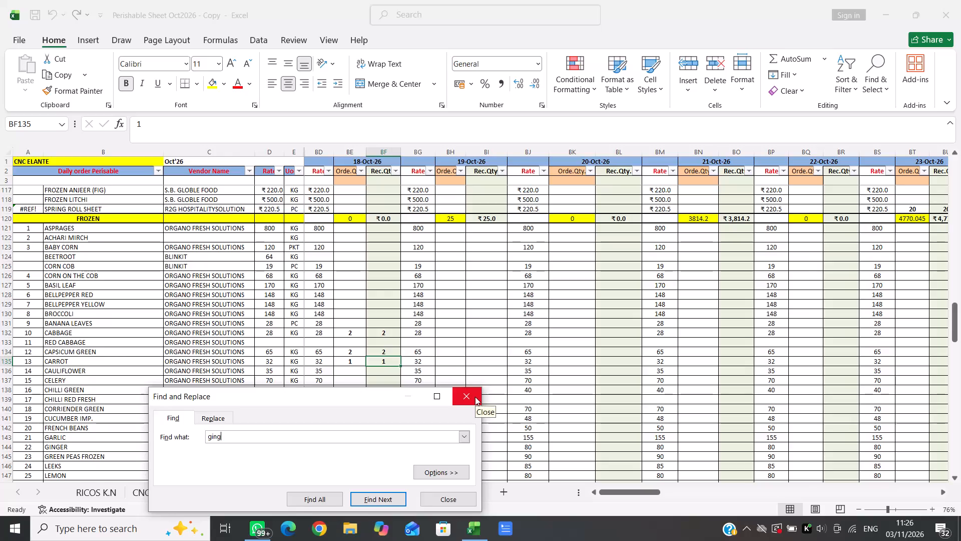
# Run the search for ging, close it, and enter 0.25 as the 18-Oct-26 order quantity in the GINGER row.
pyautogui.press('Return')
pyautogui.click(495, 397)
pyautogui.press('Right')
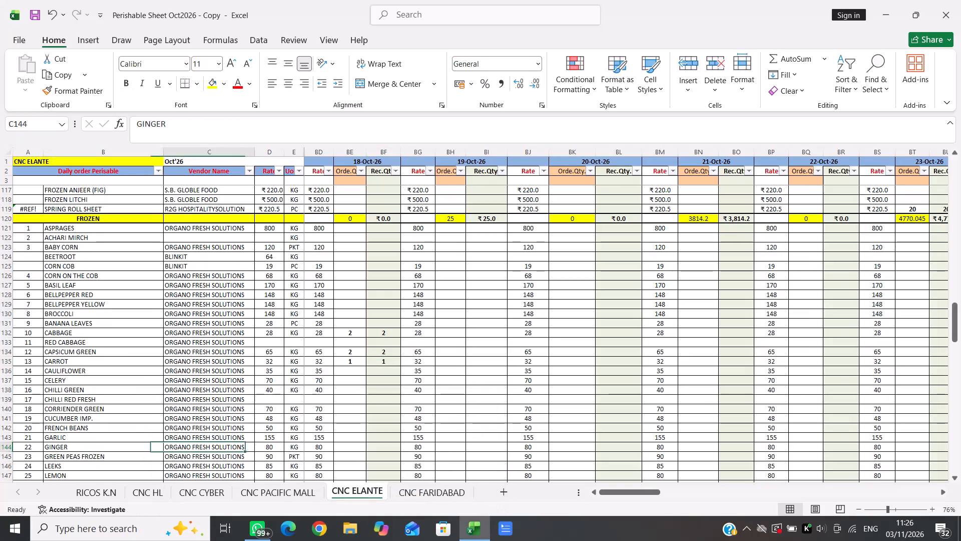
pyautogui.press('Right')
pyautogui.press('Right')
pyautogui.press('Right')
pyautogui.press('Right')
pyautogui.write('0.25')
pyautogui.press('Right')
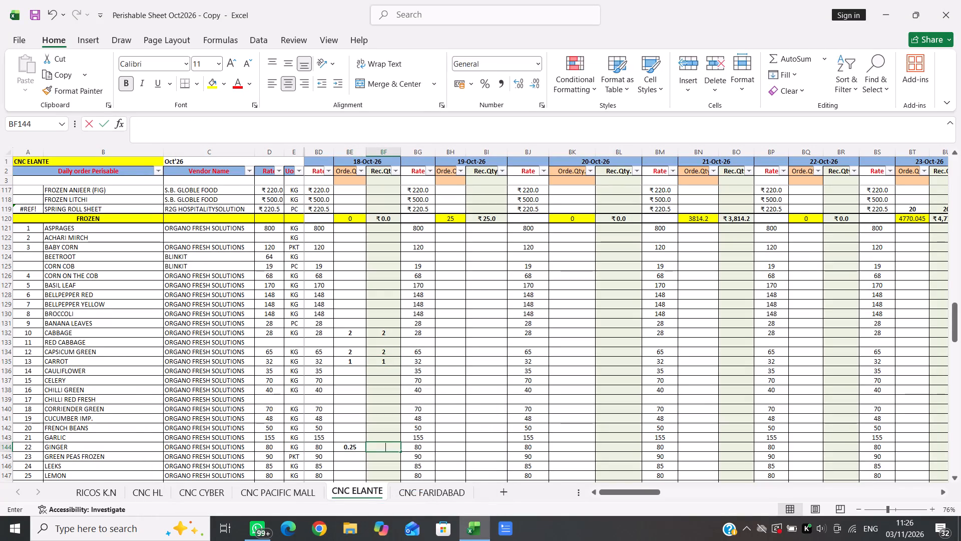
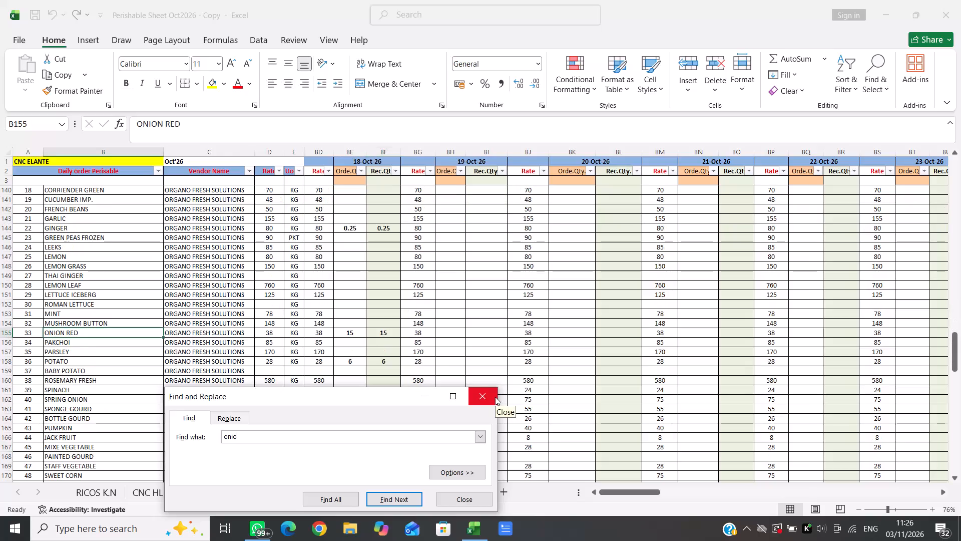
# Continue the search for onio to the SPRING ONION row, close the search, and enter 0.1 as its 18-Oct-26 order quantity.
pyautogui.press('Return')
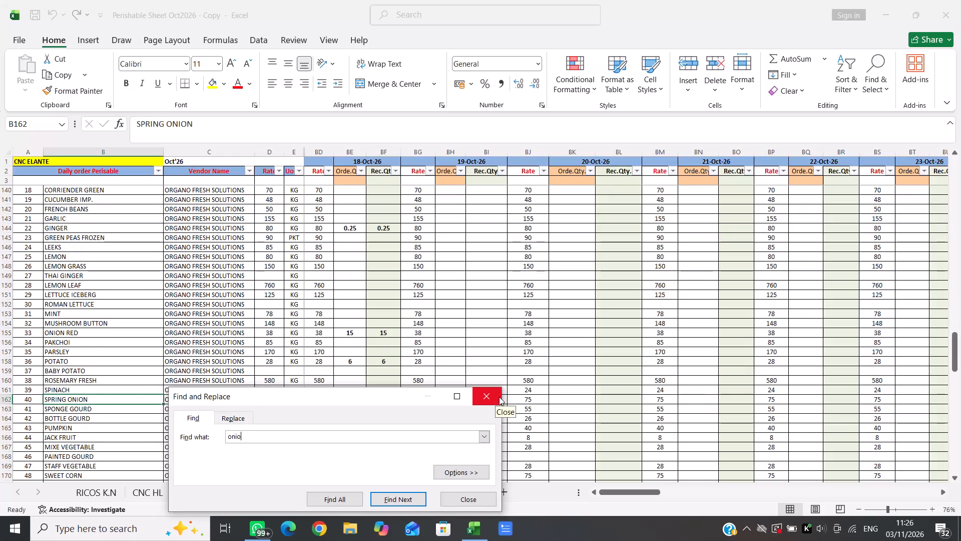
pyautogui.click(499, 397)
pyautogui.press('Right')
pyautogui.press('Right')
pyautogui.press('Right')
pyautogui.press('Right')
pyautogui.press('Right')
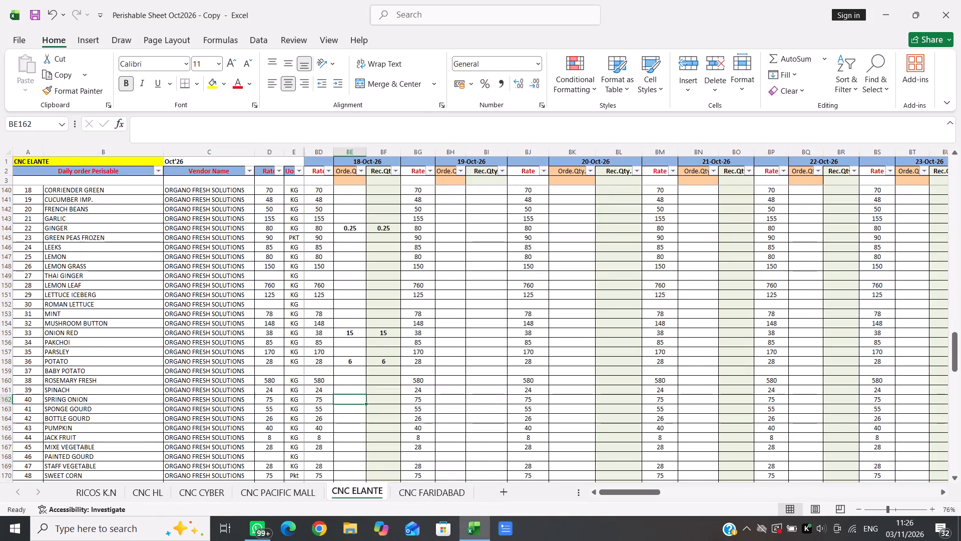
pyautogui.write('0.1')
pyautogui.press('Right')
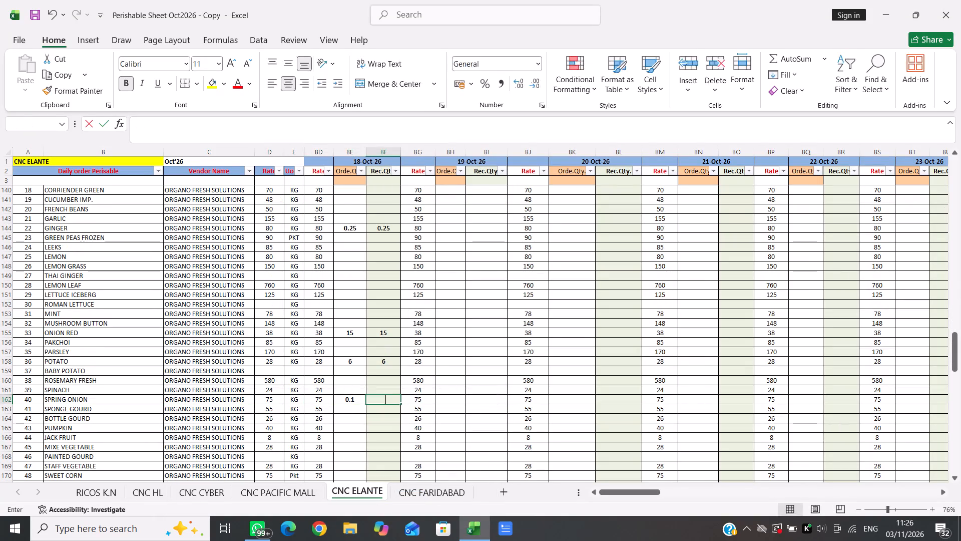
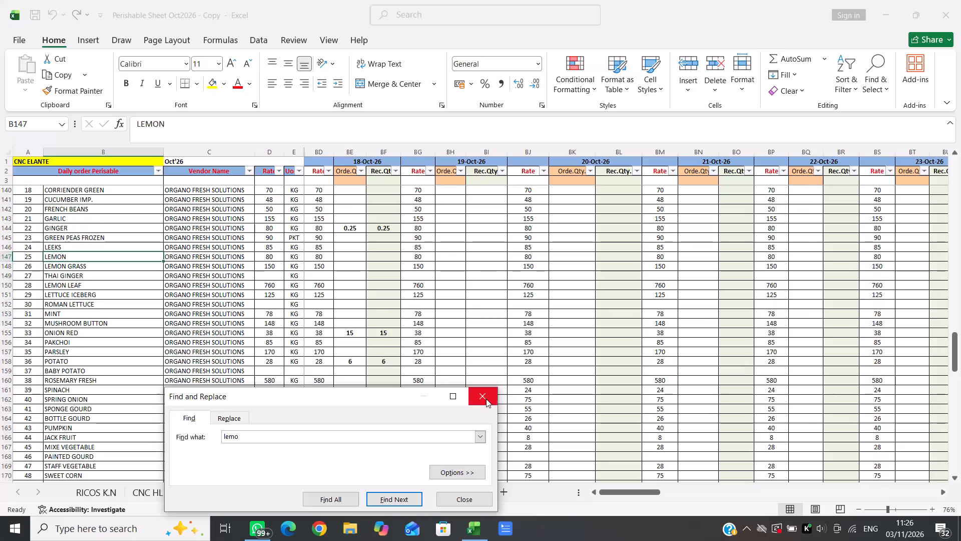
# Close the search at the LEMON row and enter 0.5 as its 18-Oct-26 order quantity.
pyautogui.click(486, 399)
pyautogui.press('Right')
pyautogui.press('Right')
pyautogui.press('Right')
pyautogui.press('Right')
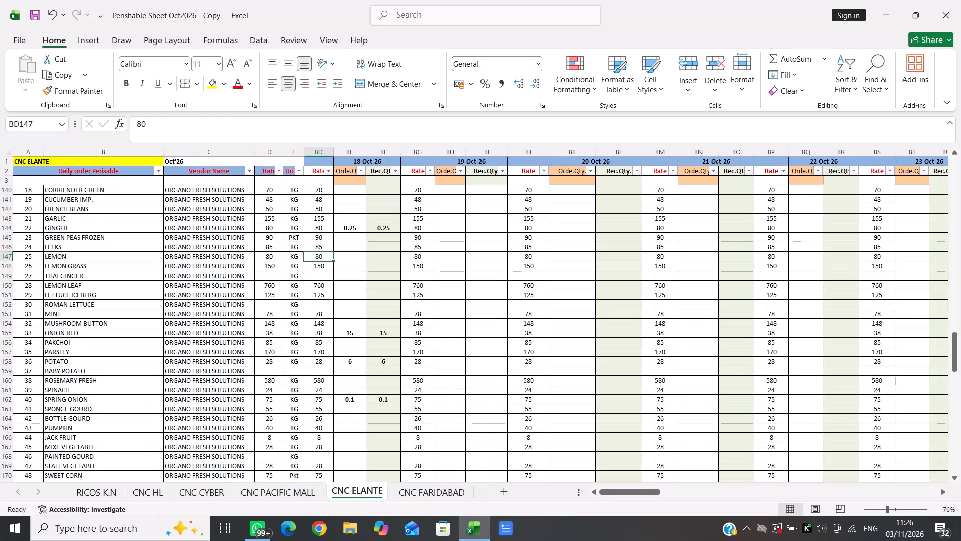
pyautogui.press('Right')
pyautogui.write('0.5')
pyautogui.press('Right')
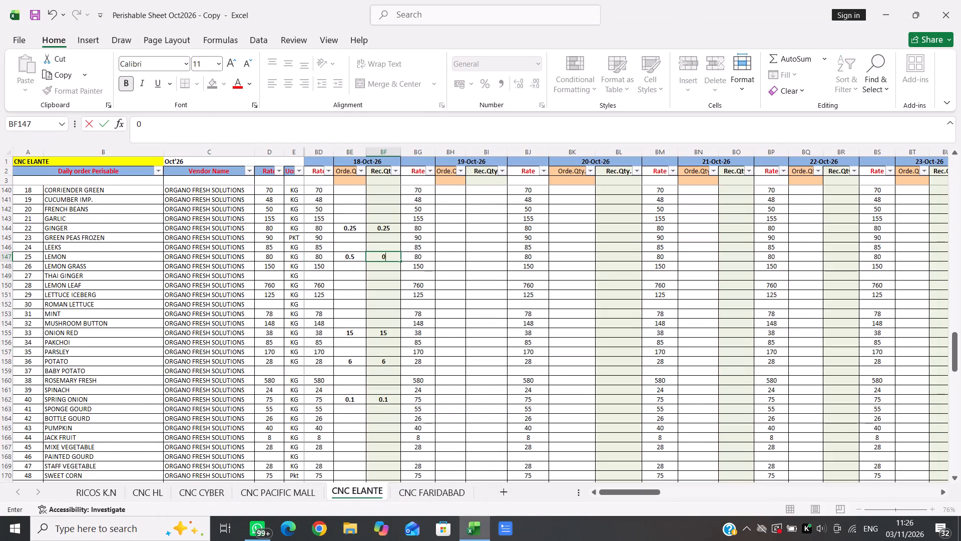
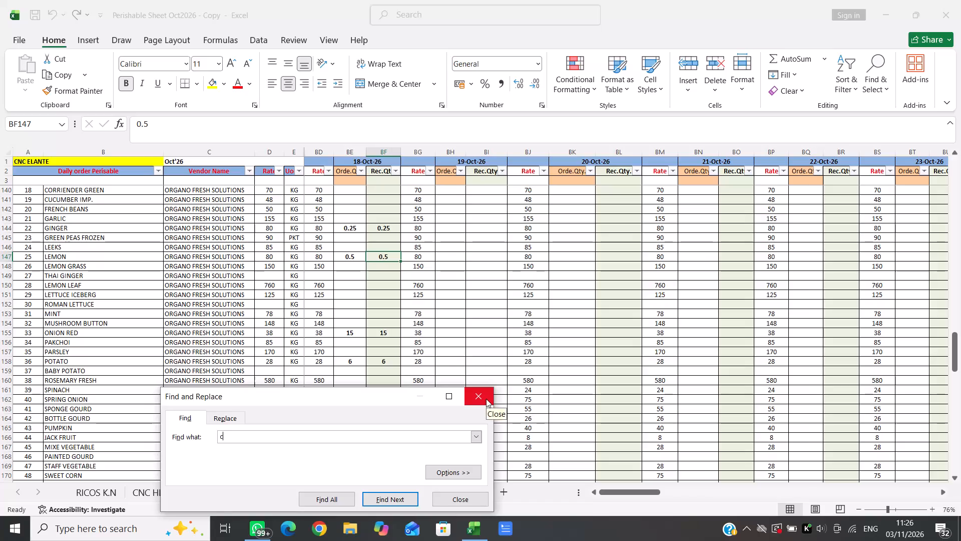
# Search for "cucu" to find the CUCUMBER IMP. row and go to its 18-Oct-26 order quantity cell.
pyautogui.write('ucu')
pyautogui.press('Return')
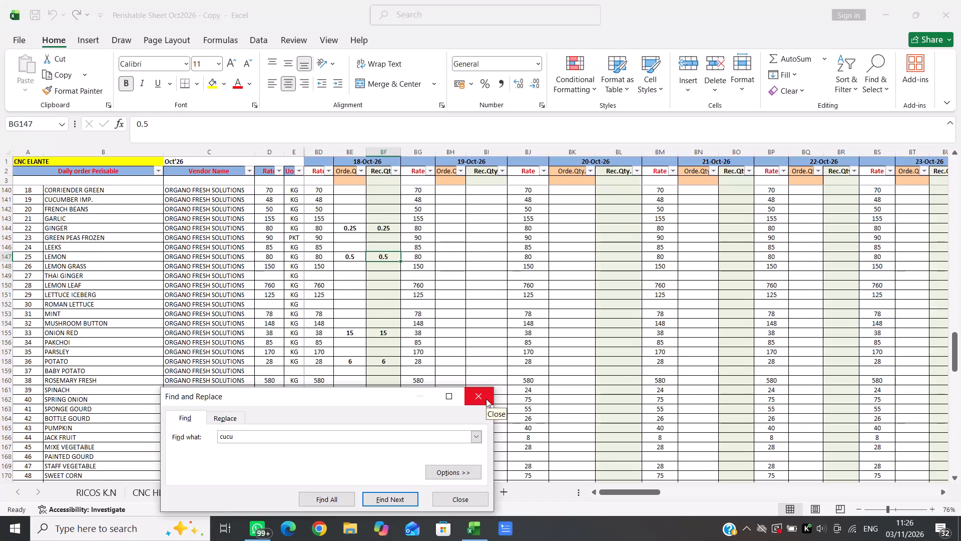
pyautogui.press('Return')
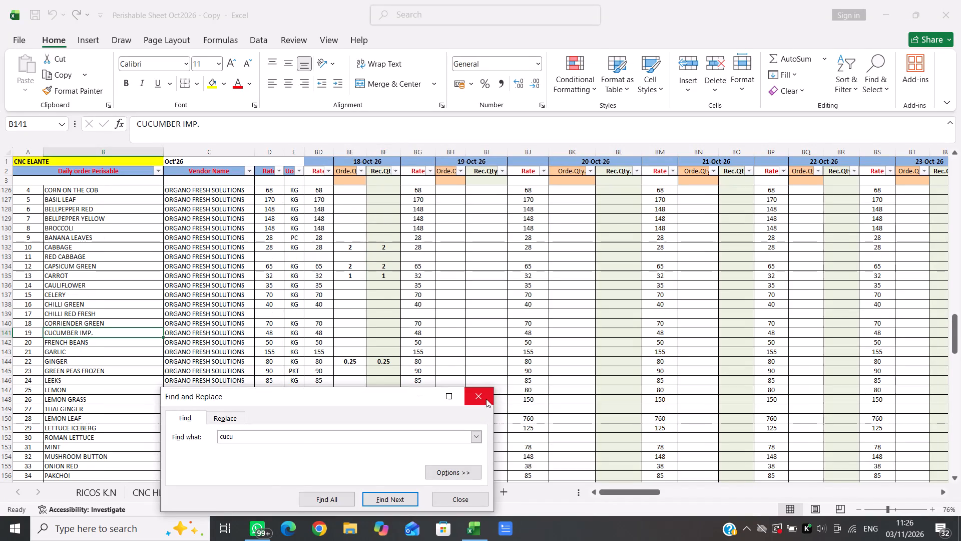
pyautogui.click(486, 399)
pyautogui.press('Right')
pyautogui.press('Right')
pyautogui.press('Right')
pyautogui.press('Right')
pyautogui.press('Right')
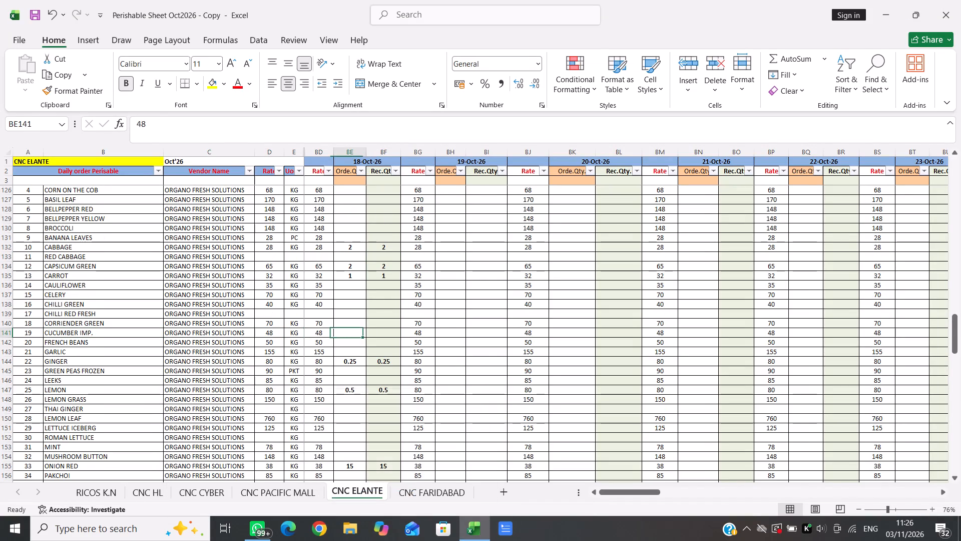
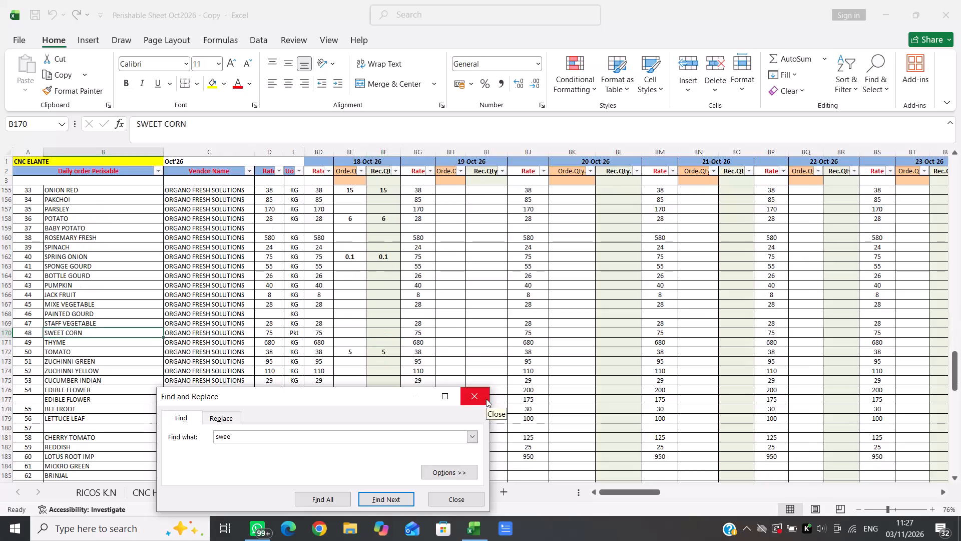
# Enter 1 as the 18-Oct-26 order quantity in the SWEET CORN row.
pyautogui.click(480, 398)
pyautogui.press('Right')
pyautogui.press('Right')
pyautogui.press('Right')
pyautogui.press('Right')
pyautogui.press('Right')
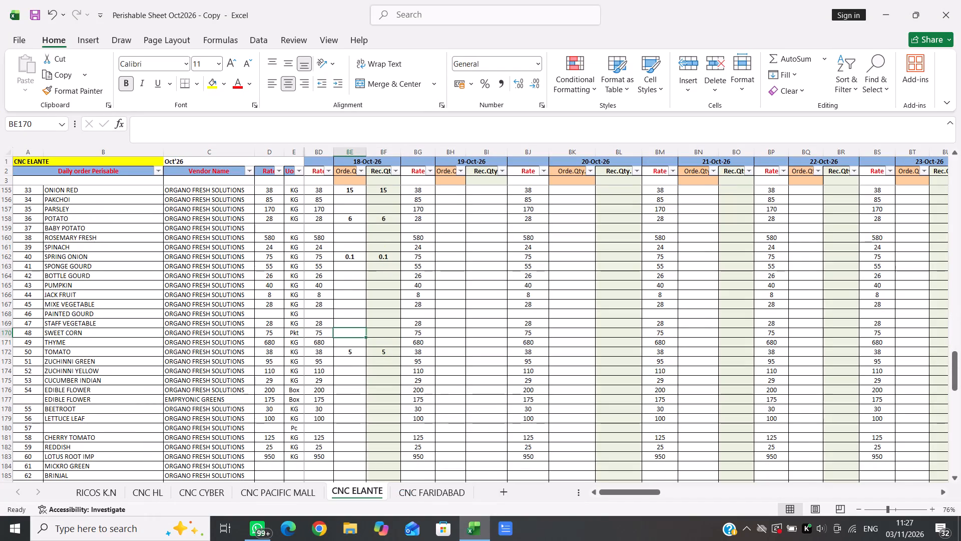
pyautogui.press('1')
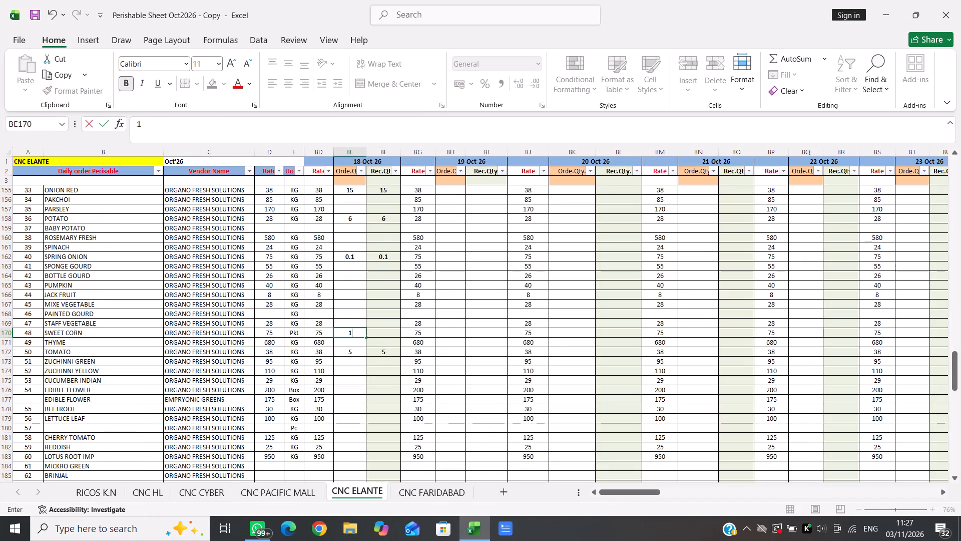
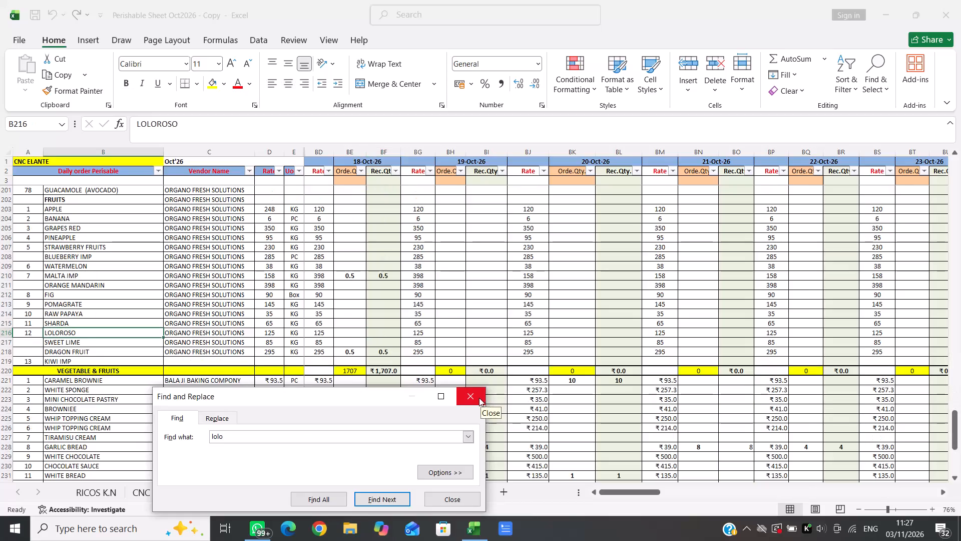
# Enter 0.2 as the 18-Oct-26 order quantity in the LOLOROSO row.
pyautogui.click(471, 397)
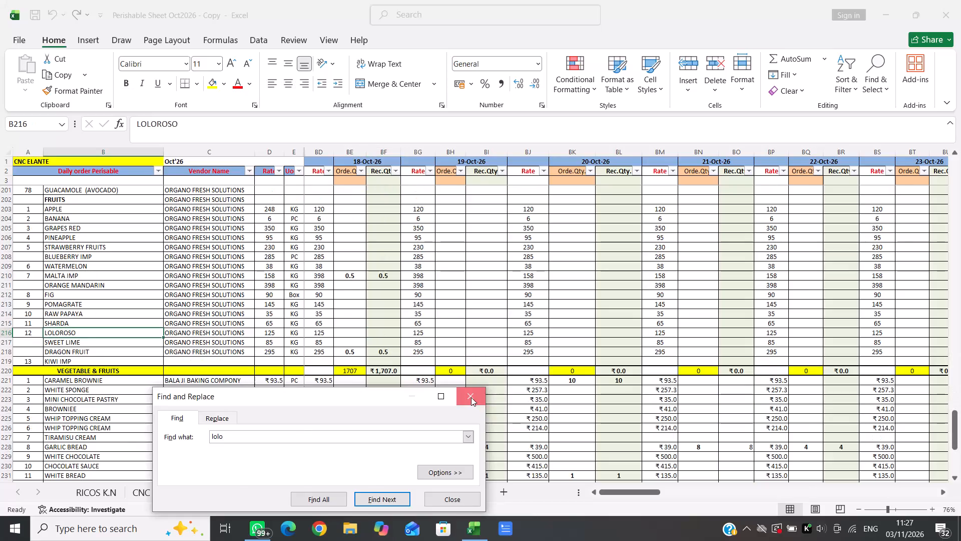
pyautogui.press('Right')
pyautogui.press('Right')
pyautogui.press('Right')
pyautogui.press('Right')
pyautogui.press('Right')
pyautogui.write('0.2')
pyautogui.press('Right')
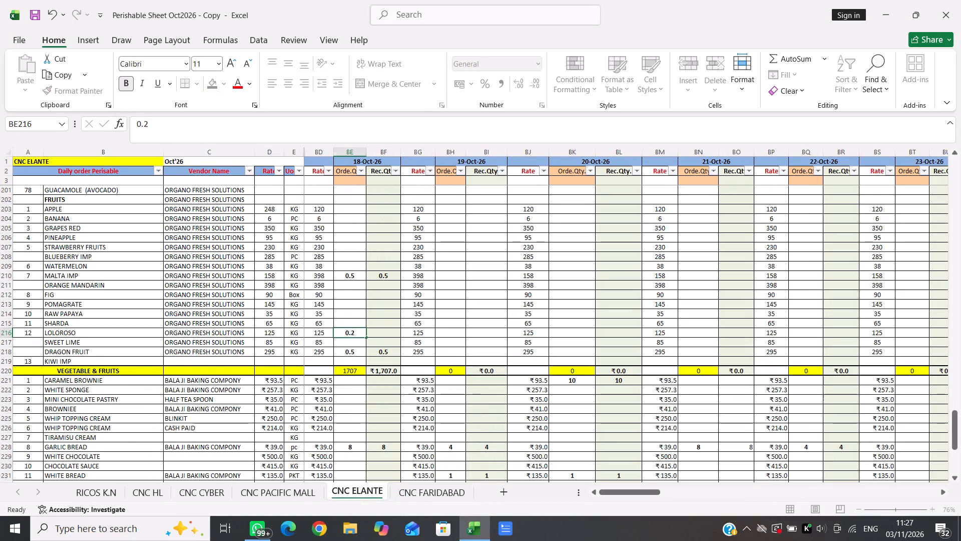
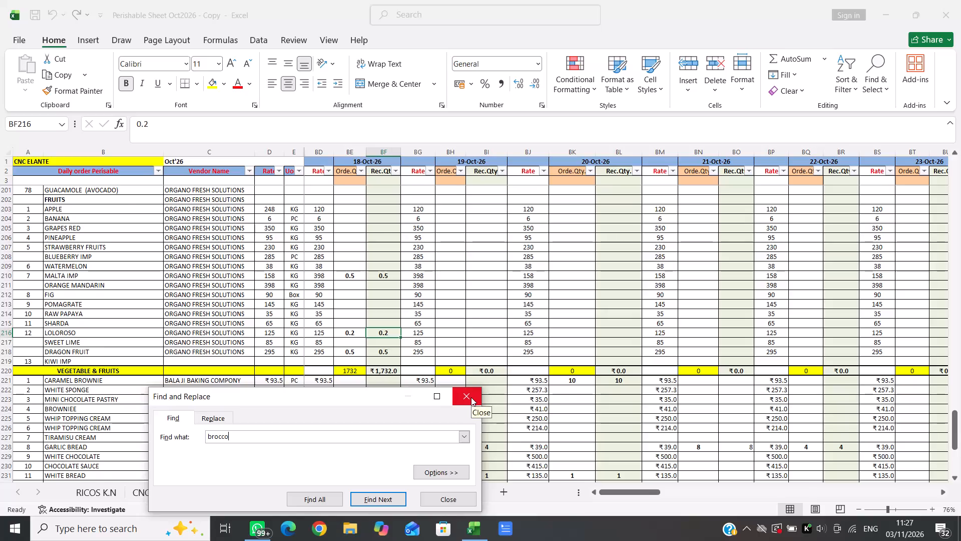
# Find the BROCCOLI row in the CNC ELANTE sheet by searching for "brocco".
pyautogui.press('Return')
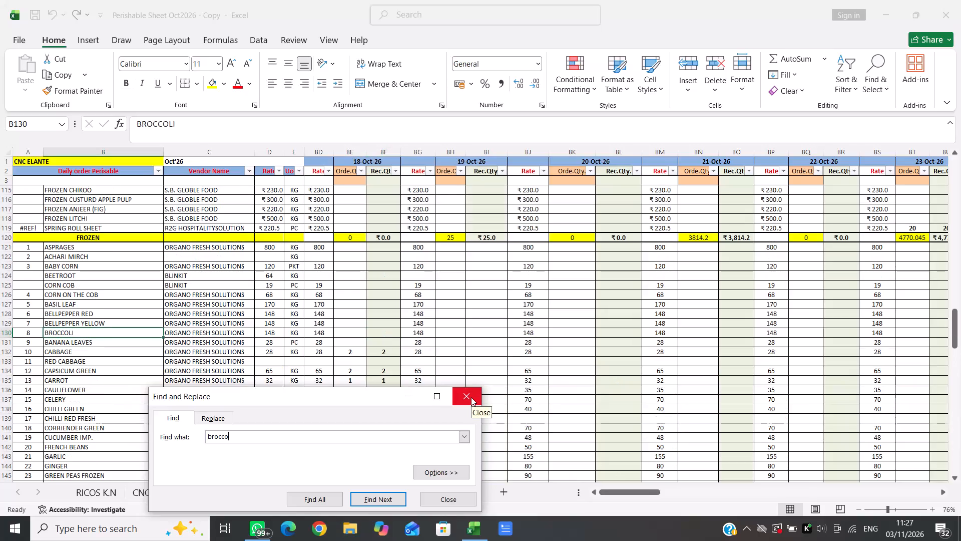
pyautogui.click(471, 397)
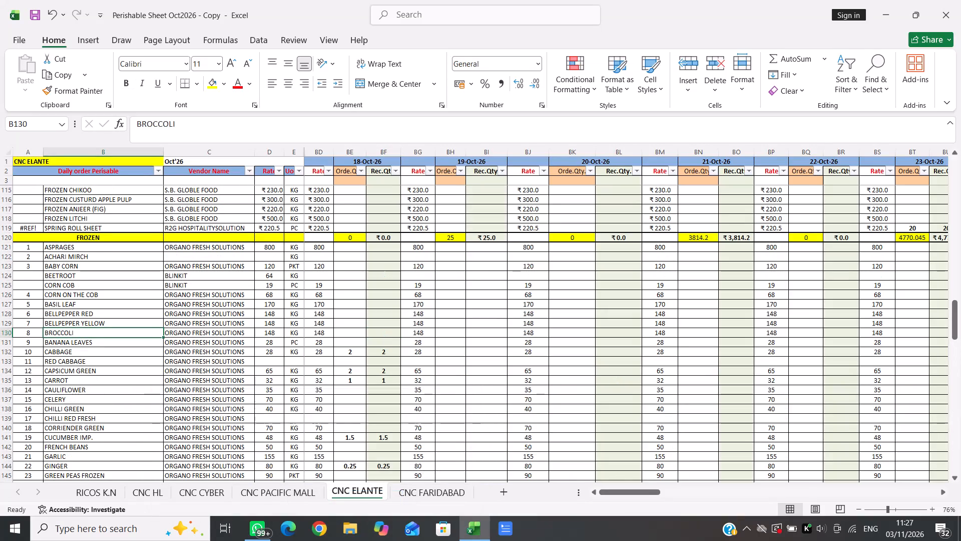
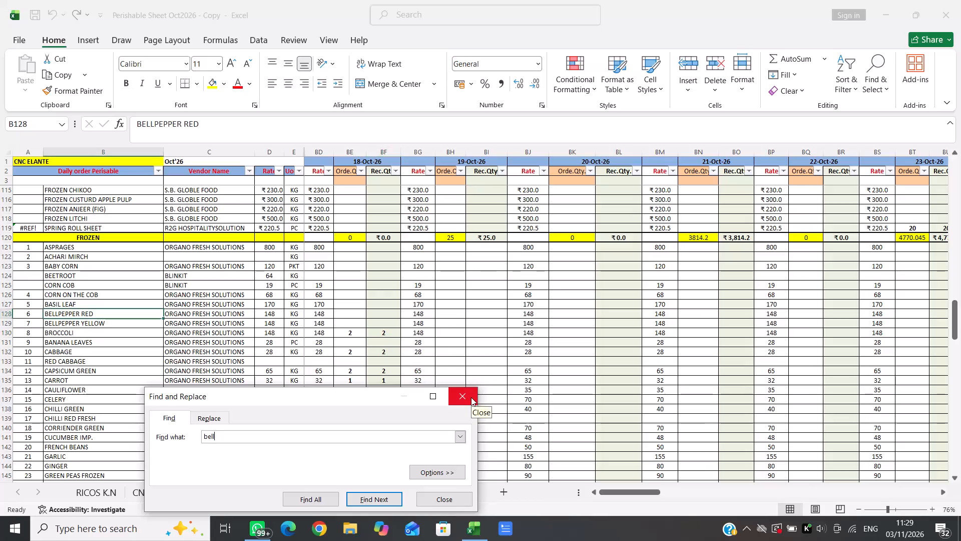
# Enter an order quantity of 1 for BELLPEPPER RED under 18-Oct-26 in the CNC ELANTE sheet.
pyautogui.click(471, 397)
pyautogui.press('Right')
pyautogui.press('Right')
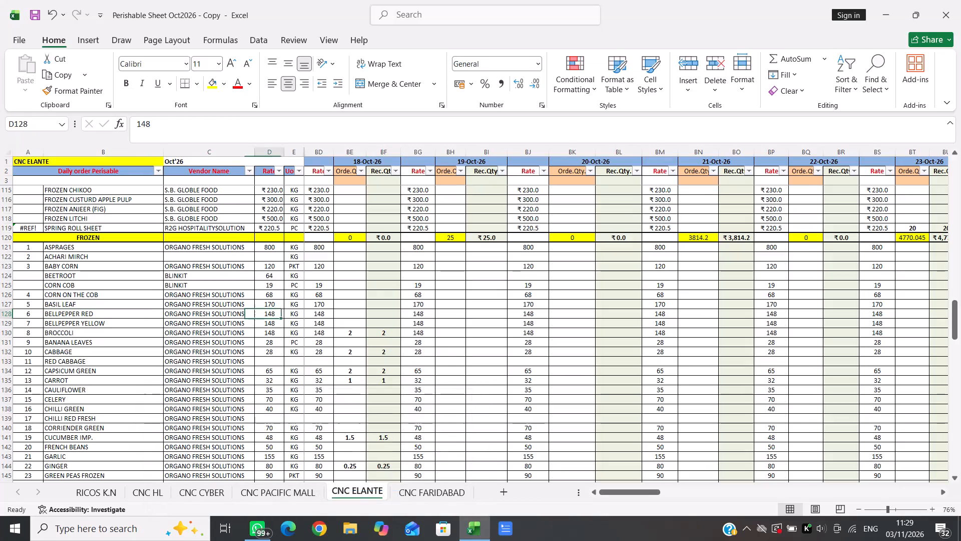
pyautogui.press('Right')
pyautogui.press('Right')
pyautogui.press('Right')
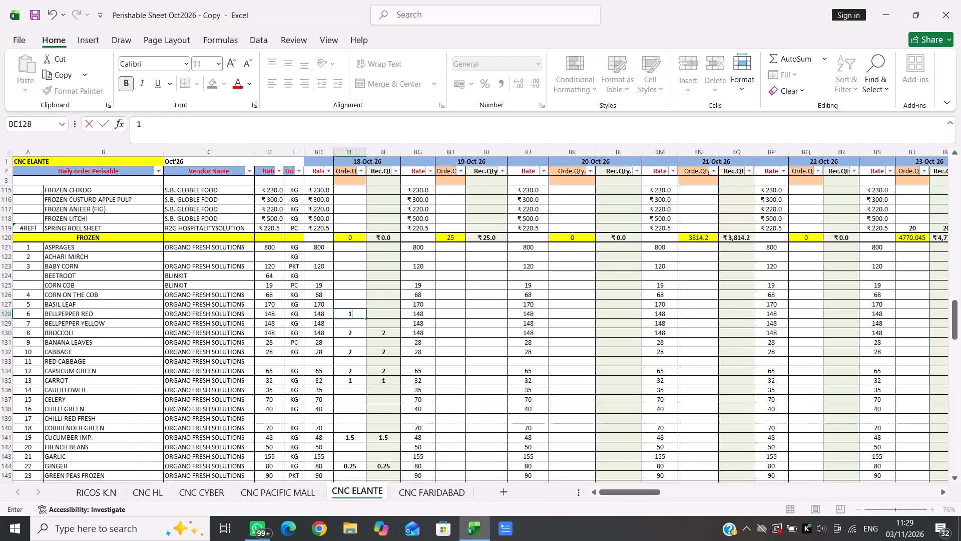
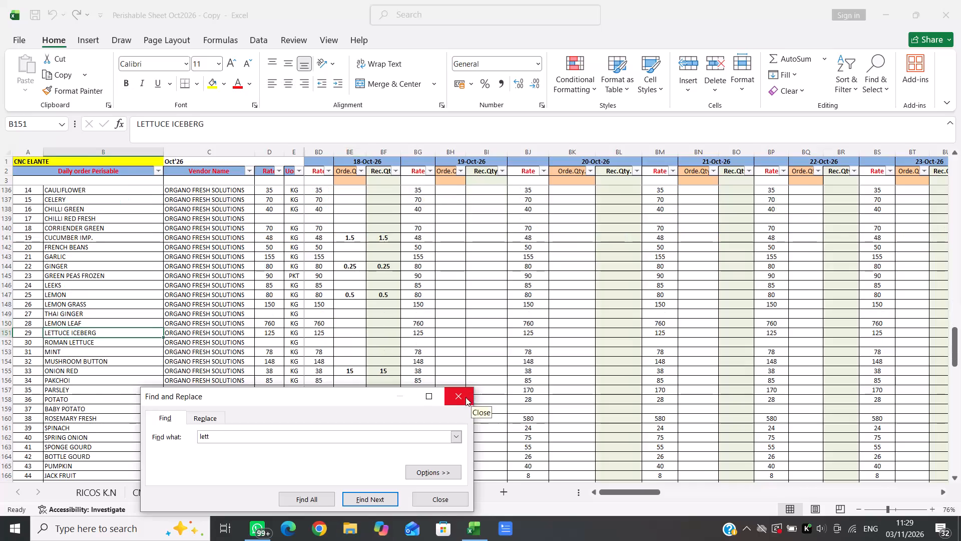
# Enter an order quantity of 0.5 for LETTUCE ICEBERG under 18-Oct-26 in the CNC ELANTE sheet.
pyautogui.click(462, 395)
pyautogui.press('Right')
pyautogui.press('Right')
pyautogui.press('Right')
pyautogui.press('Right')
pyautogui.press('Right')
pyautogui.write('0.5')
pyautogui.press('Right')
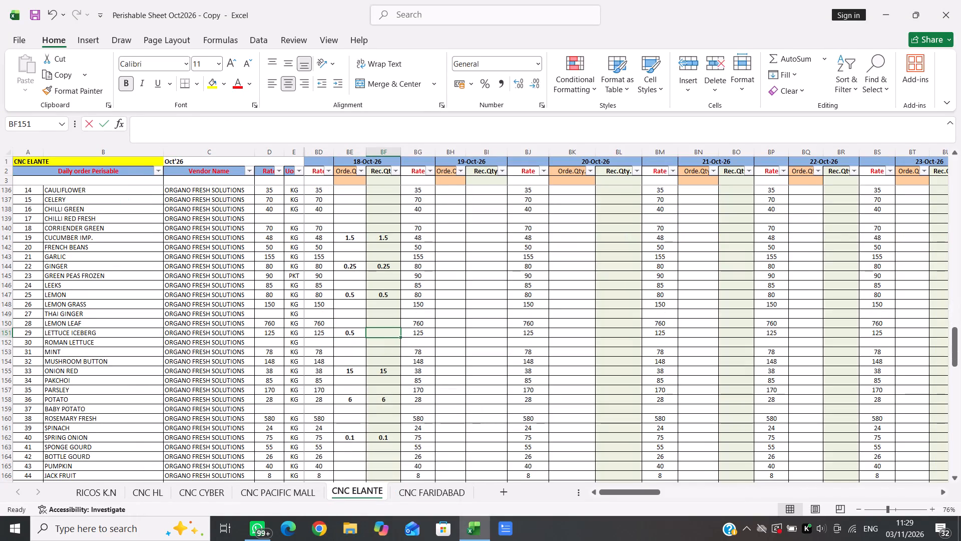
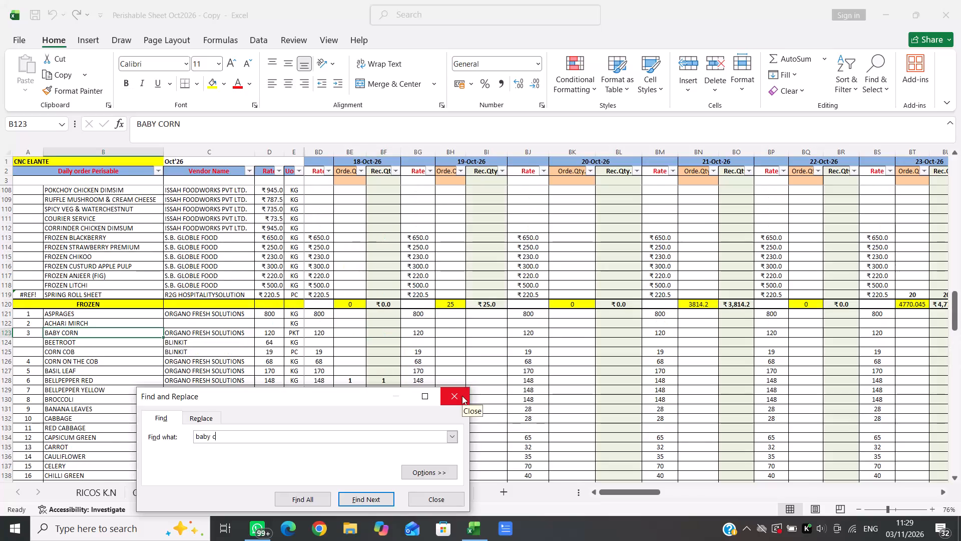
# Enter an order quantity of 0.2 for BABY CORN under 18-Oct-26 in the CNC ELANTE sheet.
pyautogui.click(462, 396)
pyautogui.press('Right')
pyautogui.press('Right')
pyautogui.press('Right')
pyautogui.press('Right')
pyautogui.press('Right')
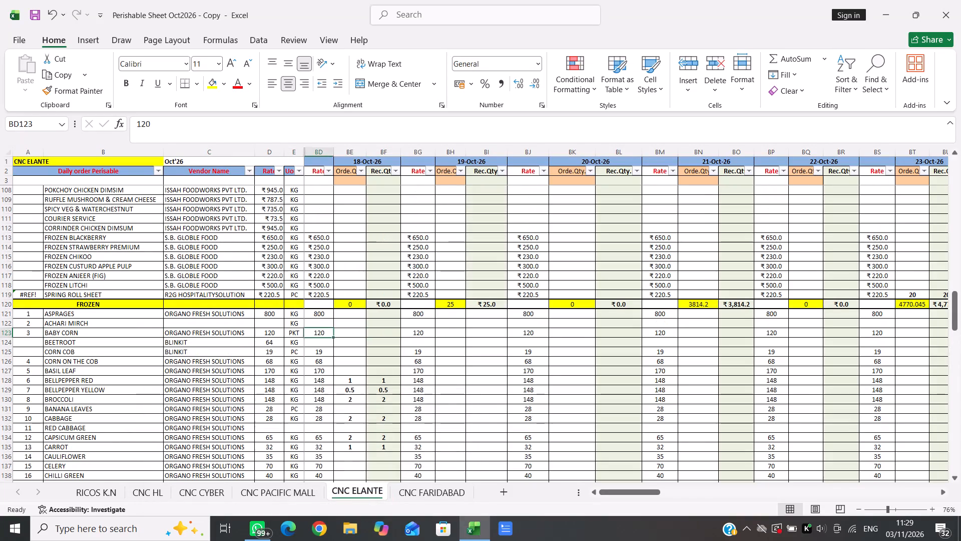
pyautogui.write('0.2')
pyautogui.press('Right')
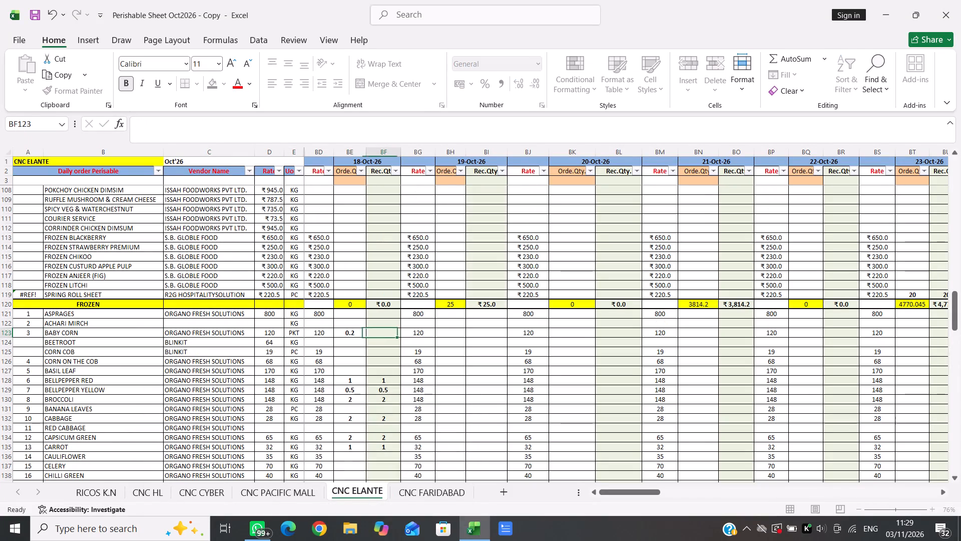
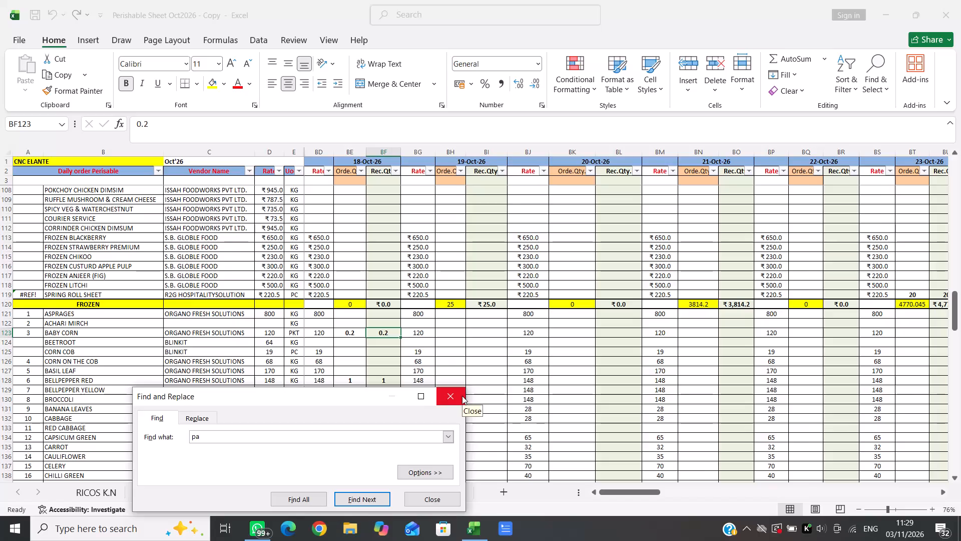
# Find PARSLEY in the CNC ELANTE sheet and enter 0.3 as both its order and received quantity under 18-Oct-26.
pyautogui.write('rs')
pyautogui.press('Return')
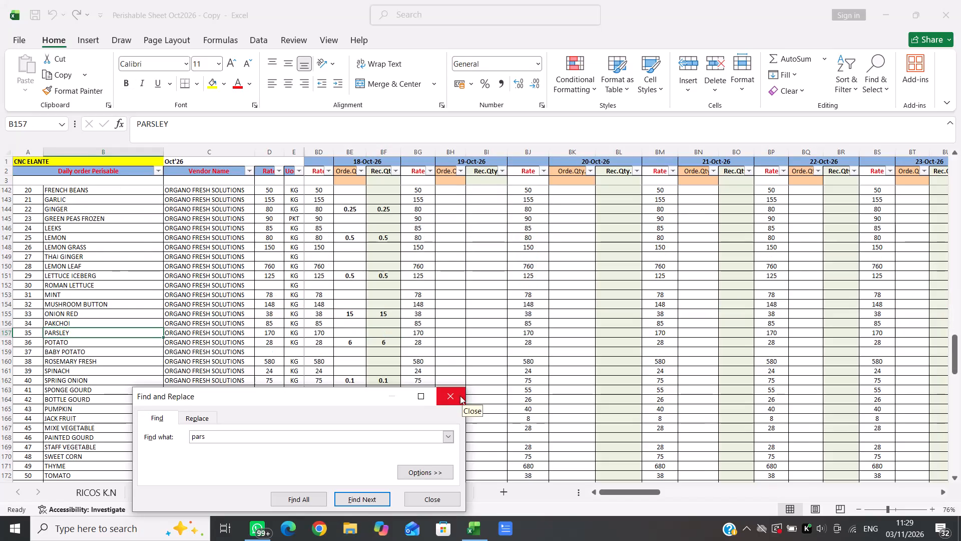
pyautogui.click(454, 396)
pyautogui.press('Right')
pyautogui.press('Right')
pyautogui.press('Right')
pyautogui.press('Right')
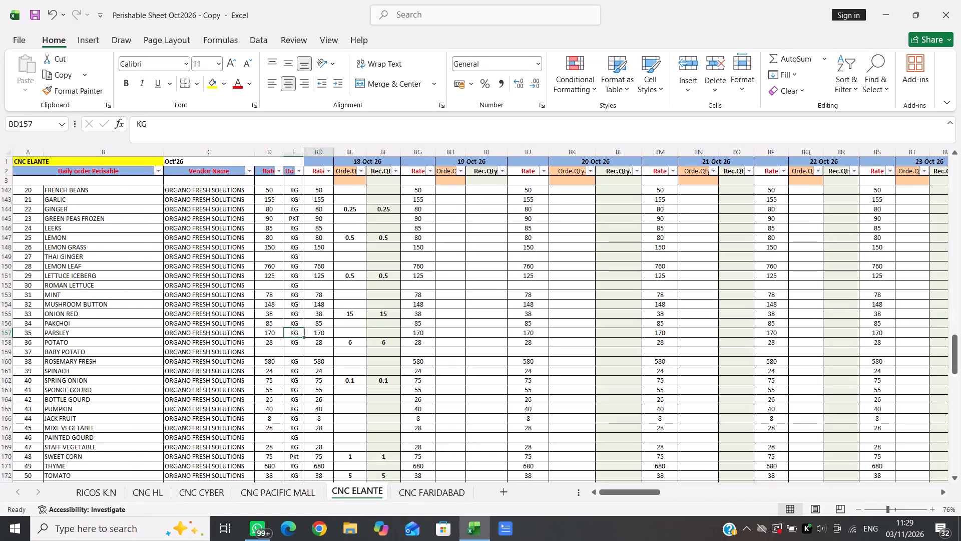
pyautogui.press('Right')
pyautogui.press('Right')
pyautogui.press('Left')
pyautogui.write('0..3')
pyautogui.press('Right')
pyautogui.write('0.3')
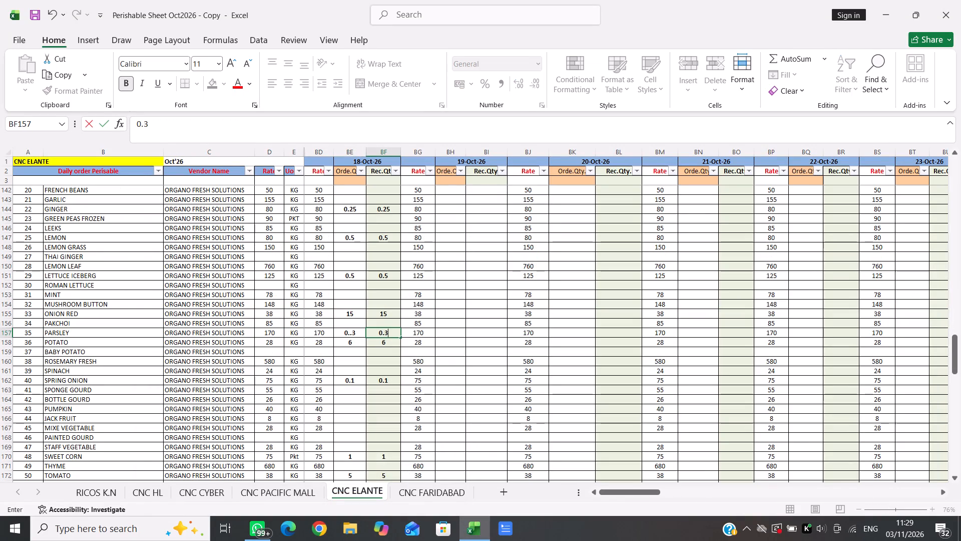
pyautogui.press('Left')
pyautogui.write('0.3')
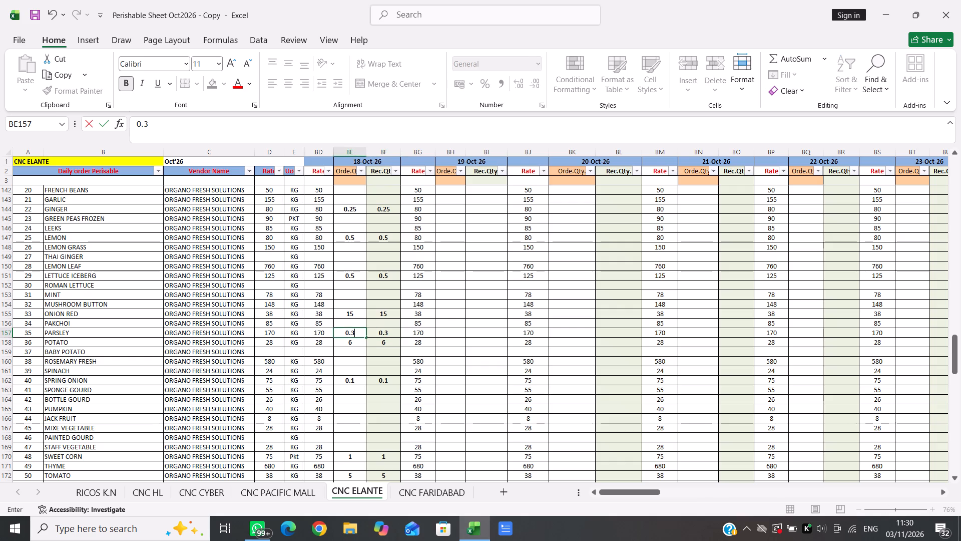
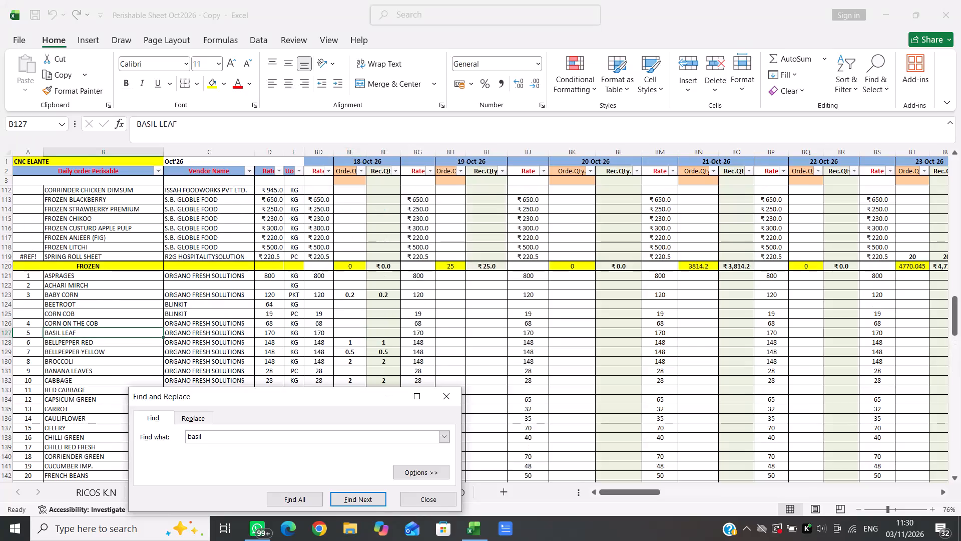
# Enter 0.2 as both the order and received quantity for BASIL LEAF under 18-Oct-26.
pyautogui.click(460, 390)
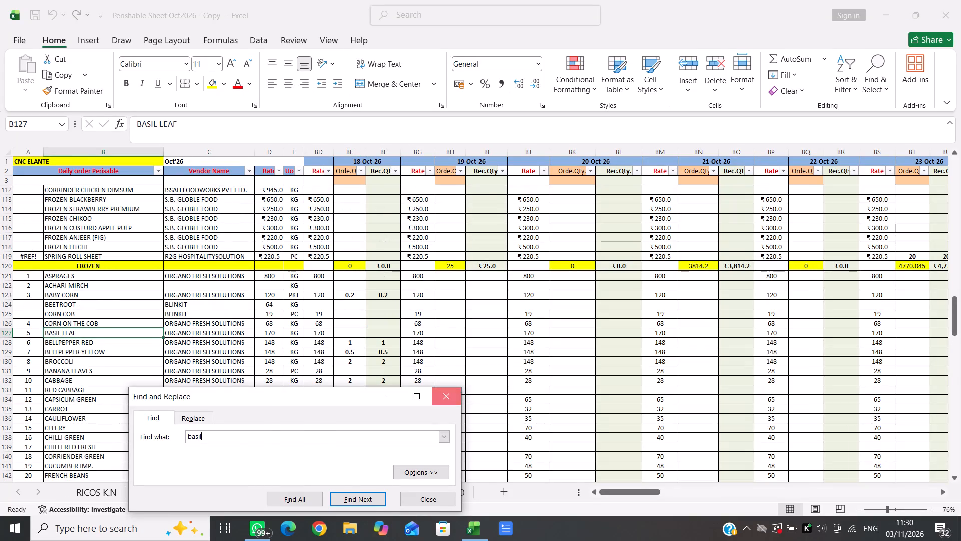
pyautogui.press('Right')
pyautogui.press('Right')
pyautogui.press('Right')
pyautogui.press('Right')
pyautogui.press('Right')
pyautogui.press('Right')
pyautogui.press('Left')
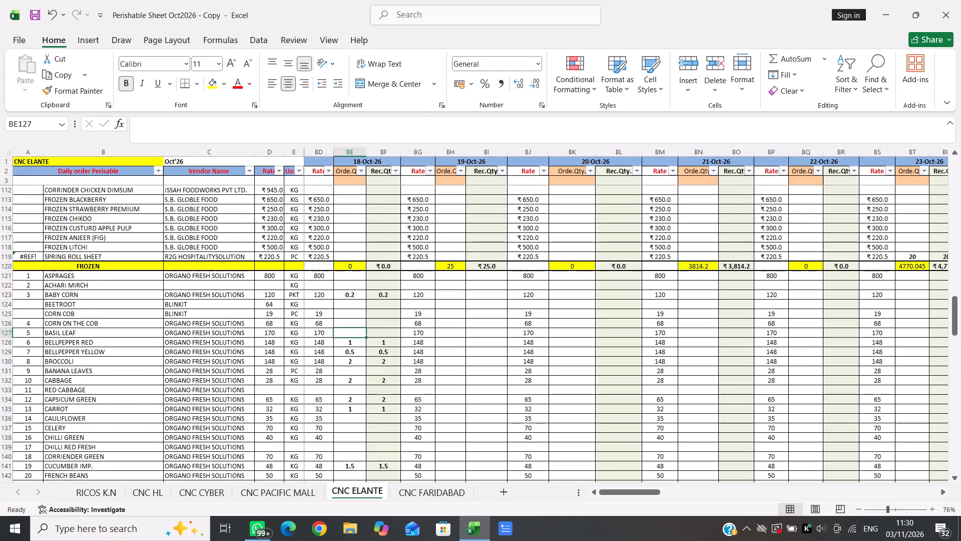
pyautogui.write('0.2')
pyautogui.press('Right')
pyautogui.write('0.2')
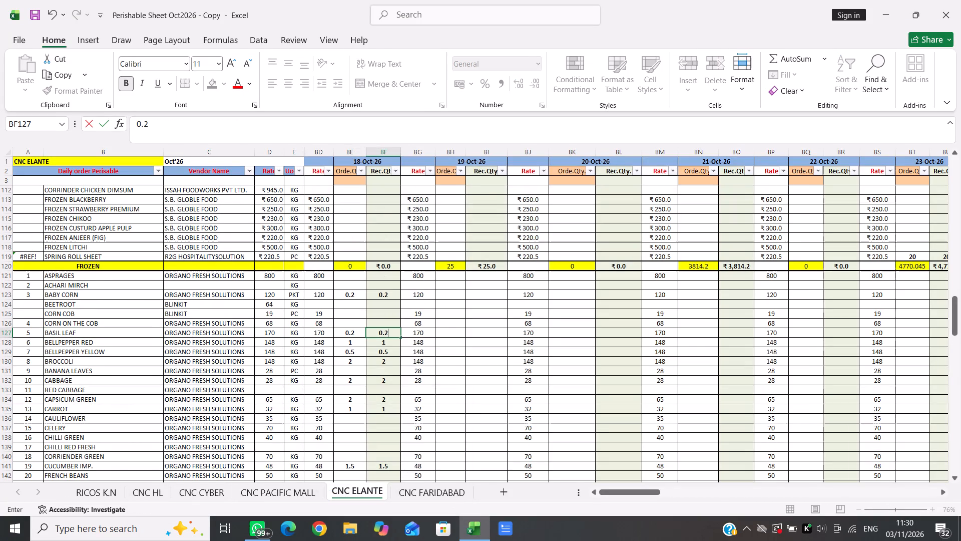
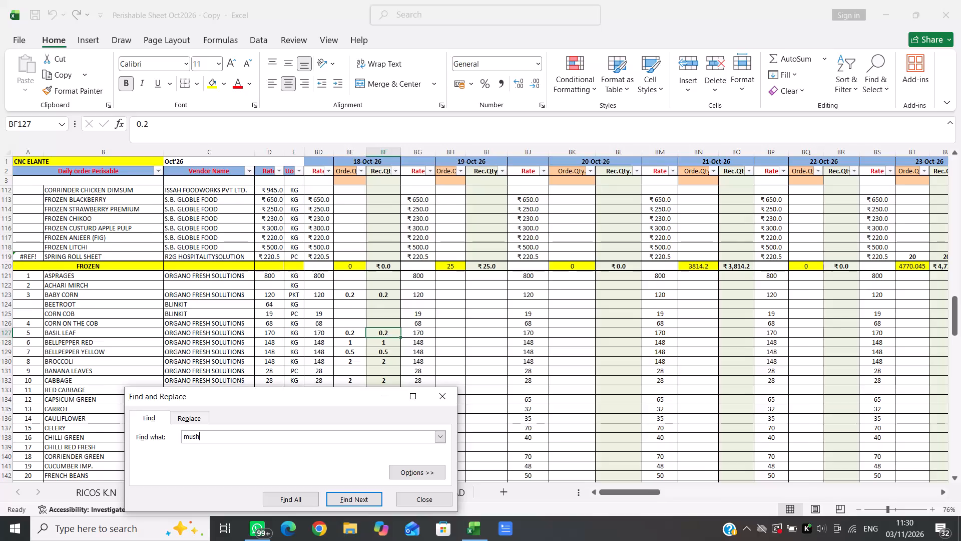
# Search for "mush" to locate MUSHROOM BUTTON and enter 4 as its order quantity under 18-Oct-26.
pyautogui.press('Return')
pyautogui.click(441, 397)
pyautogui.press('Right')
pyautogui.press('Right')
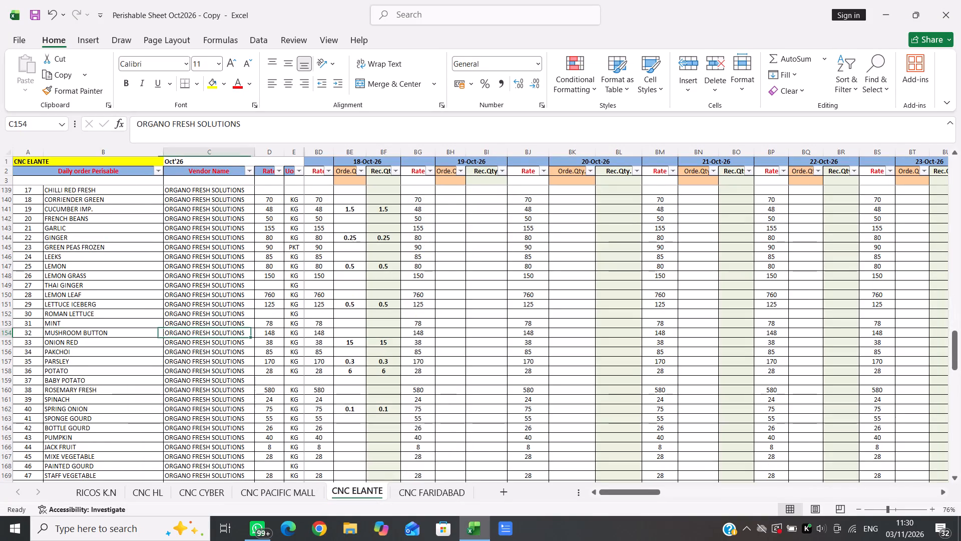
pyautogui.press('Right')
pyautogui.press('Right')
pyautogui.press('Right')
pyautogui.press('4')
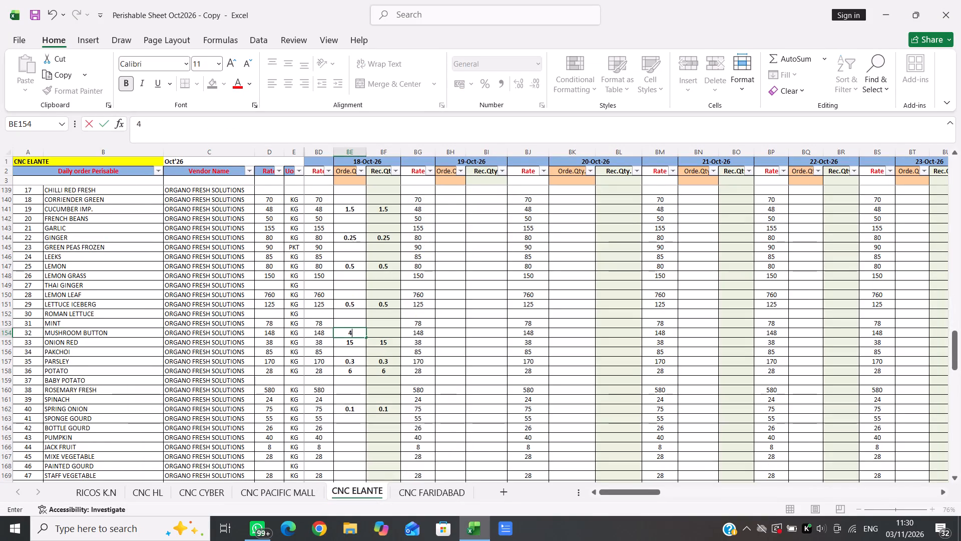
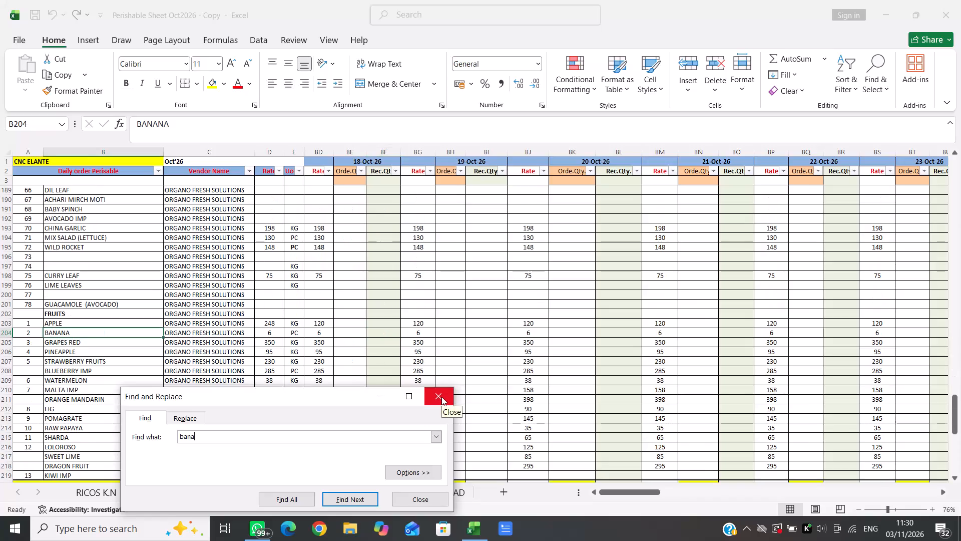
# Continue the "bana" search to the BANANA LEAVES row and move across it toward the 18-Oct-26 order quantity.
pyautogui.press('Return')
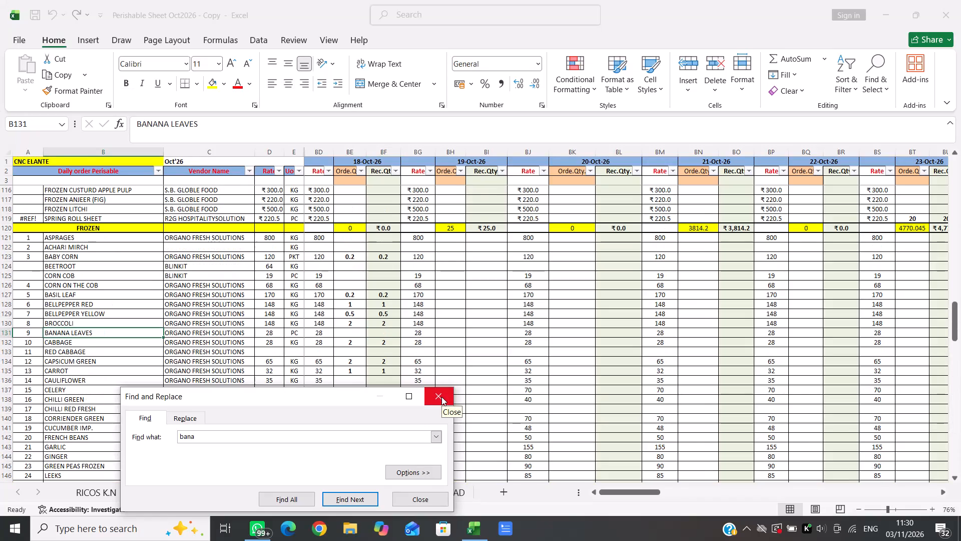
pyautogui.press('Right')
pyautogui.press('Right')
pyautogui.press('Right')
pyautogui.press('Right')
pyautogui.click(441, 397)
pyautogui.press('Right')
pyautogui.press('Right')
pyautogui.press('Right')
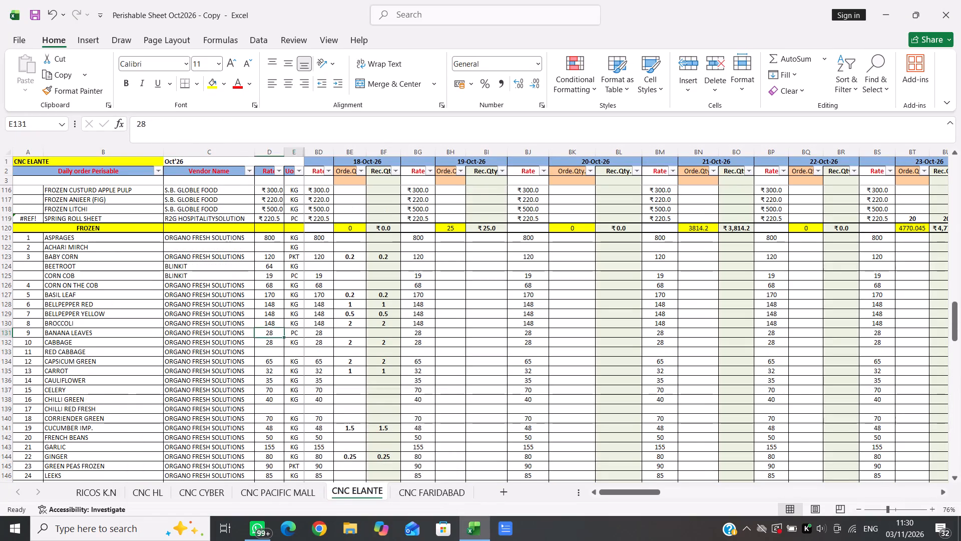
pyautogui.press('Right')
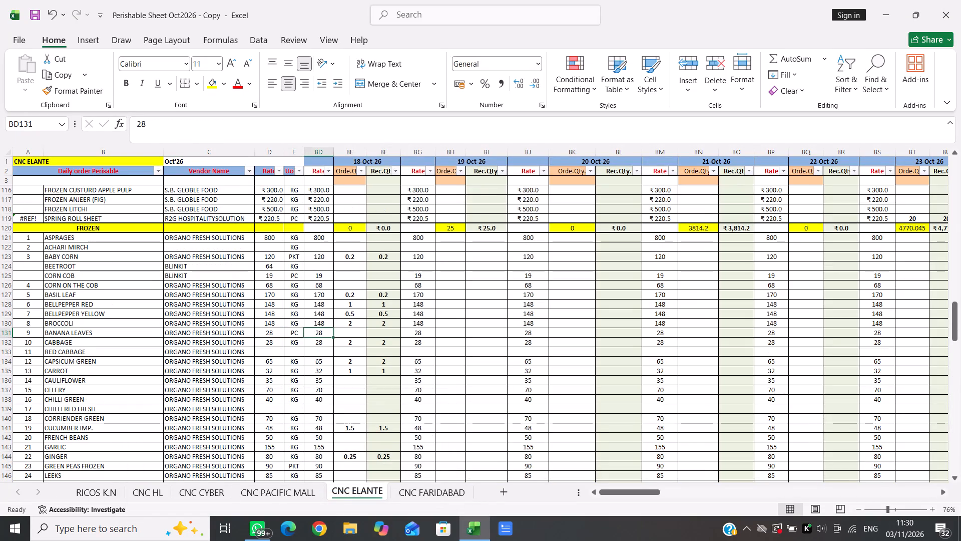
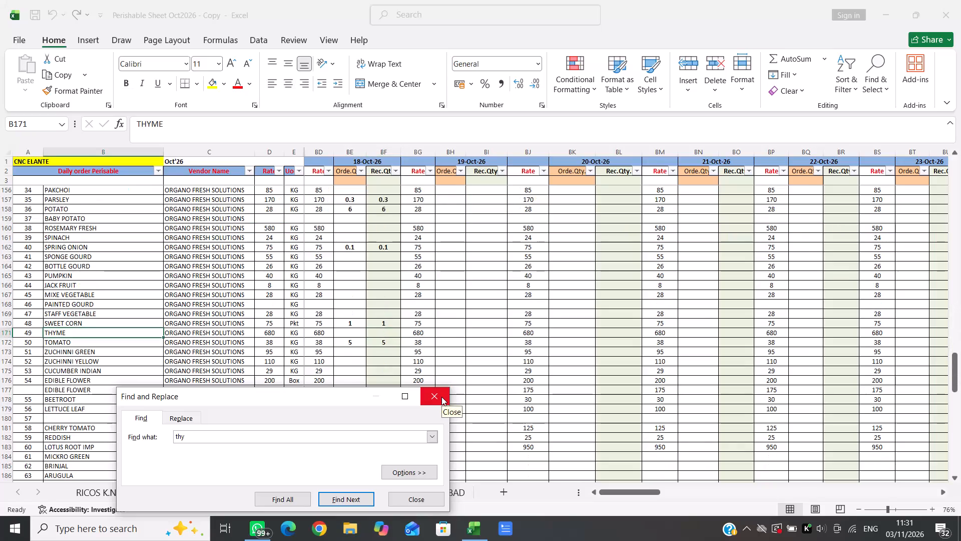
# In the THYME row, enter 0.1 as both the order quantity and the received quantity for 18-Oct-26.
pyautogui.click(441, 397)
pyautogui.press('Right')
pyautogui.press('Right')
pyautogui.press('Right')
pyautogui.press('Right')
pyautogui.press('Right')
pyautogui.write('0.1')
pyautogui.press('Right')
pyautogui.write('0.1')
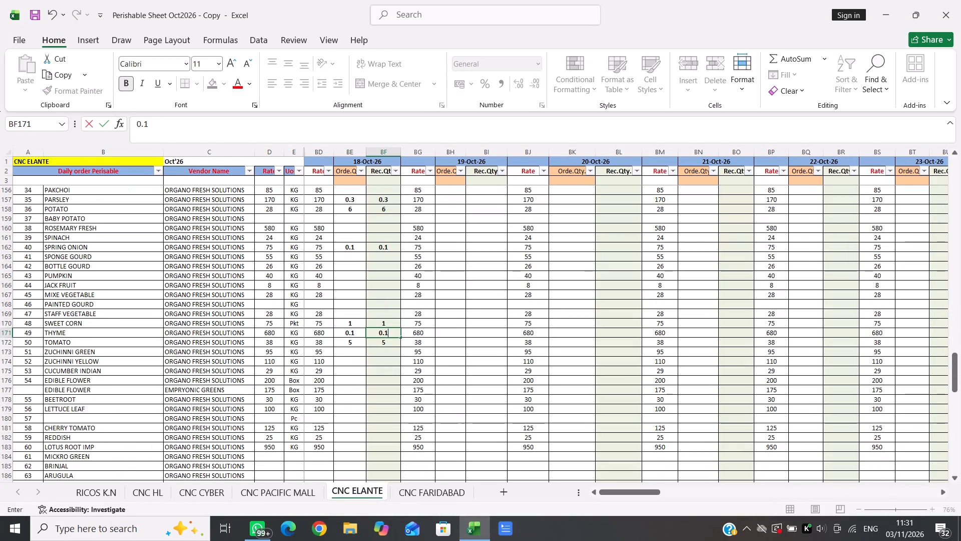
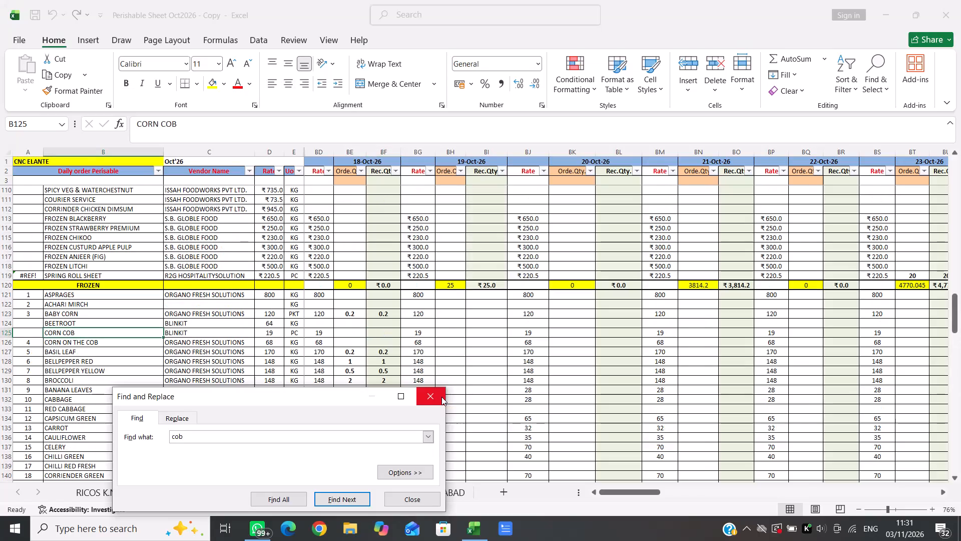
# Close the search and go to the 18-Oct-26 quantity cells in the CORN ON THE COB row.
pyautogui.click(441, 397)
pyautogui.press('Down')
pyautogui.press('Right')
pyautogui.press('Right')
pyautogui.press('Right')
pyautogui.press('Right')
pyautogui.press('Right')
pyautogui.press('Right')
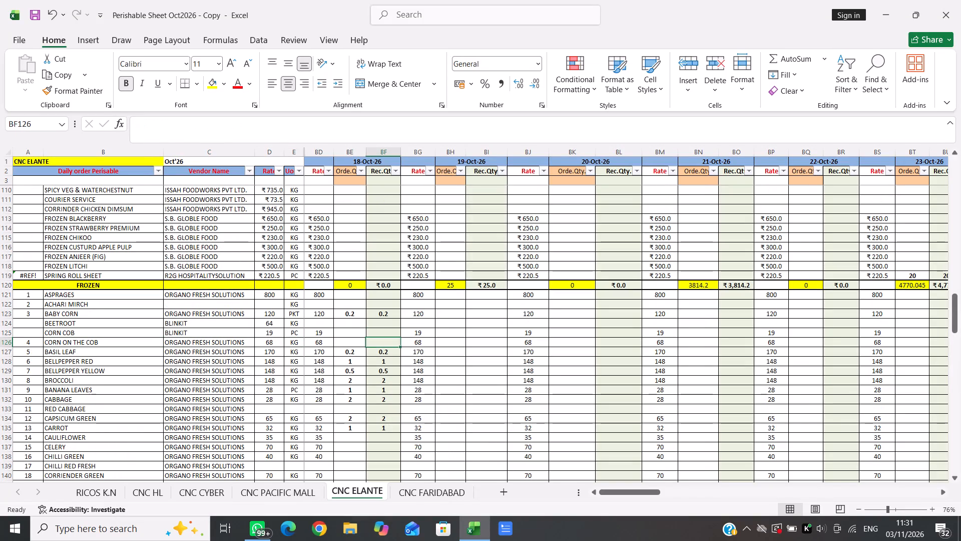
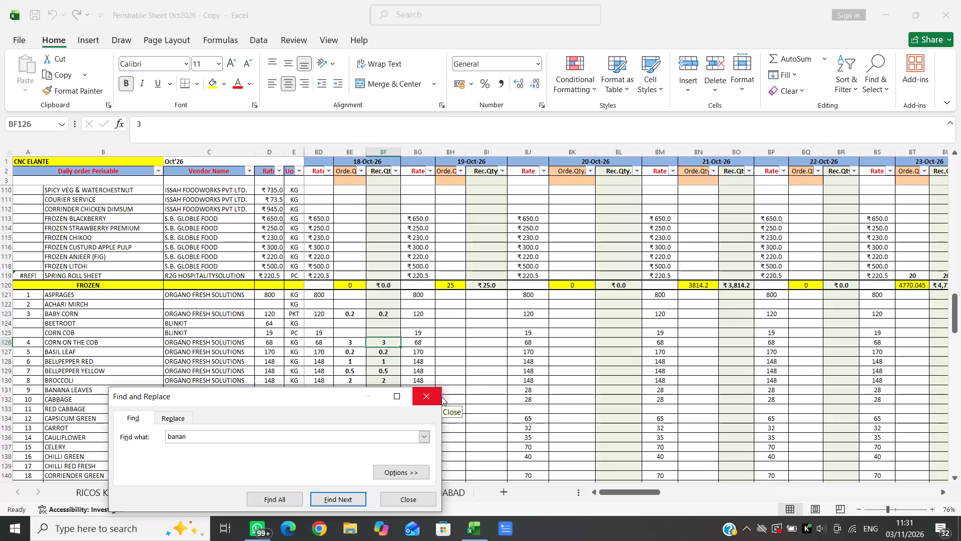
# Search the sheet for "banan", close the search and move along the BANANA LEAVES row toward its 18-Oct-26 quantity cells.
pyautogui.press('Return')
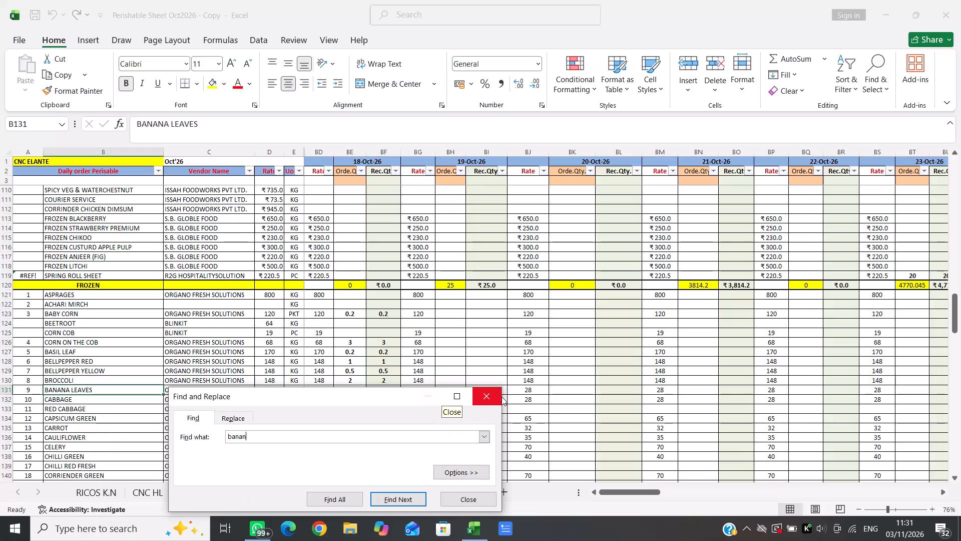
pyautogui.click(497, 397)
pyautogui.press('Right')
pyautogui.press('Right')
pyautogui.press('Right')
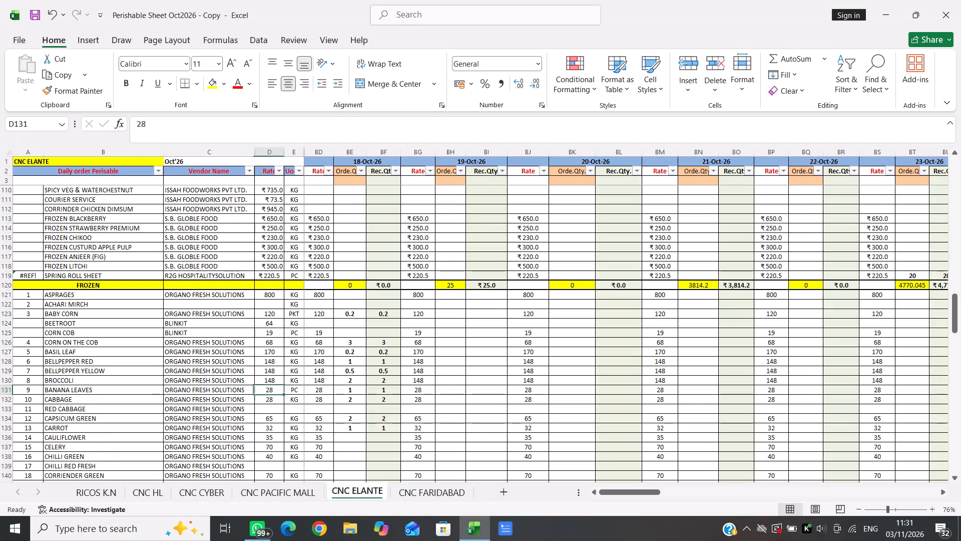
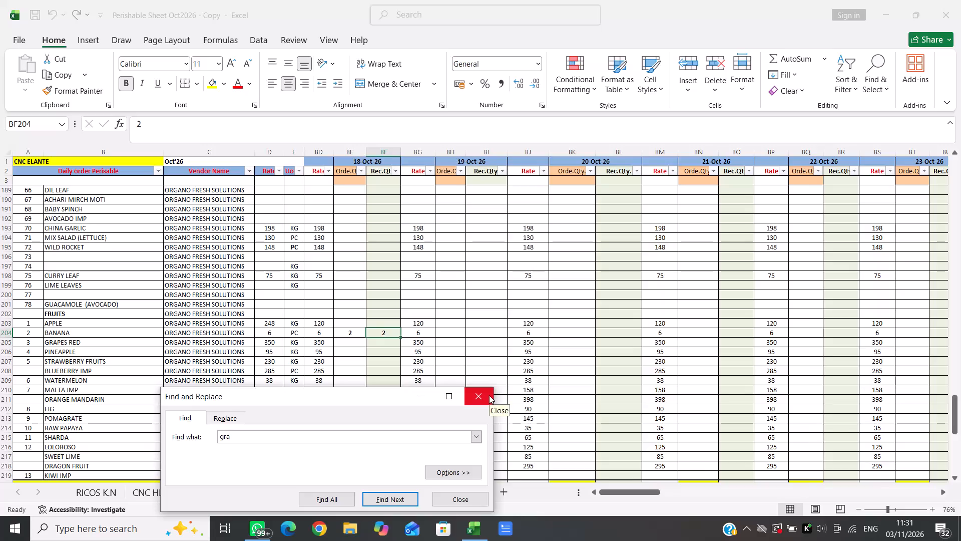
# Search the sheet for "grap", close the search and go to the GRAPES RED row's 18-Oct-26 order quantity cell.
pyautogui.press('Return')
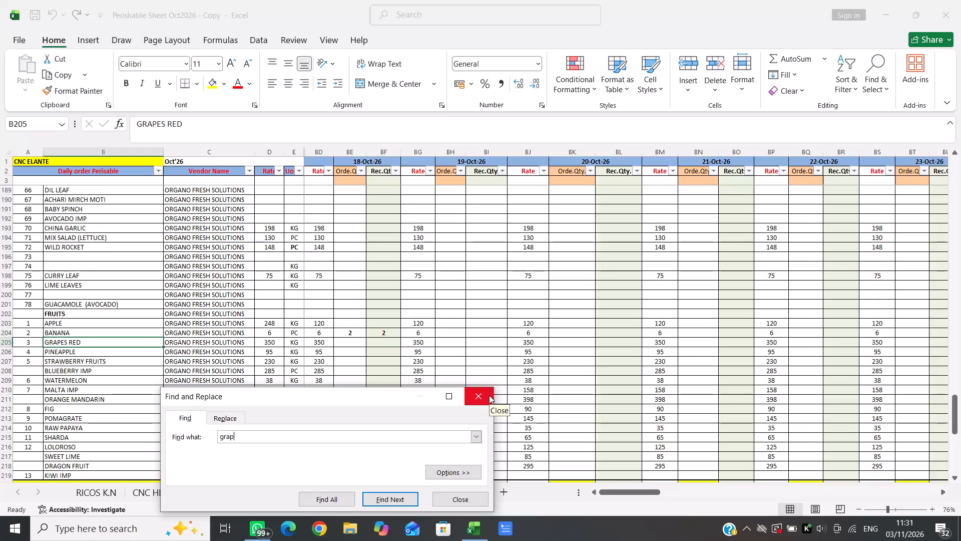
pyautogui.click(480, 392)
pyautogui.press('Right')
pyautogui.press('Right')
pyautogui.press('Right')
pyautogui.press('Right')
pyautogui.press('Right')
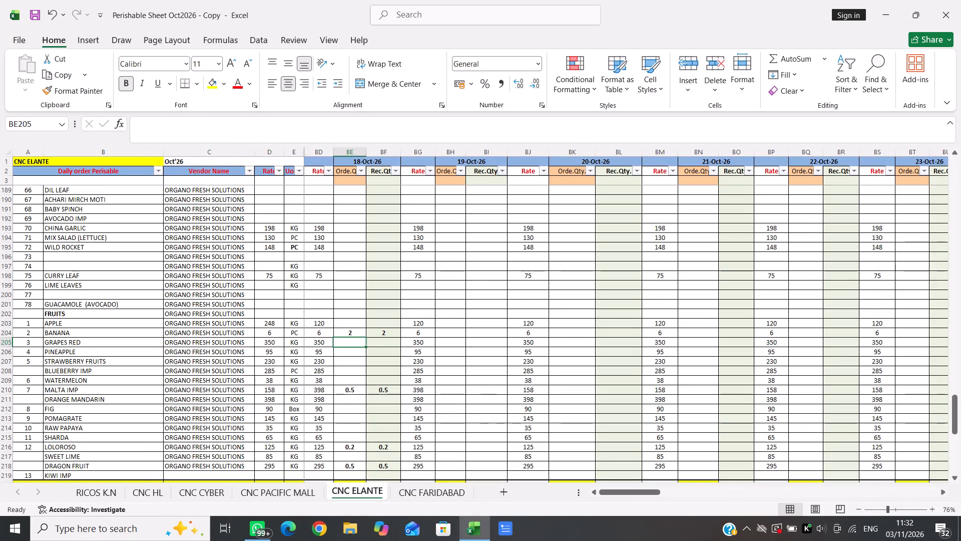
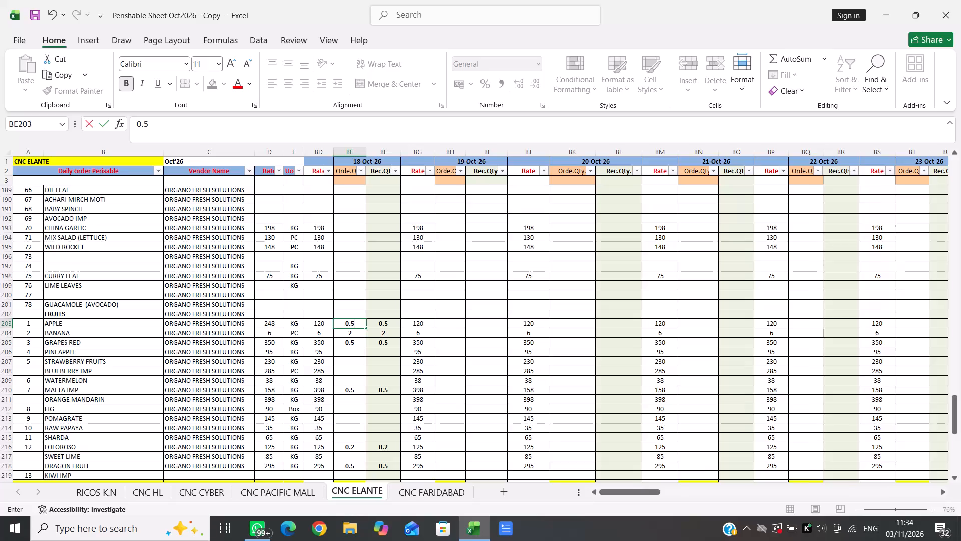
# Commit 0.5 as the 18-Oct-26 order quantity for APPLE.
pyautogui.click(346, 305)
# Switch to the CNC HL sheet, search it for "roll" and close the search.
pyautogui.scroll(1, 346, 305)
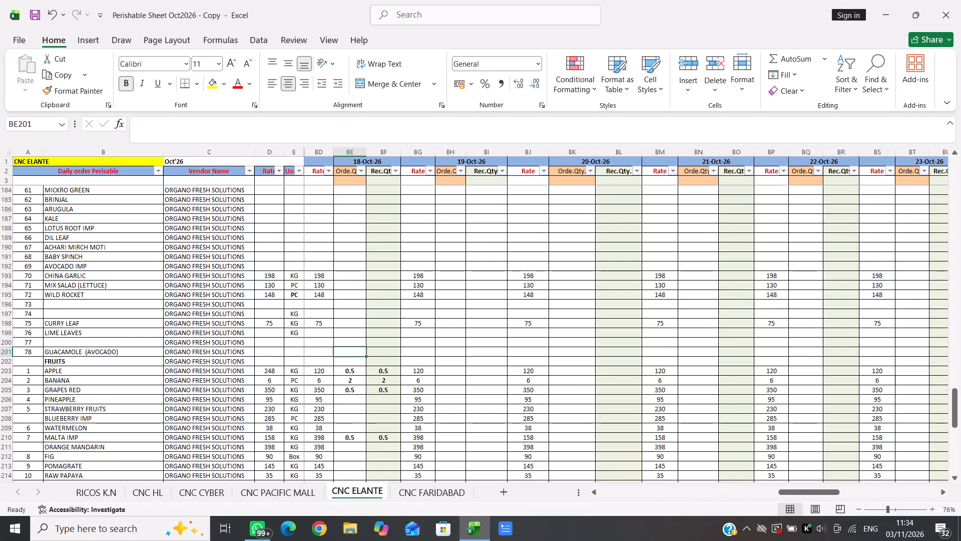
pyautogui.scroll(1, 346, 305)
pyautogui.click(142, 491)
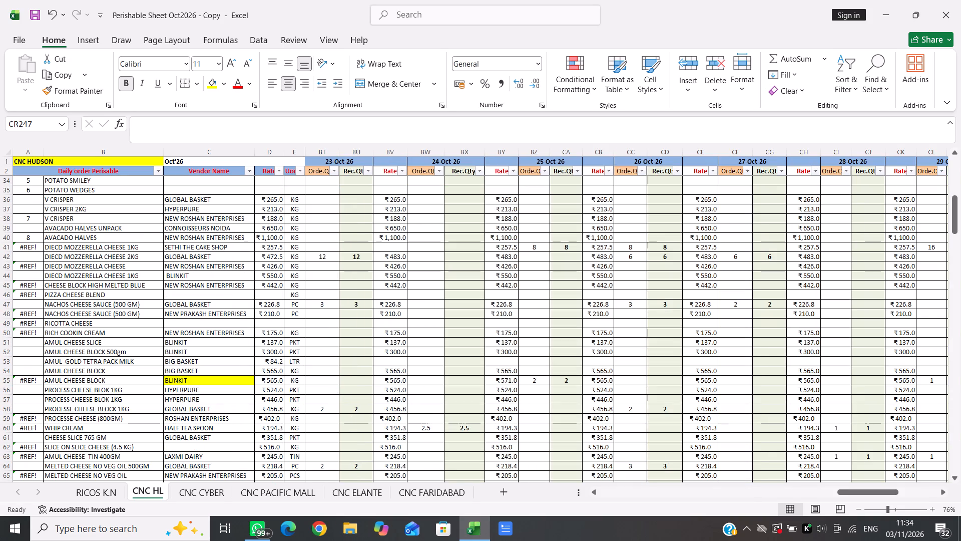
pyautogui.hotkey('ctrl', 'f')
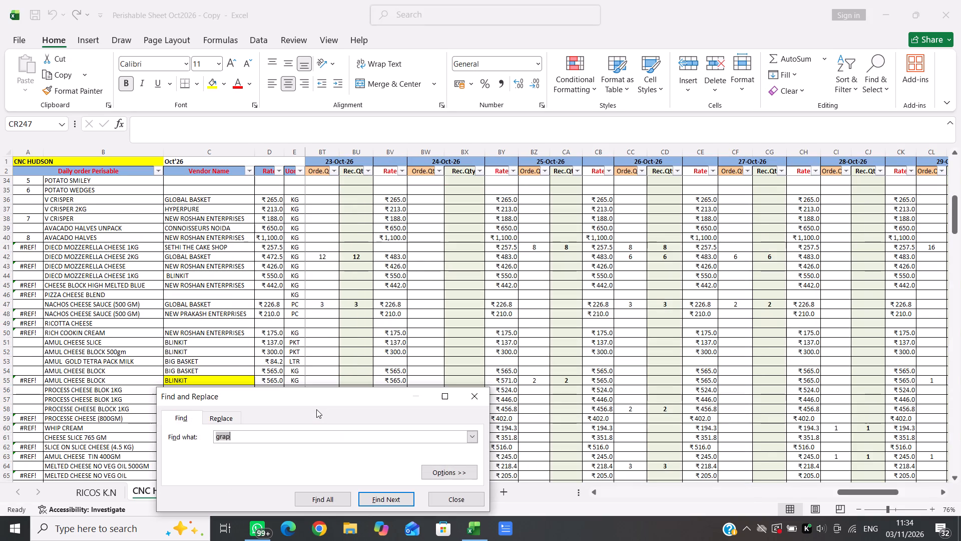
pyautogui.press('BackSpace')
pyautogui.press('BackSpace')
pyautogui.press('BackSpace')
pyautogui.press('BackSpace')
pyautogui.write('roll')
pyautogui.press('Return')
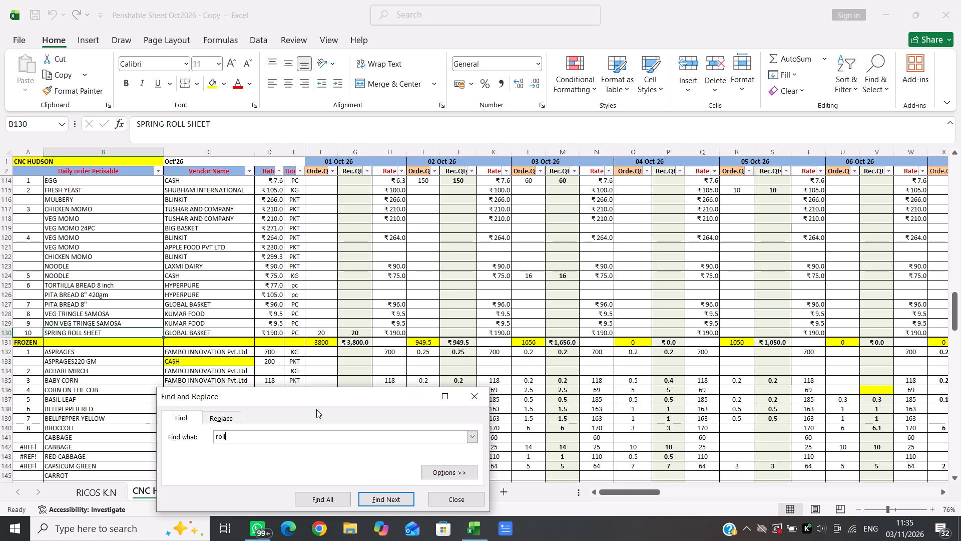
pyautogui.click(473, 395)
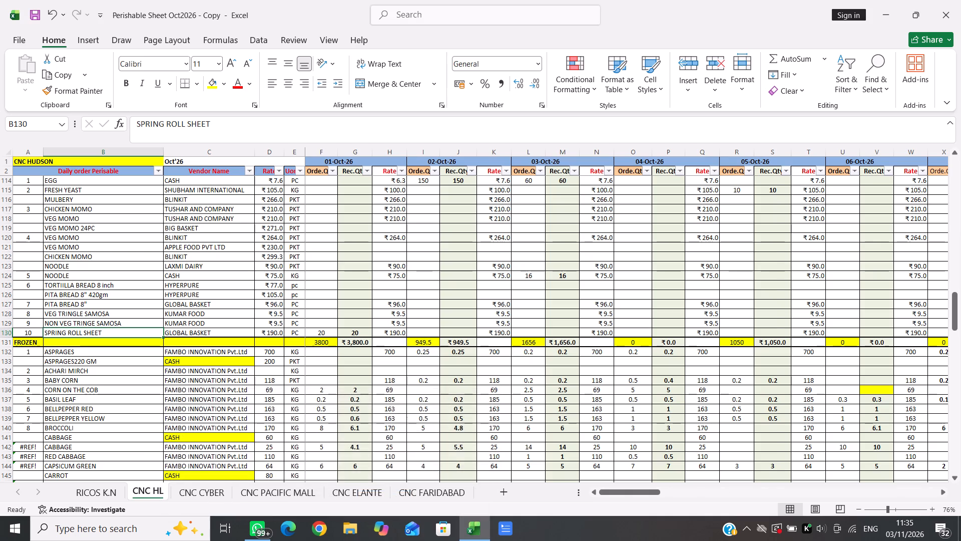
pyautogui.hotkey('ctrl', 'f')
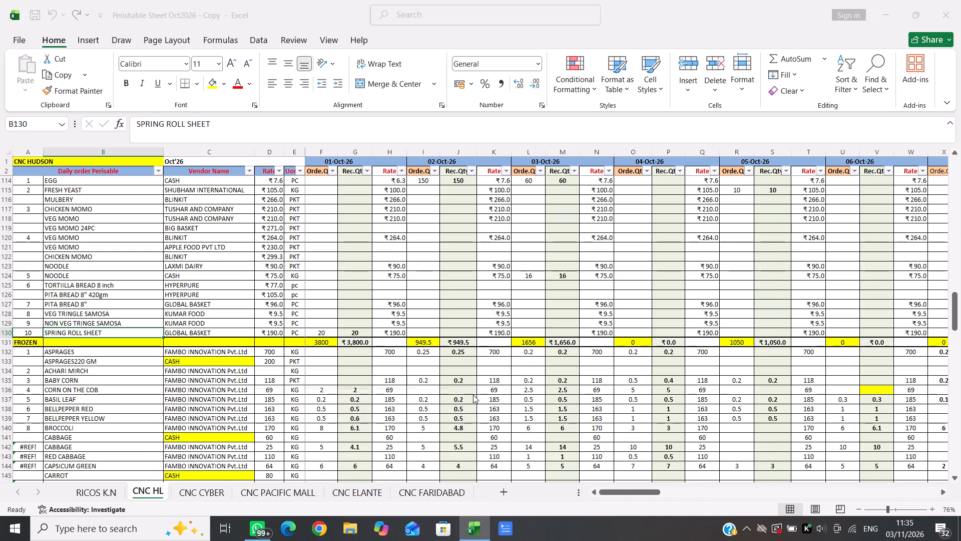
pyautogui.press('Return')
pyautogui.press('Return')
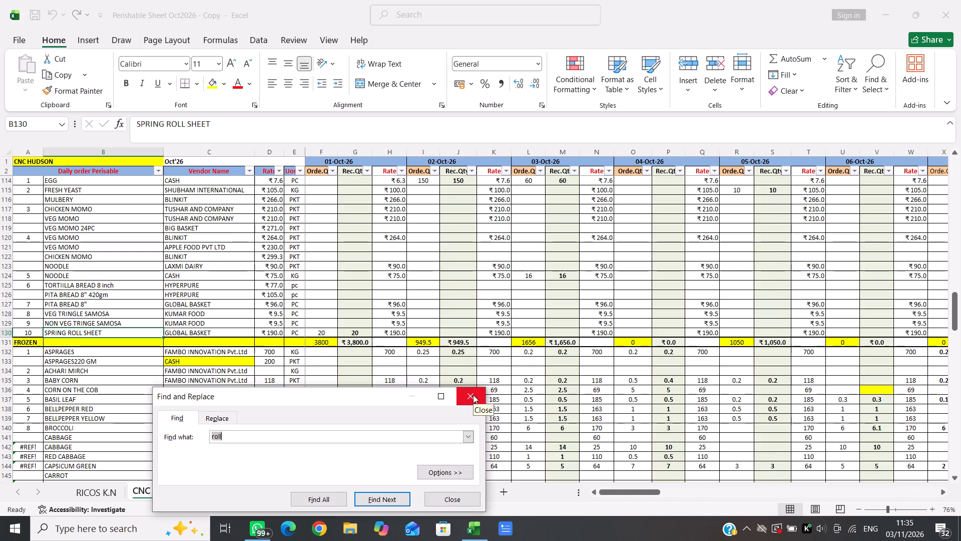
pyautogui.click(473, 395)
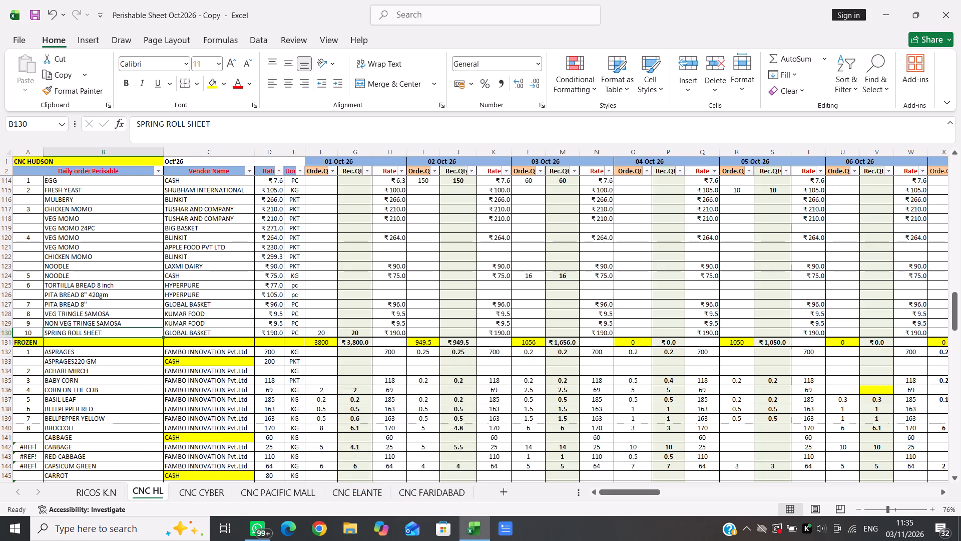
# Insert a row directly above SPRING ROLL SHEET and copy that item name into it.
pyautogui.hotkey('shift', 'space')
pyautogui.hotkey('ctrl', 'shift', '=')
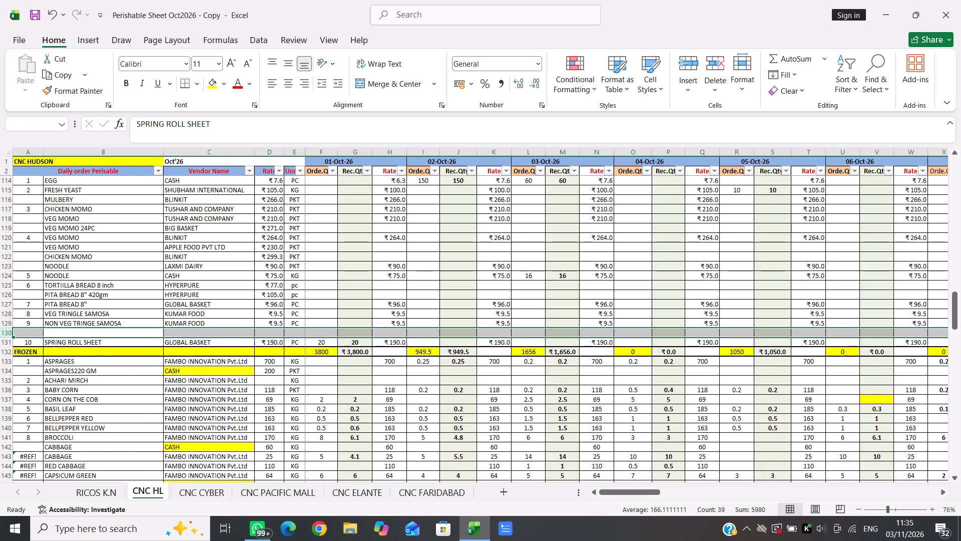
pyautogui.click(66, 333)
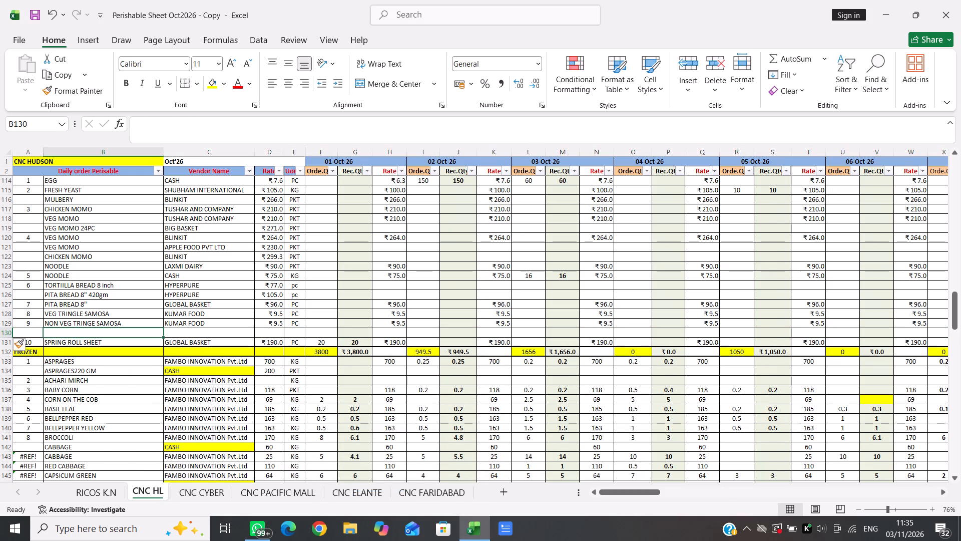
pyautogui.write('sp')
pyautogui.press('BackSpace')
pyautogui.press('BackSpace')
pyautogui.press('BackSpace')
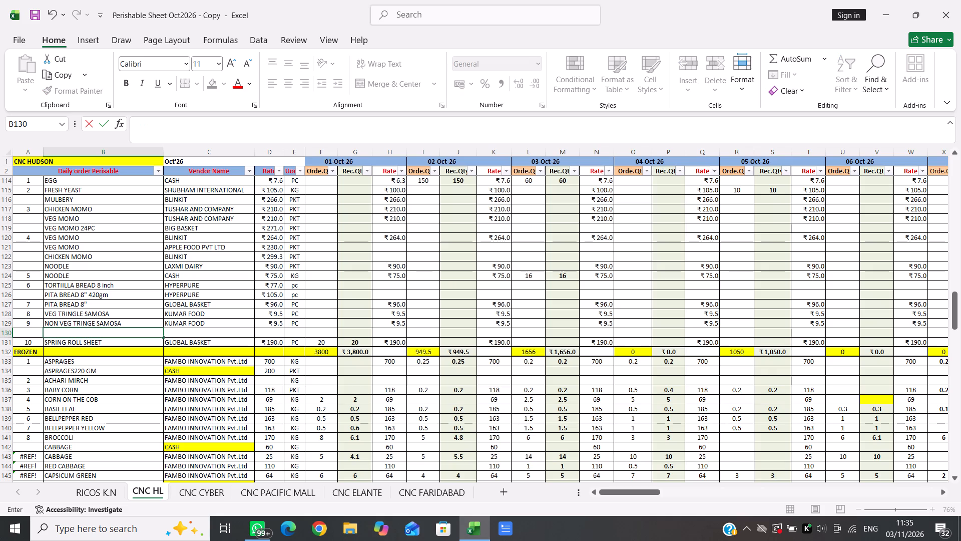
pyautogui.press('BackSpace')
pyautogui.press('Down')
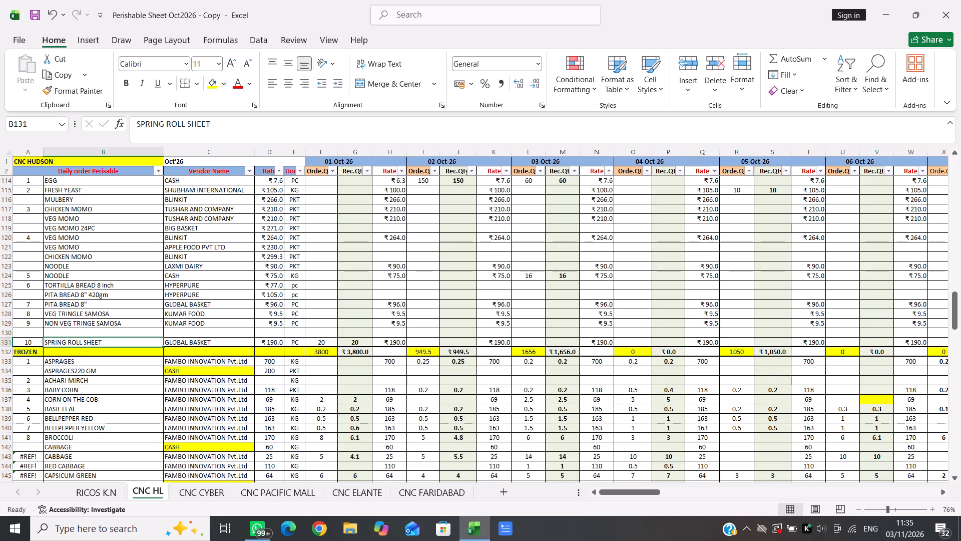
pyautogui.hotkey('ctrl', 'c')
pyautogui.press('Up')
pyautogui.press('Return')
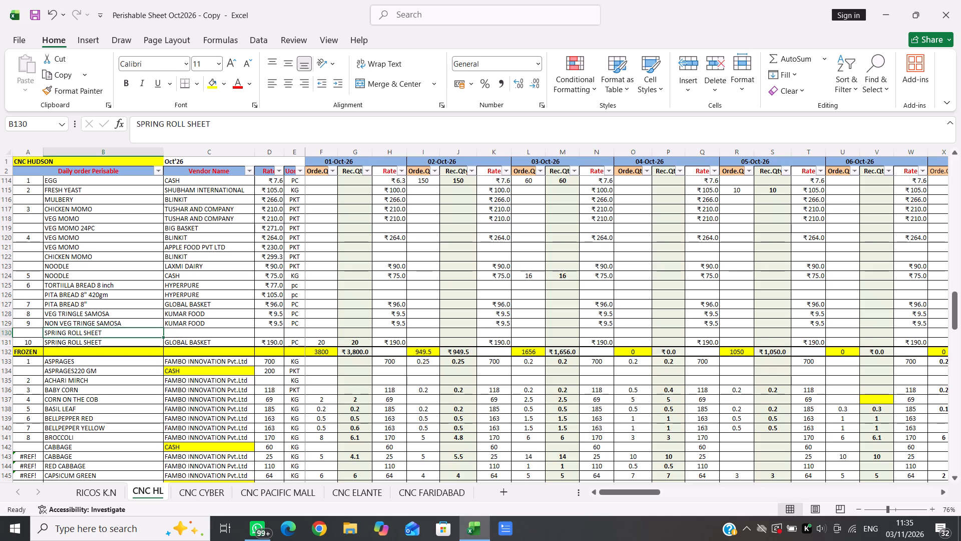
# Set the new spring roll row's vendor to SHUBHAM INTERNATIONAL and its base rate to =160*1.05.
pyautogui.click(207, 333)
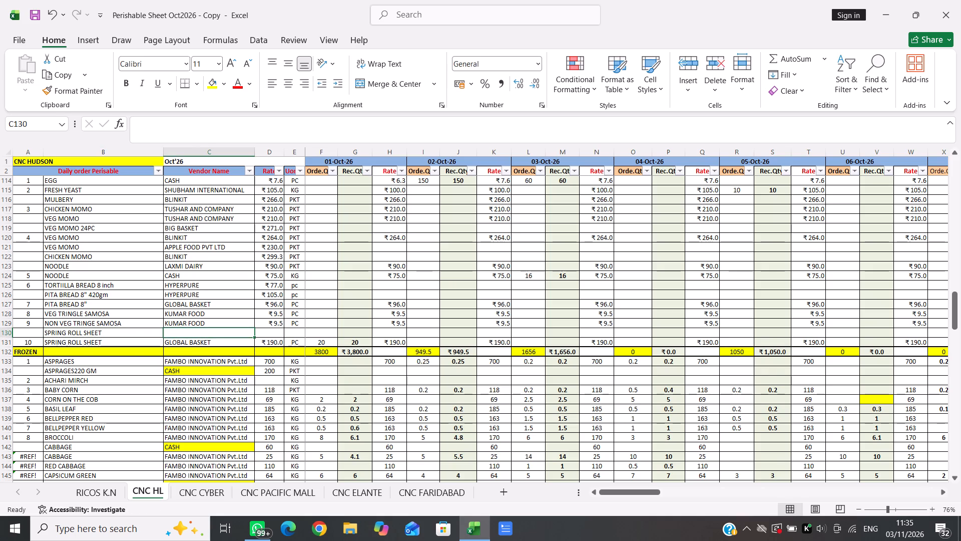
pyautogui.write('shu')
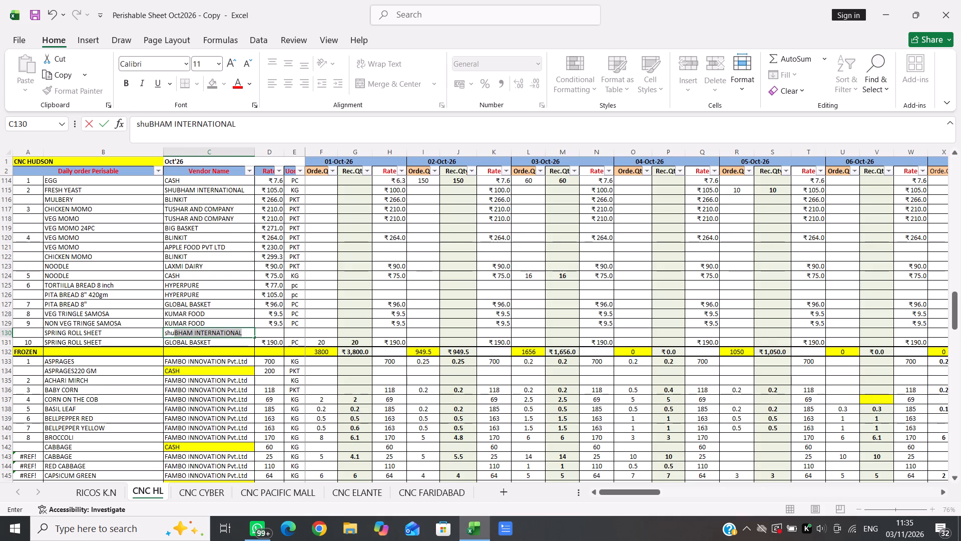
pyautogui.press('Right')
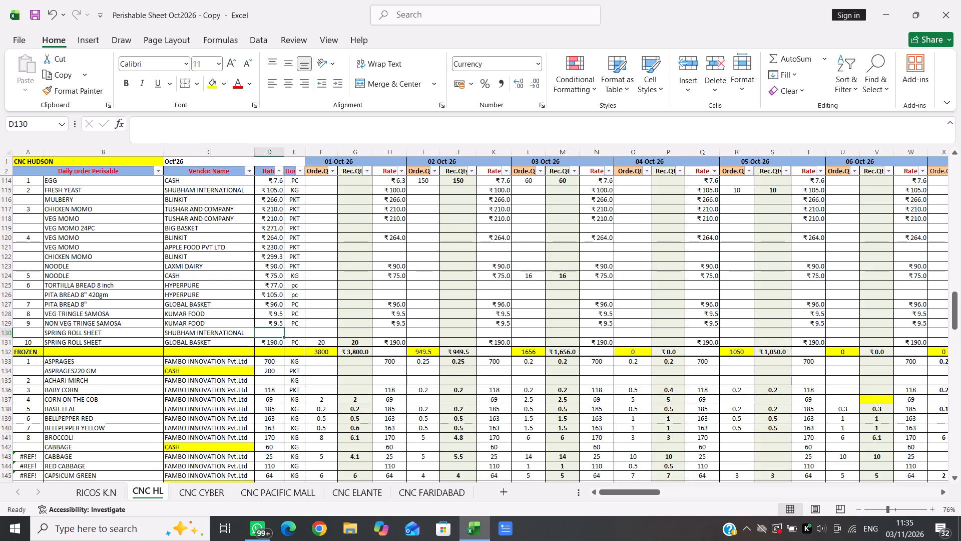
pyautogui.write('16')
pyautogui.press('BackSpace')
pyautogui.press('BackSpace')
pyautogui.press('BackSpace')
pyautogui.write('=160')
pyautogui.press('*')
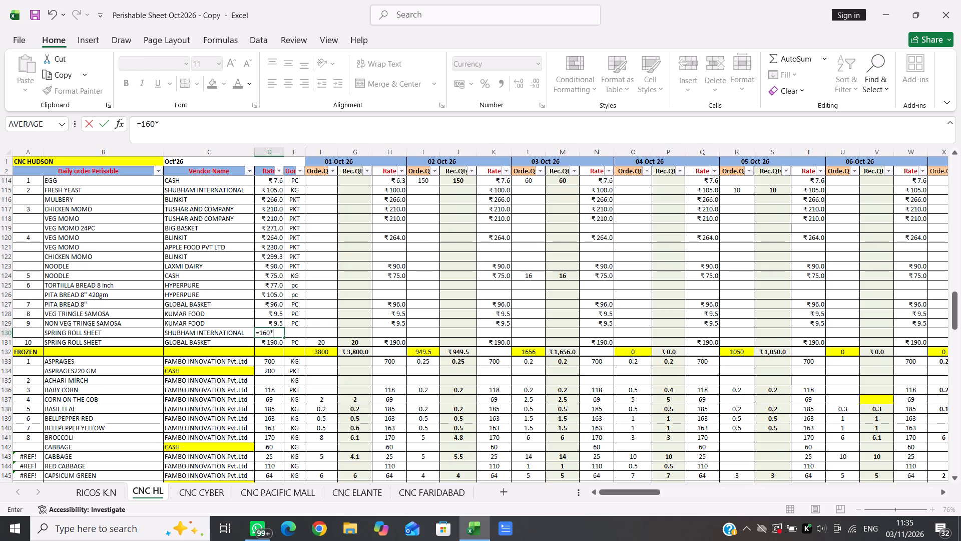
pyautogui.write('1.05')
pyautogui.press('Return')
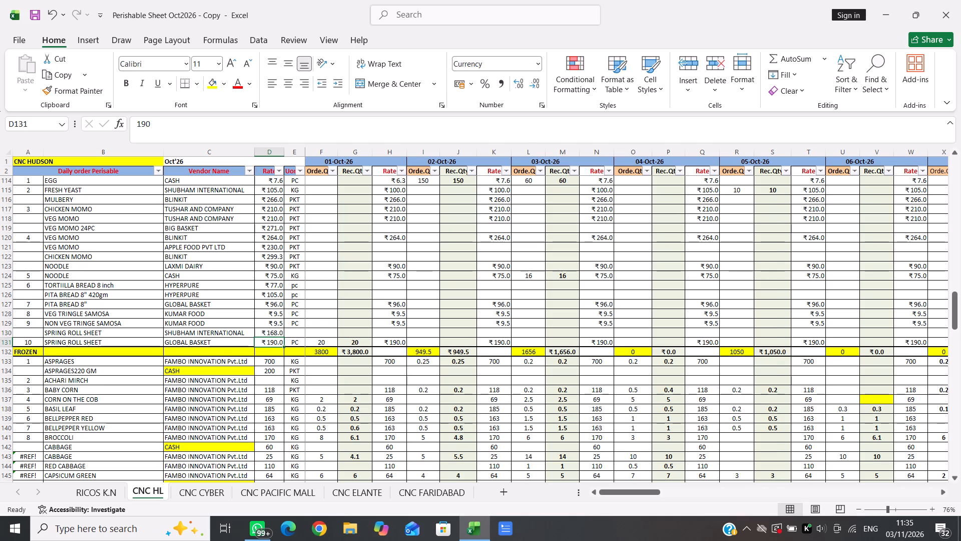
# Set the new SPRING ROLL SHEET row's unit of measure to pc.
pyautogui.click(300, 331)
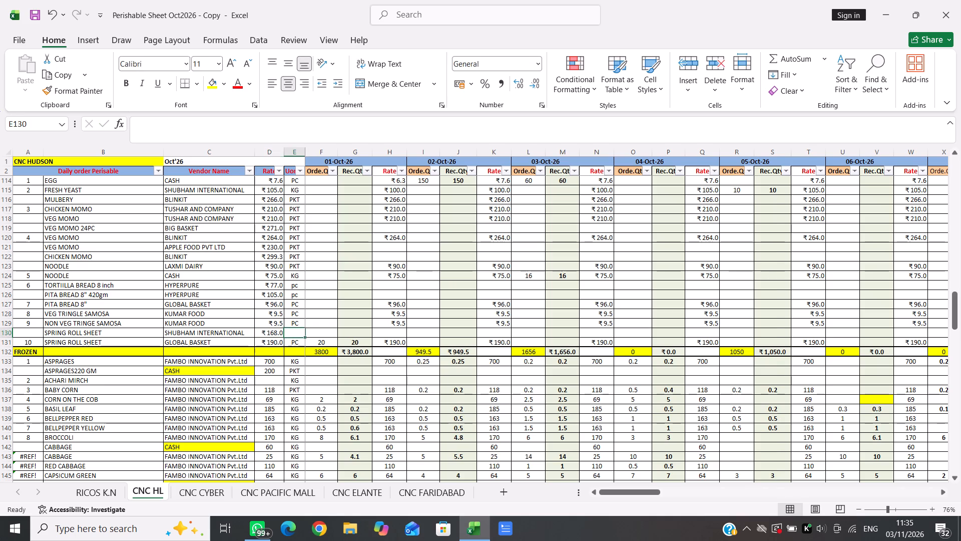
pyautogui.press('p')
pyautogui.press('c')
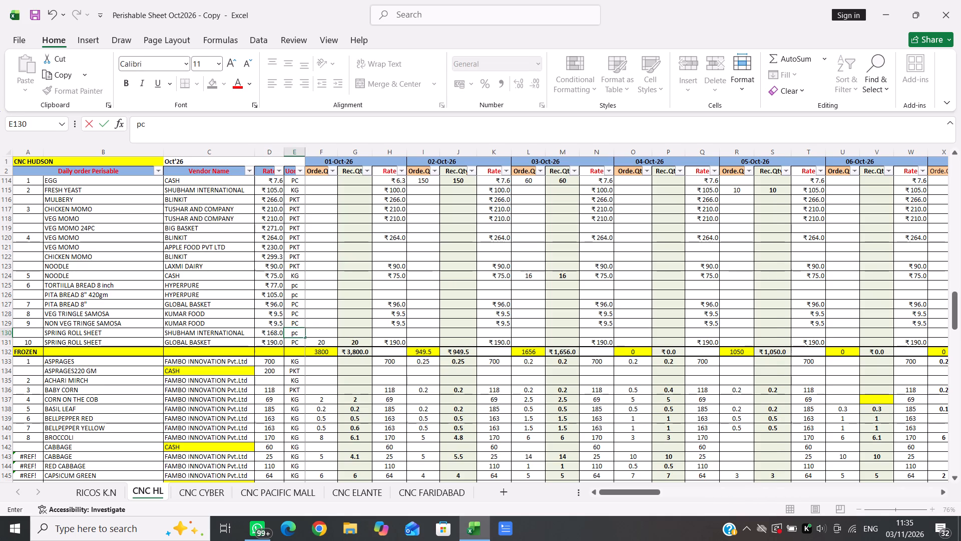
pyautogui.press('Right')
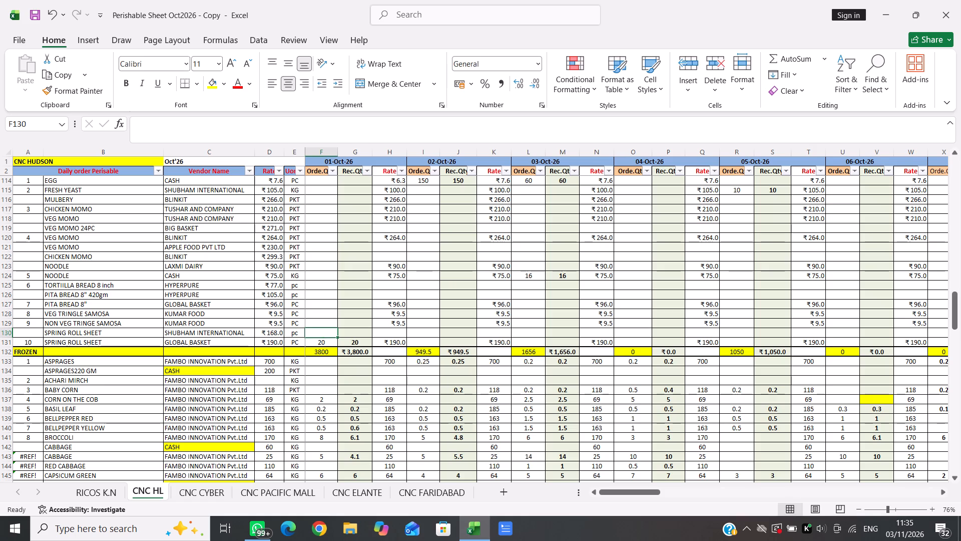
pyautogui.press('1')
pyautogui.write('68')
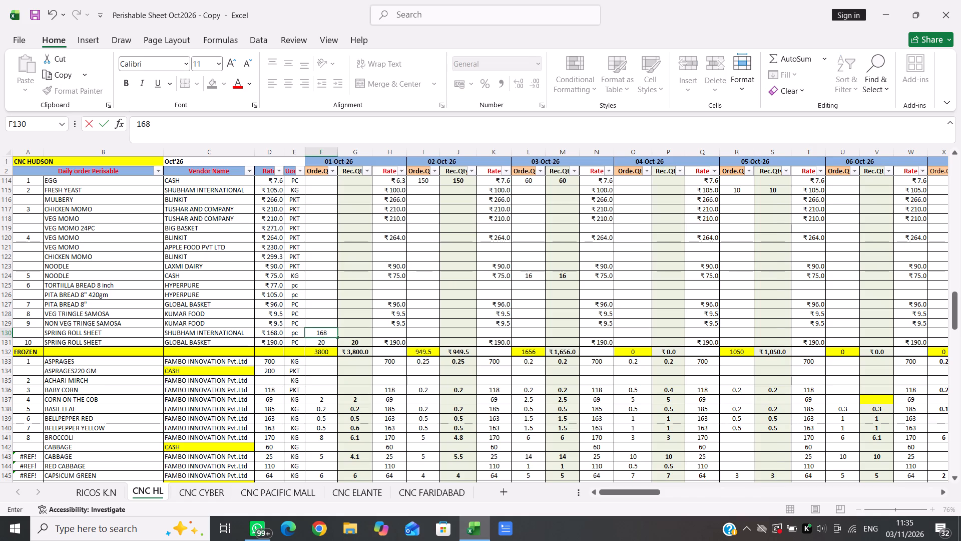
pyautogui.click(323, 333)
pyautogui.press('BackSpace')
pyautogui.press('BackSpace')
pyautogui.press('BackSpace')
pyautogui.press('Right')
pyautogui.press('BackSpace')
# Enter 168 as the new SPRING ROLL SHEET row's rate just before the 29-Oct-26 quantities.
pyautogui.hscroll(-20, 548, 308)
pyautogui.hscroll(-1, 548, 308)
pyautogui.hscroll(3, 548, 308)
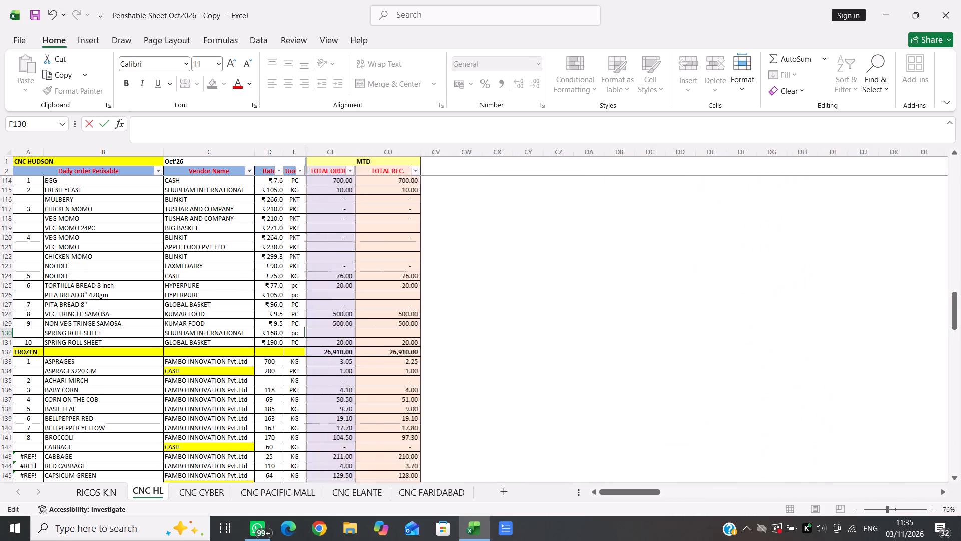
pyautogui.hscroll(1, 548, 308)
pyautogui.hscroll(-2, 548, 308)
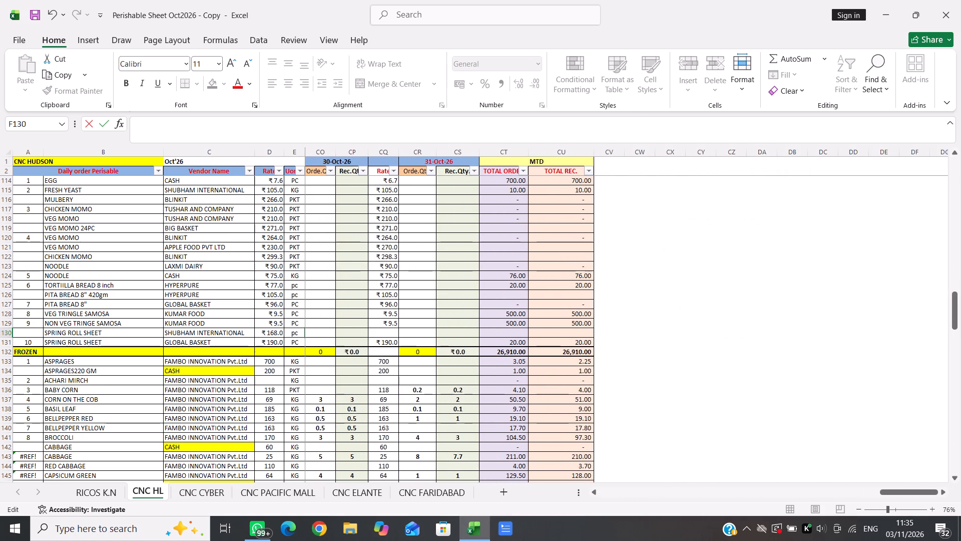
pyautogui.hscroll(1, 548, 308)
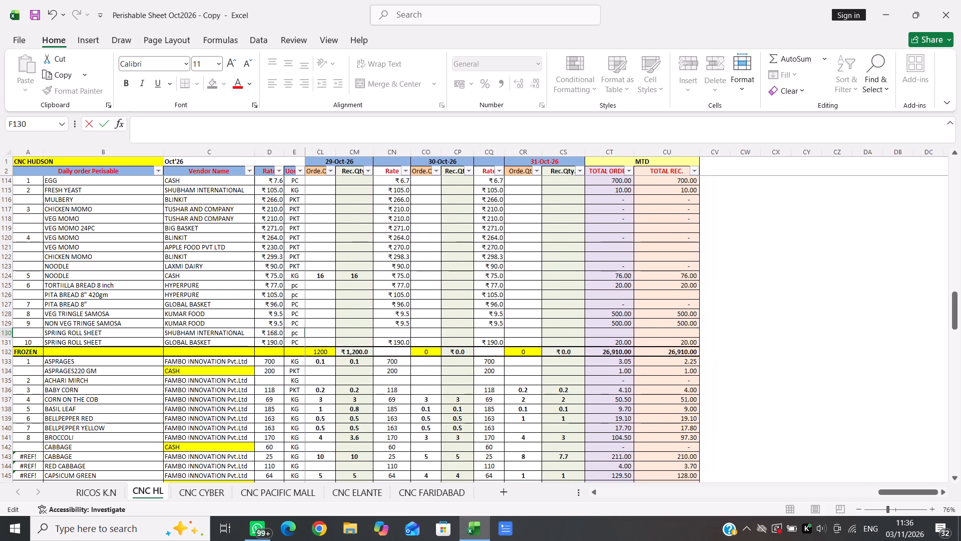
pyautogui.click(320, 333)
pyautogui.hscroll(1, 320, 333)
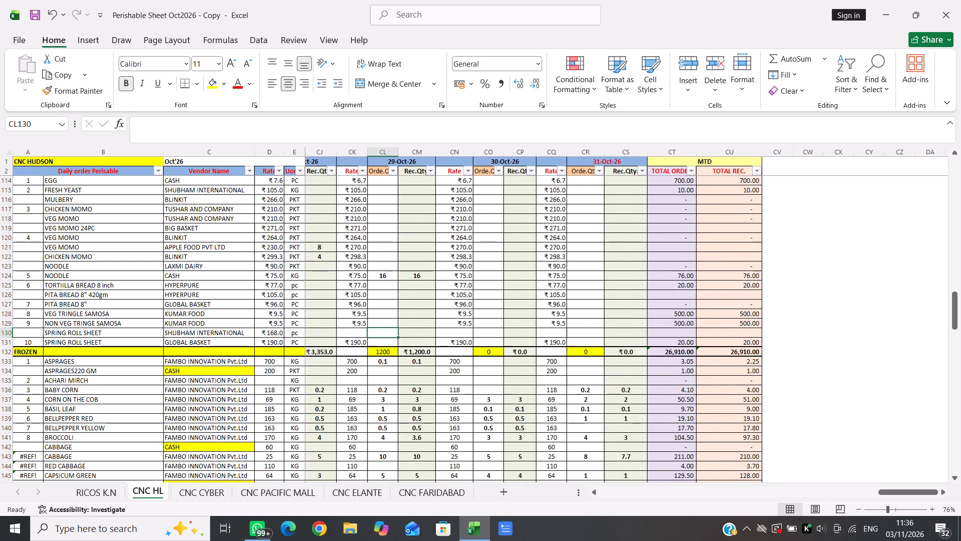
pyautogui.hscroll(1, 320, 333)
pyautogui.click(360, 332)
pyautogui.write('168')
pyautogui.press('Right')
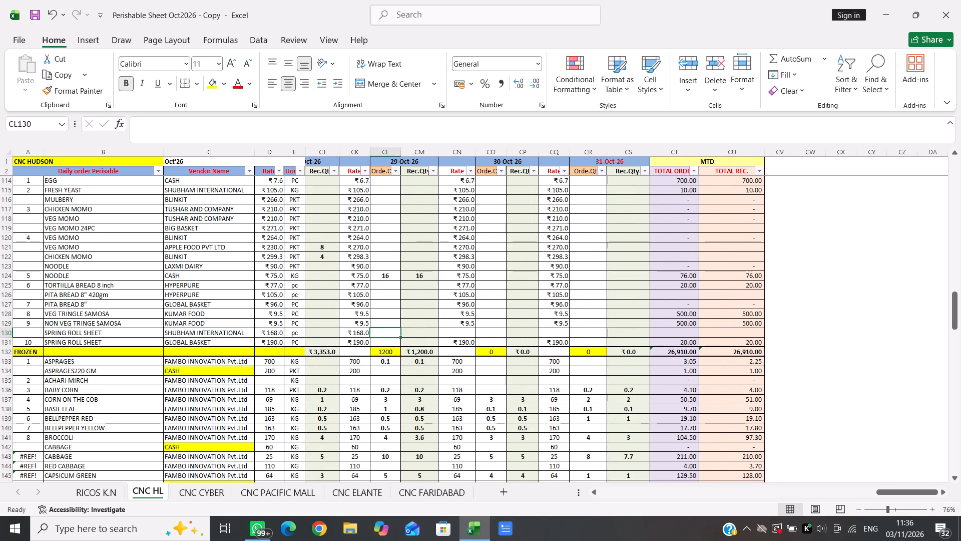
# Enter 10 as both the order and received quantity for the SHUBHAM INTERNATIONAL spring roll sheet on 29-Oct-26.
pyautogui.write('10')
pyautogui.press('Right')
pyautogui.write('10')
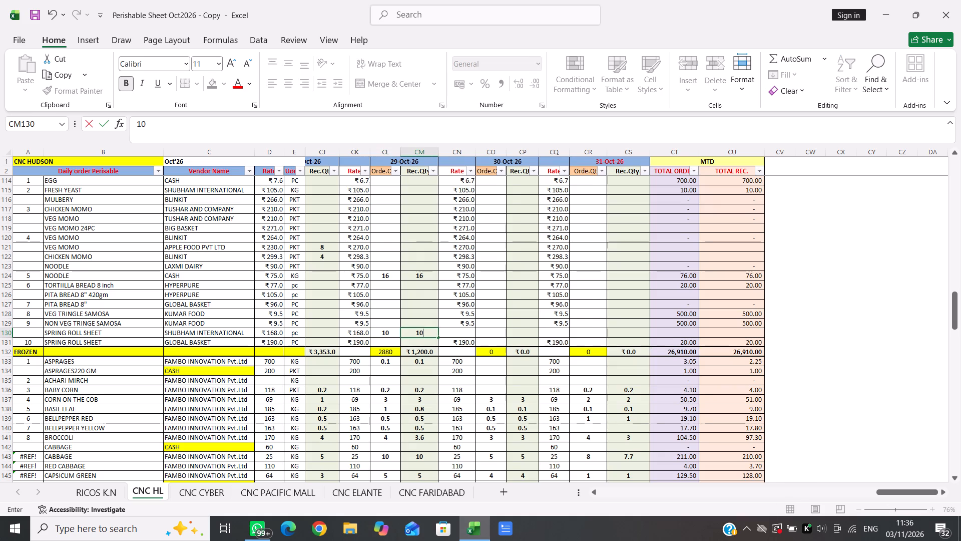
pyautogui.press('Up')
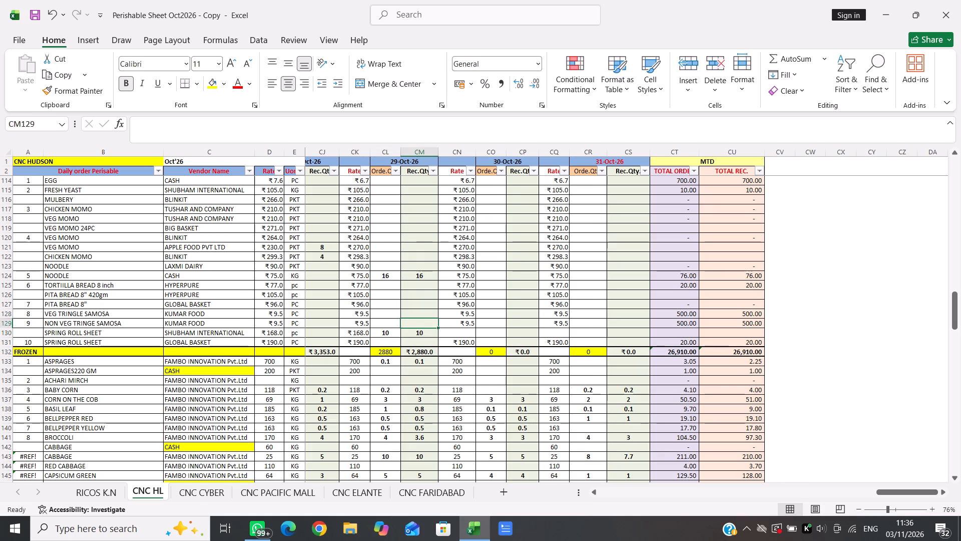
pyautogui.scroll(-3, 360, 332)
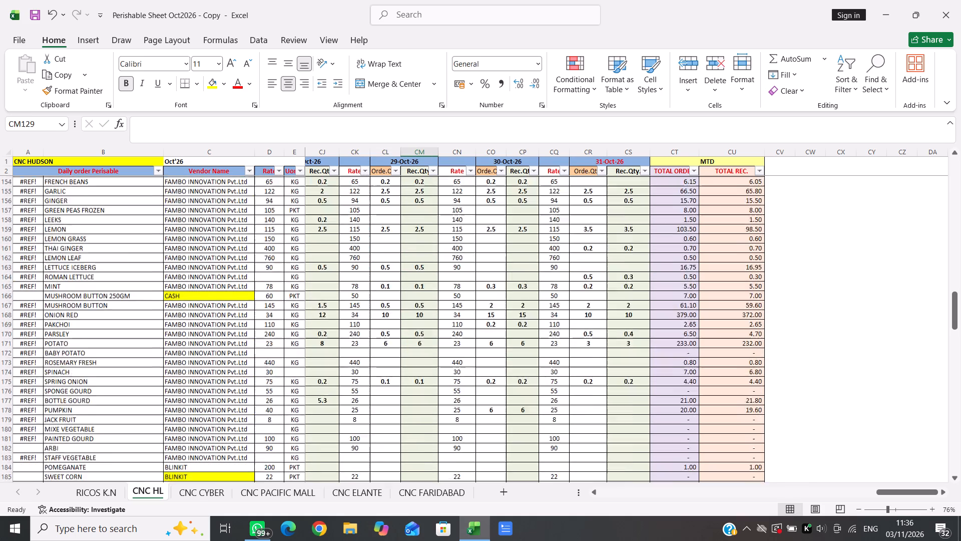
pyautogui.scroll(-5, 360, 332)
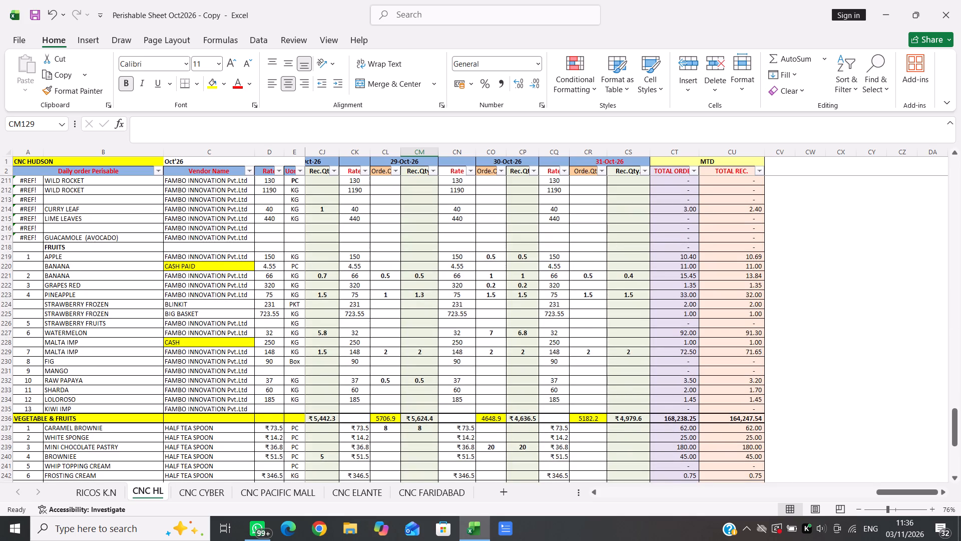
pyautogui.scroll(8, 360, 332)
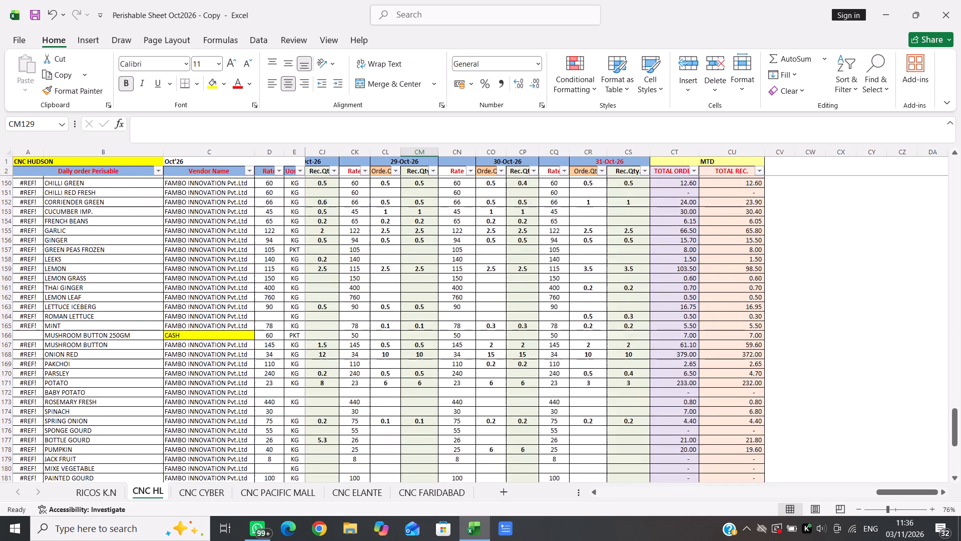
# Insert a blank row in CNC HL between the GLOBAL BASKET MASALA FRIES row and the SETHI THE CAKE SHOP PLAIN FRIES row.
pyautogui.scroll(9, 360, 332)
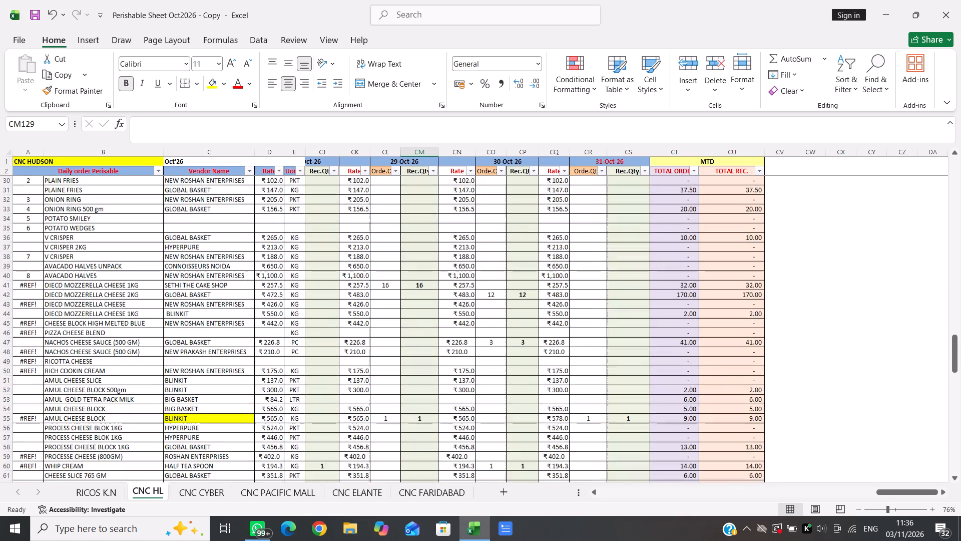
pyautogui.scroll(3, 360, 332)
pyautogui.scroll(-1, 360, 332)
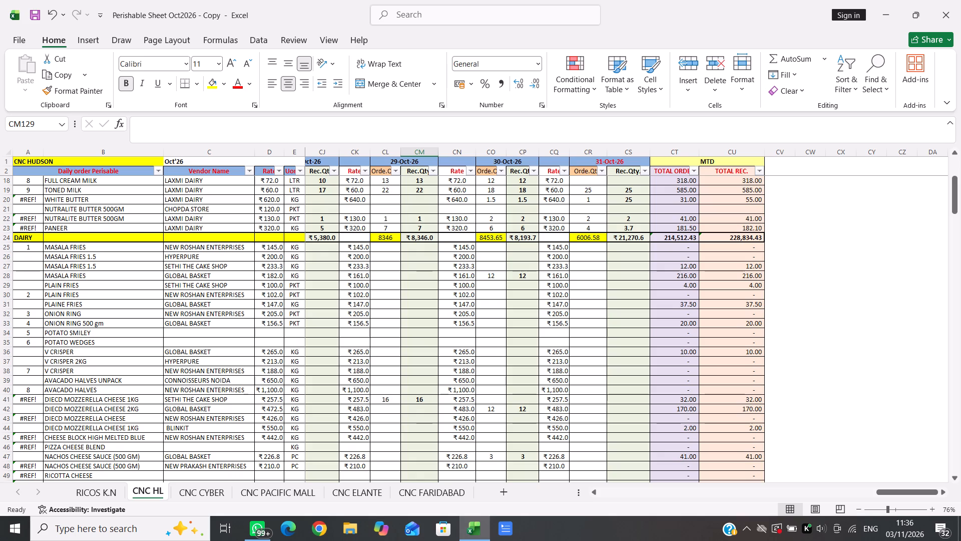
pyautogui.click(72, 287)
pyautogui.hotkey('shift', 'space')
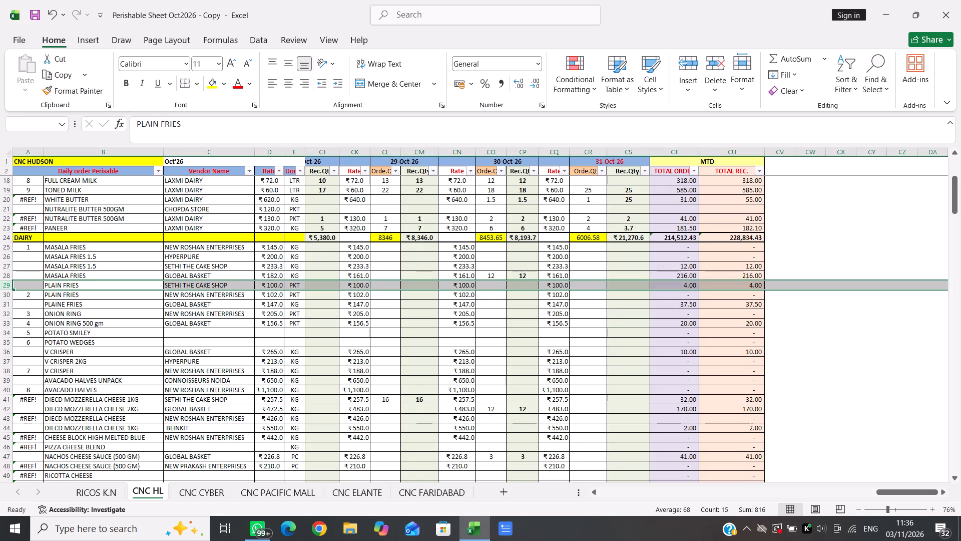
pyautogui.hotkey('ctrl', 'shift', '=')
# Copy the MASALA FRIES item name into the new row and extend it to MASALA FRIES 1 kg.
pyautogui.click(64, 277)
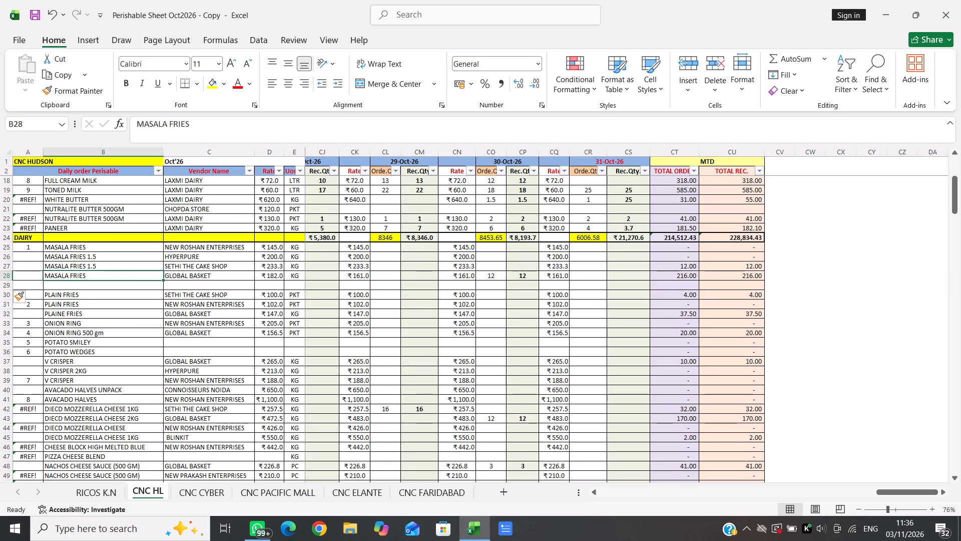
pyautogui.hotkey('ctrl', 'c')
pyautogui.press('Down')
pyautogui.press('Return')
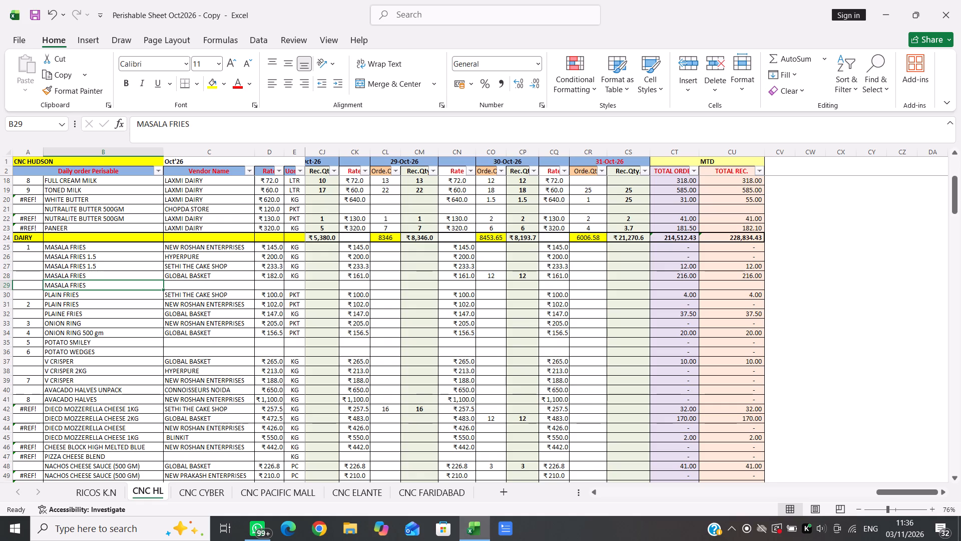
pyautogui.click(202, 285)
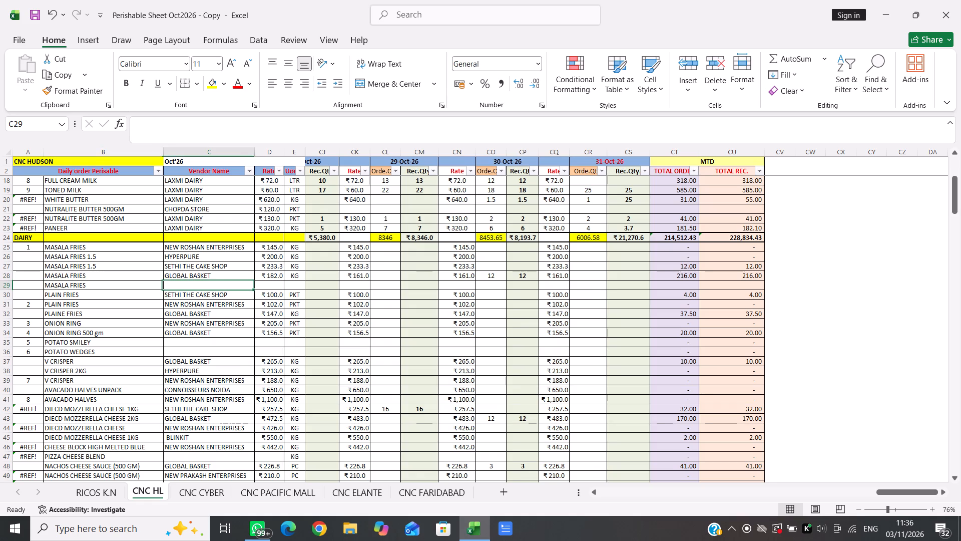
pyautogui.doubleClick(112, 287)
pyautogui.write('1 k')
pyautogui.press('g')
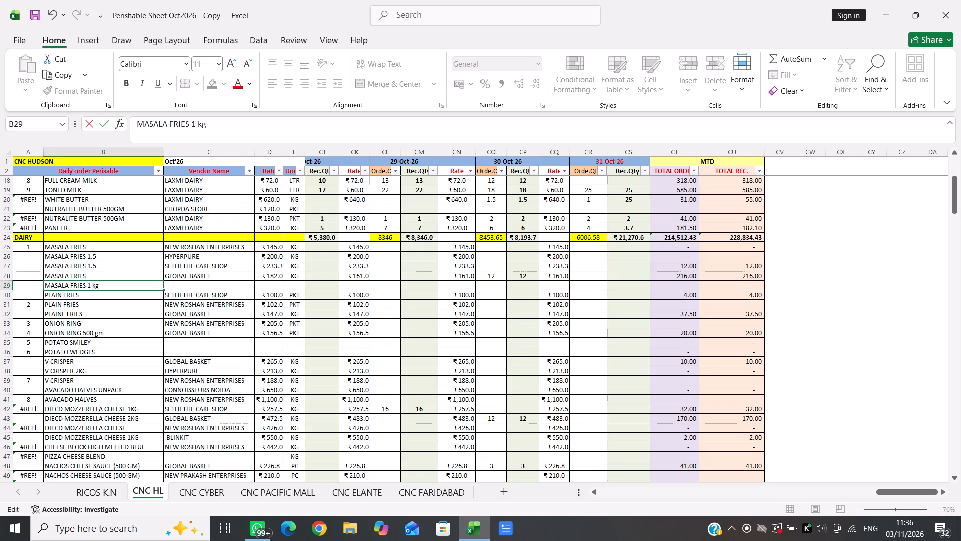
# Set the MASALA FRIES 1 kg row's vendor to SHUBHAM INTERNATIONAL and its base rate to =160*1.05.
pyautogui.click(182, 286)
pyautogui.write('shu')
pyautogui.click(276, 287)
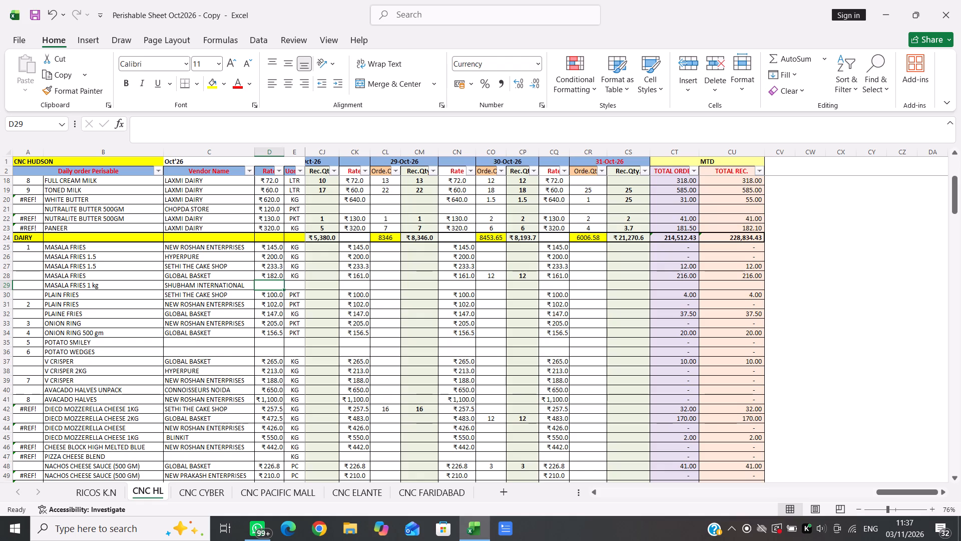
pyautogui.write('16')
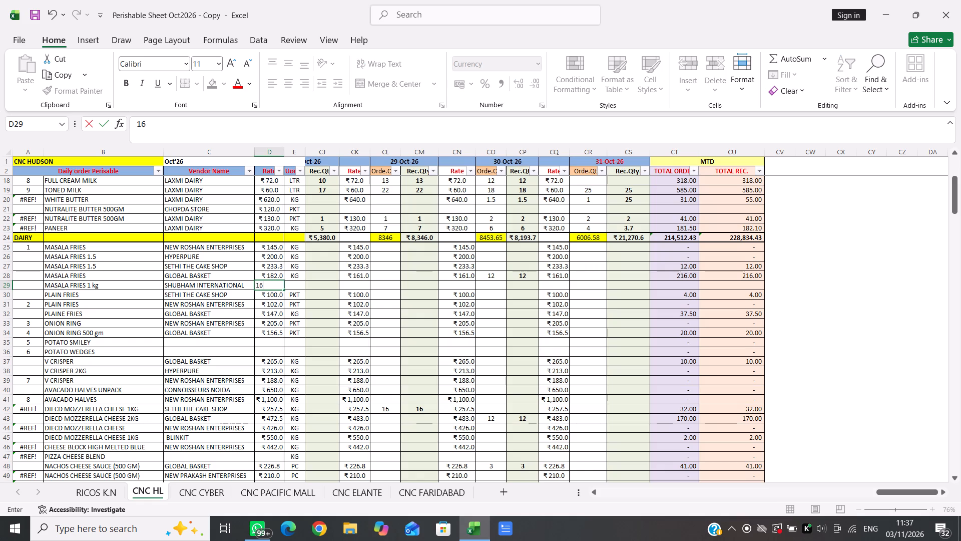
pyautogui.press('BackSpace')
pyautogui.press('BackSpace')
pyautogui.write('=160')
pyautogui.write('*1.05')
pyautogui.press('Return')
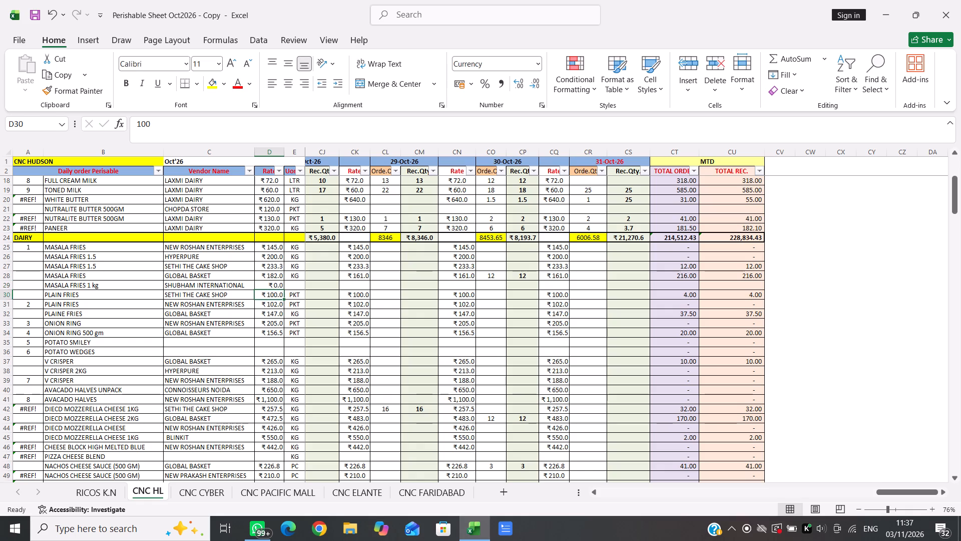
# Set the MASALA FRIES 1 kg row's unit of measure to KG.
pyautogui.click(297, 284)
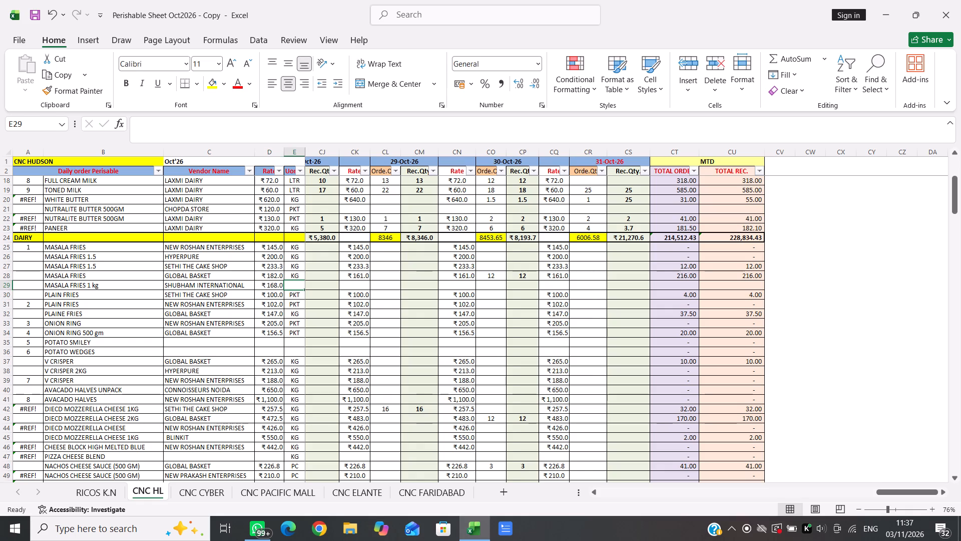
pyautogui.press('k')
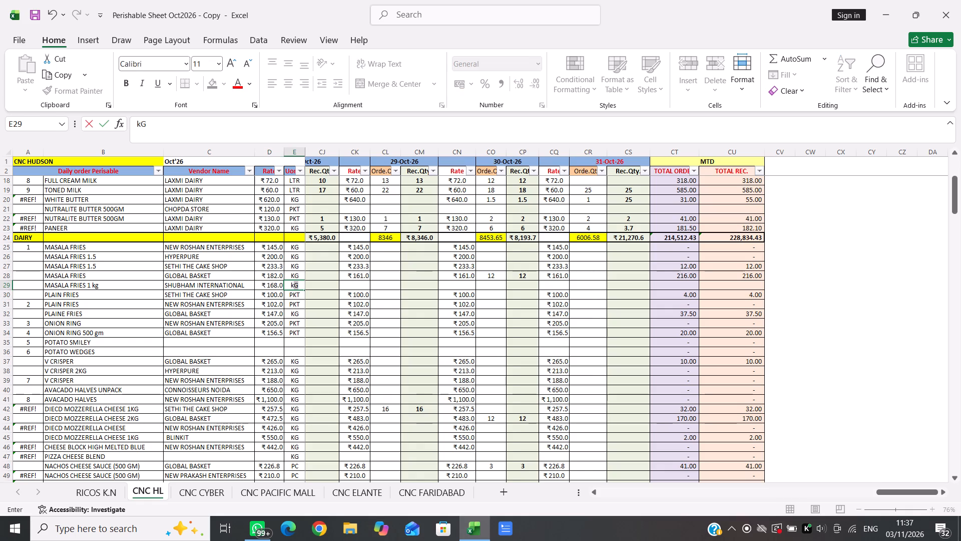
# Record the MASALA FRIES 1 kg purchase for 29-Oct-26 at rate 168, with 5 as both order and received quantity.
pyautogui.click(363, 286)
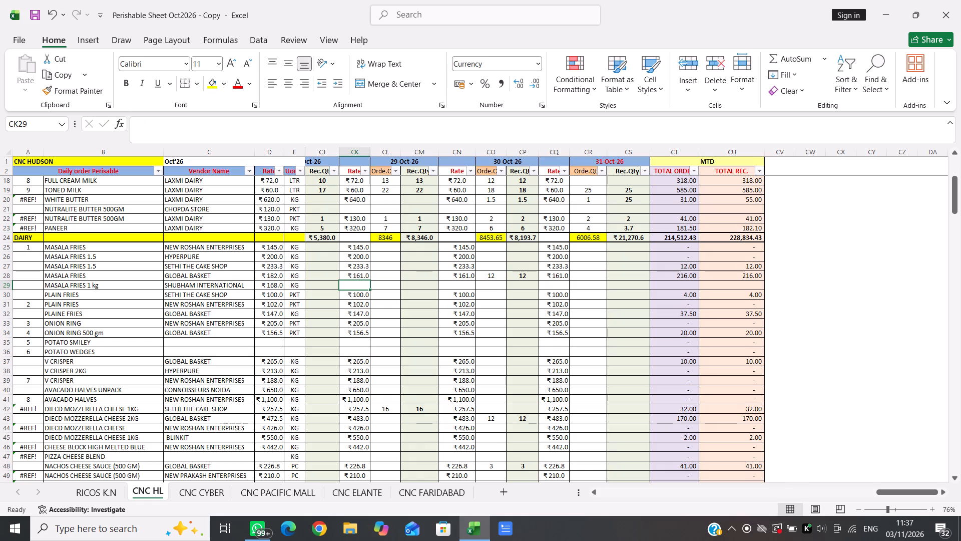
pyautogui.write('168')
pyautogui.press('Right')
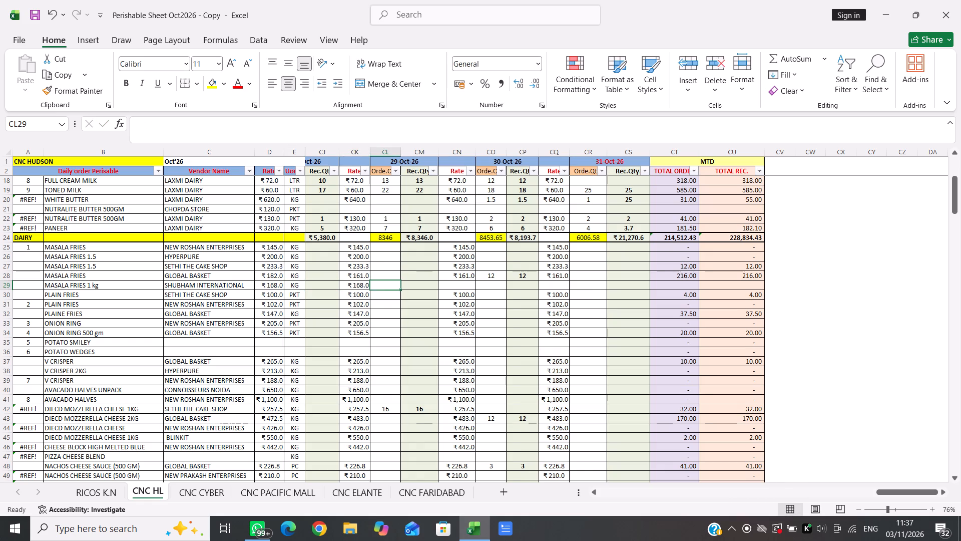
pyautogui.press('5')
pyautogui.press('Right')
pyautogui.press('5')
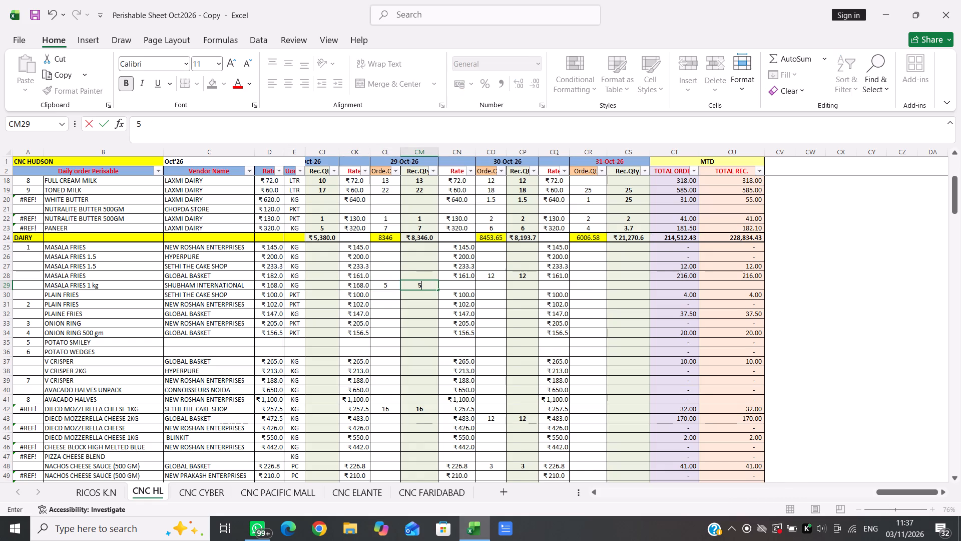
pyautogui.click(465, 275)
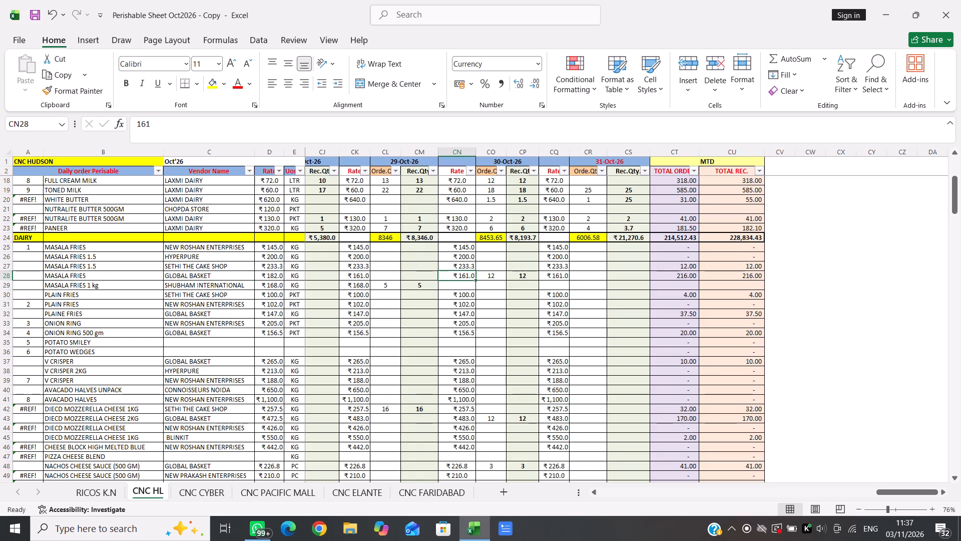
# Change the SHUBHAM INTERNATIONAL SPRING ROLL SHEET rate for 29-Oct-26 to =200*1.05.
pyautogui.scroll(3, 465, 275)
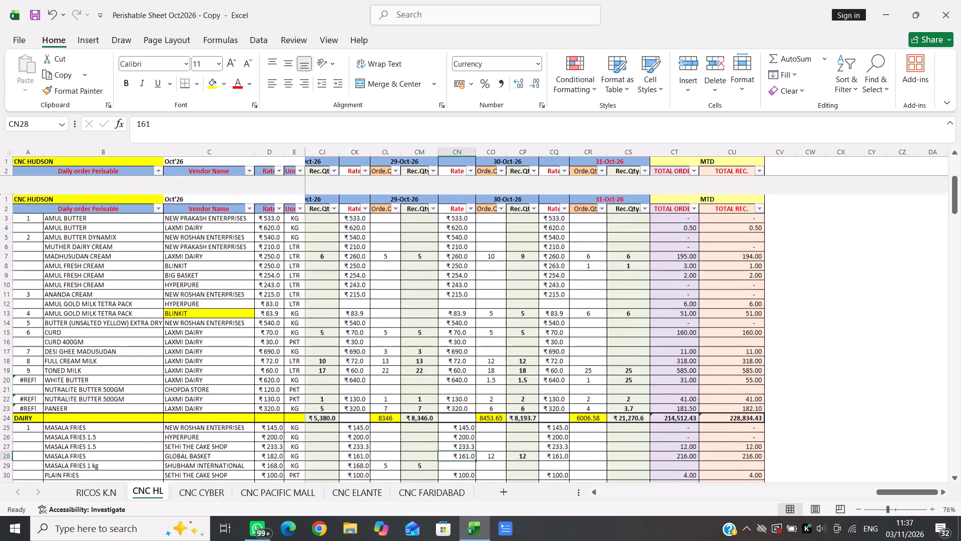
pyautogui.scroll(1, 465, 275)
pyautogui.hscroll(-1, 465, 275)
pyautogui.scroll(-2, 465, 275)
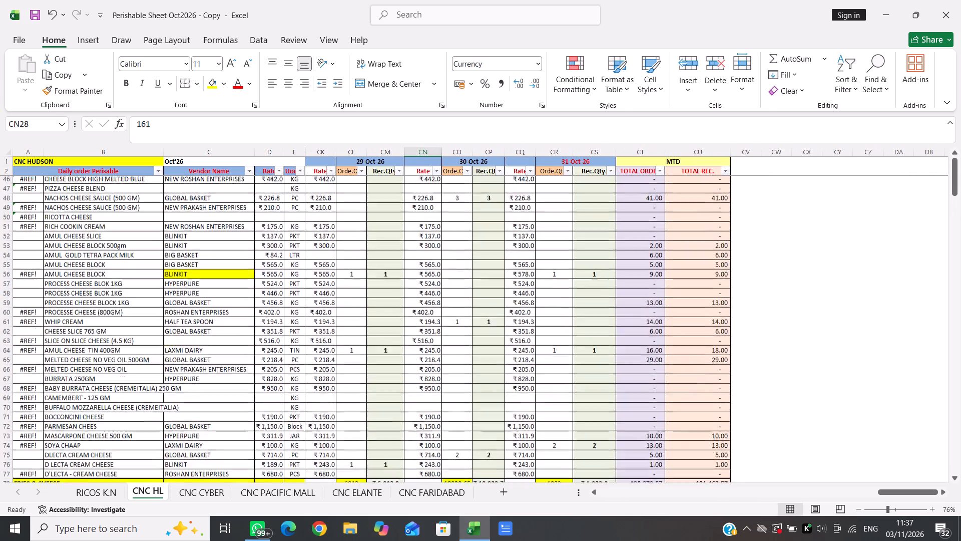
pyautogui.scroll(-6, 465, 275)
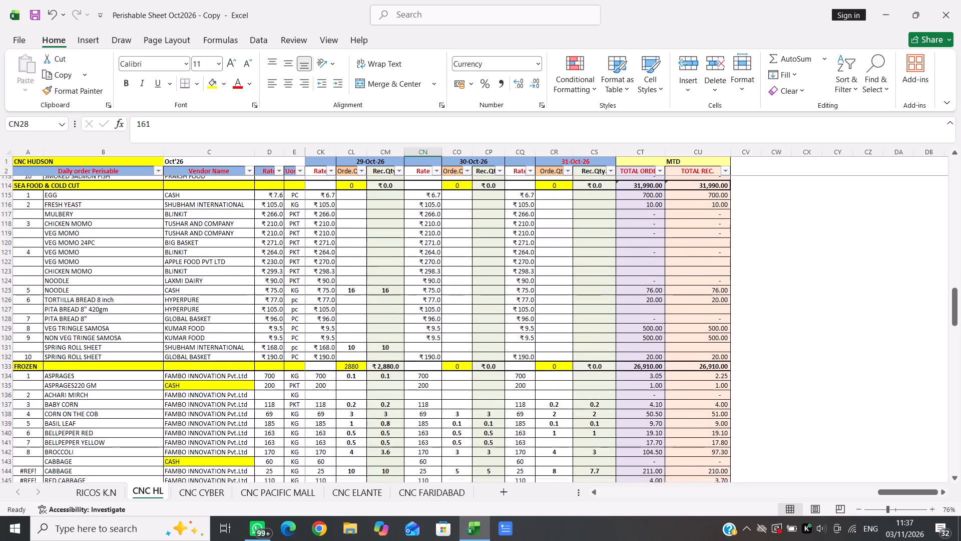
pyautogui.scroll(-4, 465, 275)
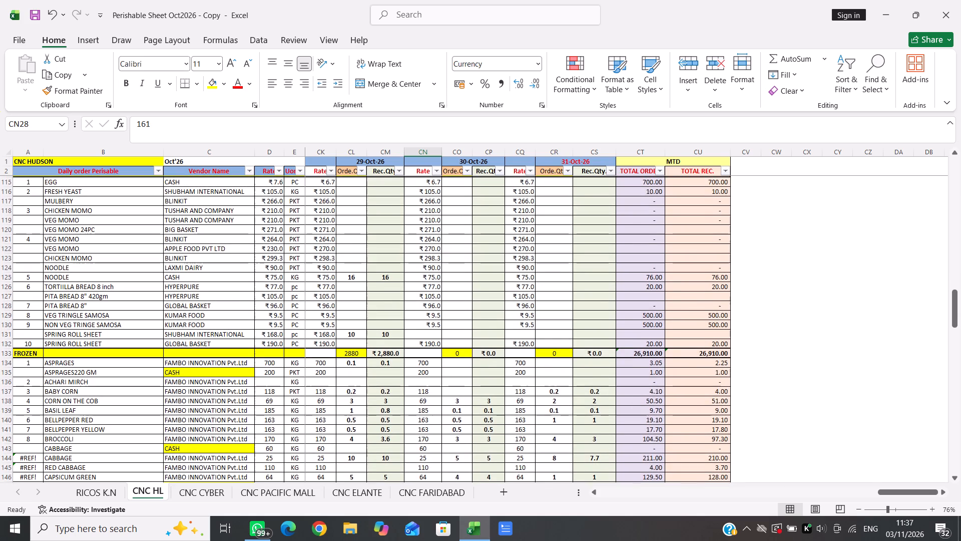
pyautogui.hscroll(1, 465, 275)
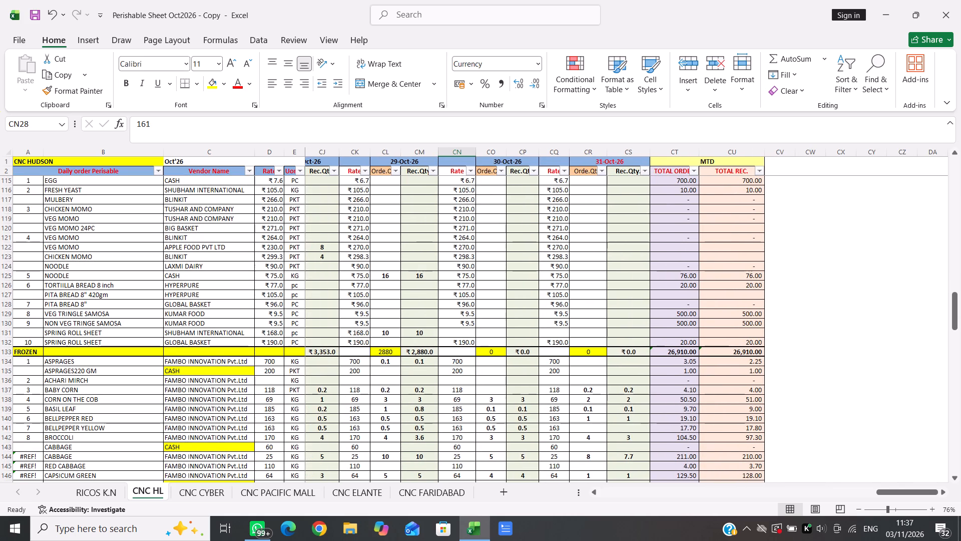
pyautogui.click(357, 332)
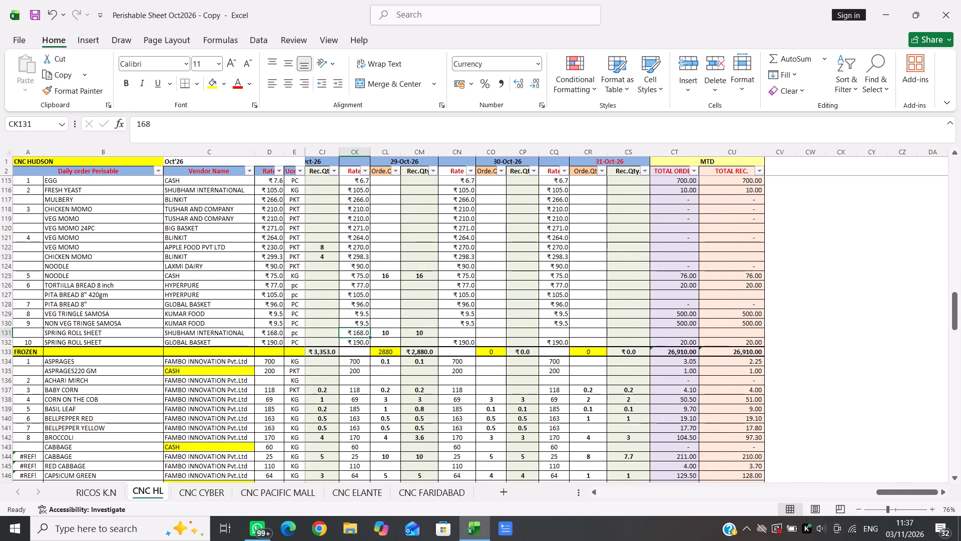
pyautogui.write('=200')
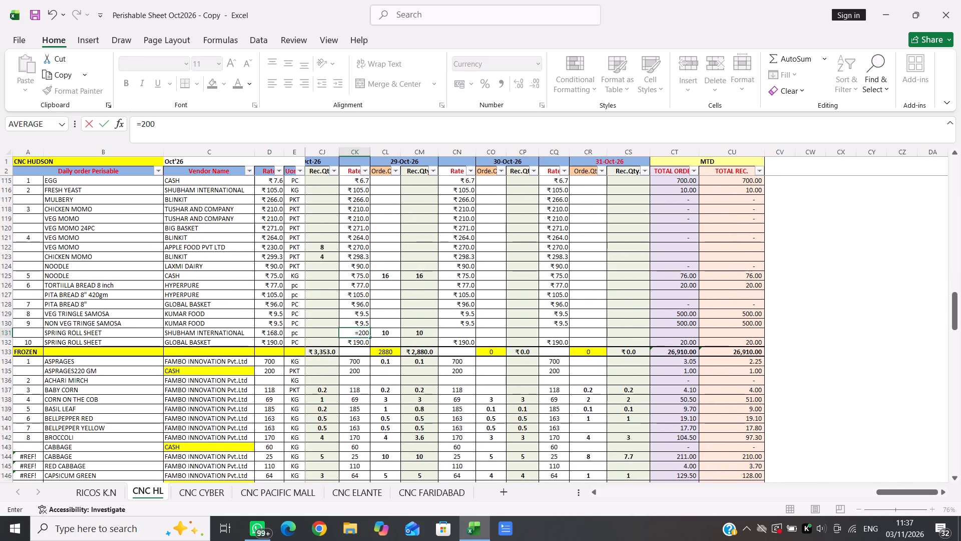
pyautogui.write('*1.05')
pyautogui.press('Return')
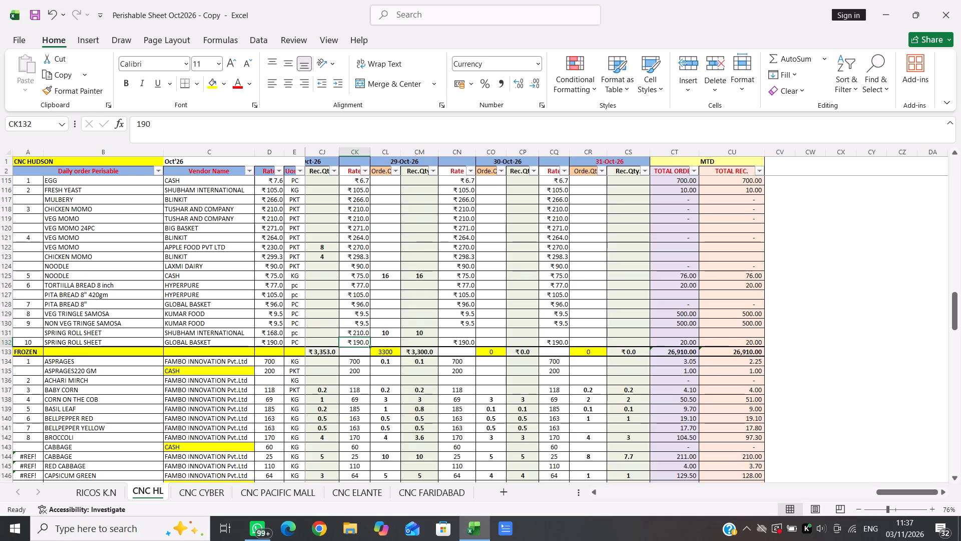
# Set the SHUBHAM INTERNATIONAL SPRING ROLL SHEET row's base rate to 210.
pyautogui.click(275, 332)
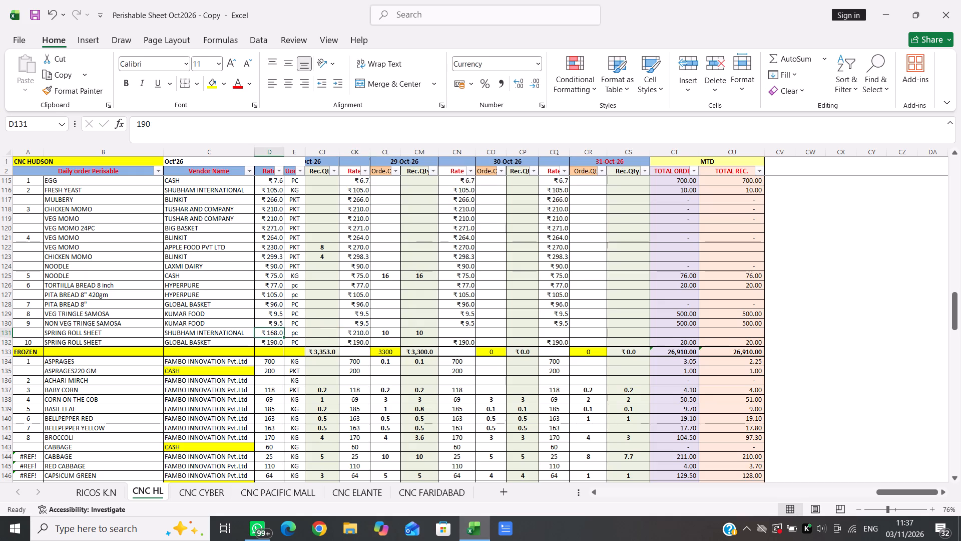
pyautogui.write('210')
pyautogui.press('Right')
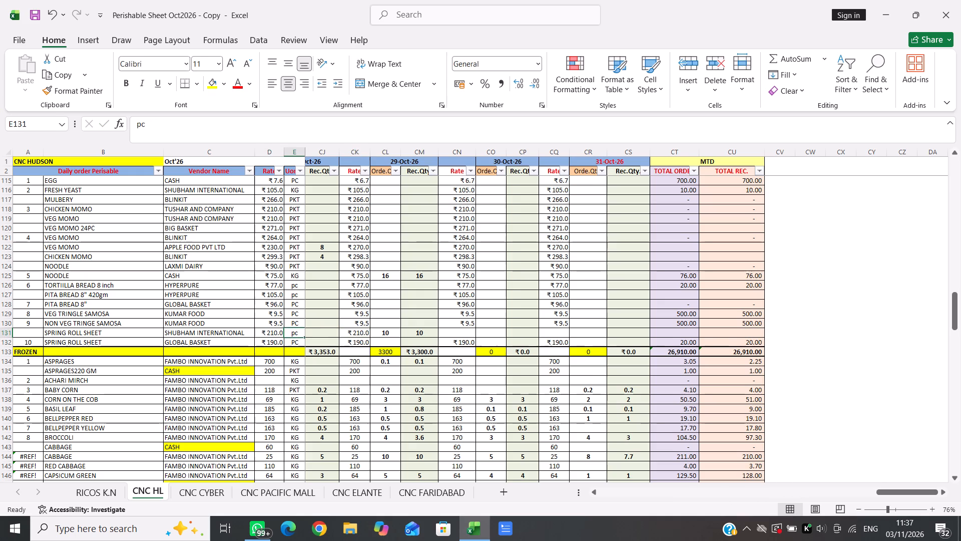
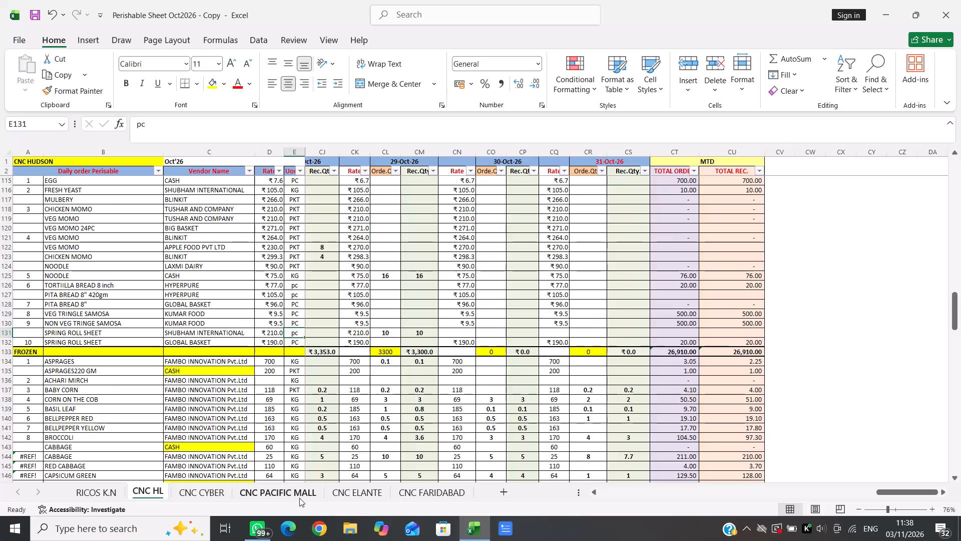
# Return to the CNC ELANTE sheet and review the FRUITS rows in the 18-Oct-26 order and received quantity columns.
pyautogui.click(359, 496)
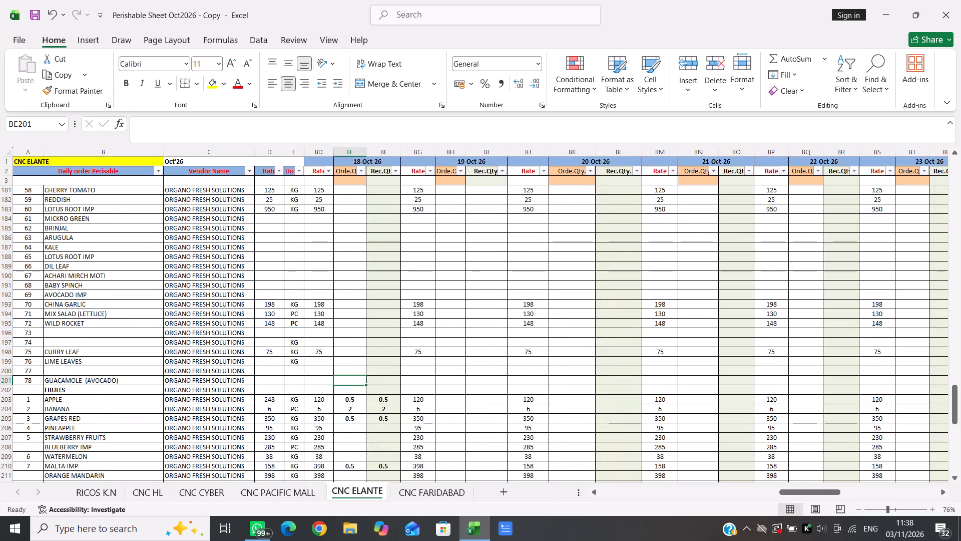
pyautogui.scroll(-1, 423, 383)
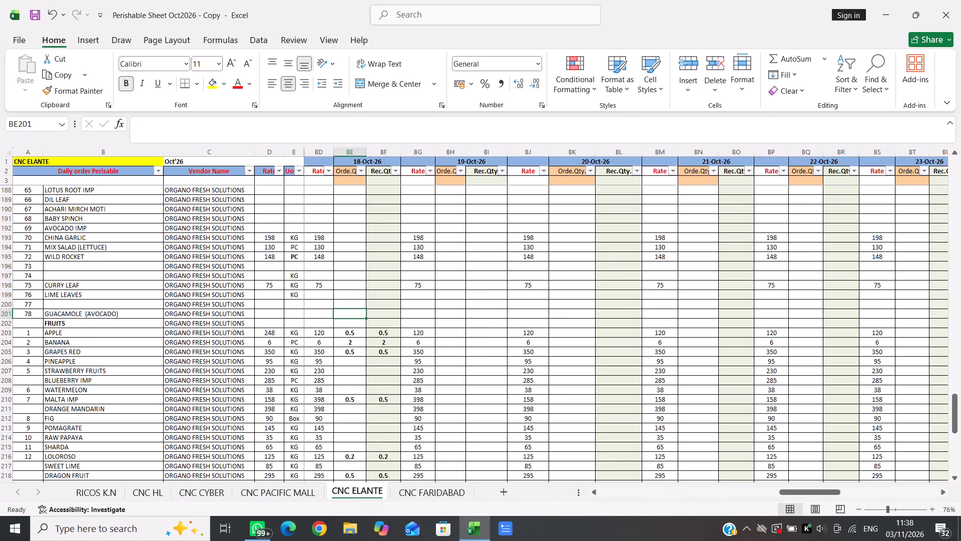
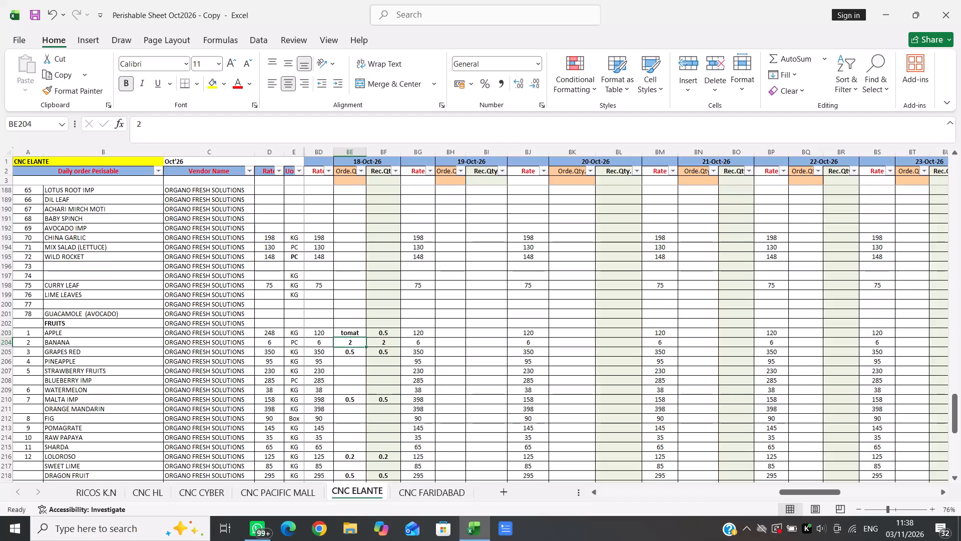
# Replace the mistyped text in APPLE's 18-Oct-26 order quantity with 0.5.
pyautogui.press('Up')
pyautogui.press('BackSpace')
pyautogui.press('BackSpace')
pyautogui.press('BackSpace')
pyautogui.press('BackSpace')
pyautogui.press('BackSpace')
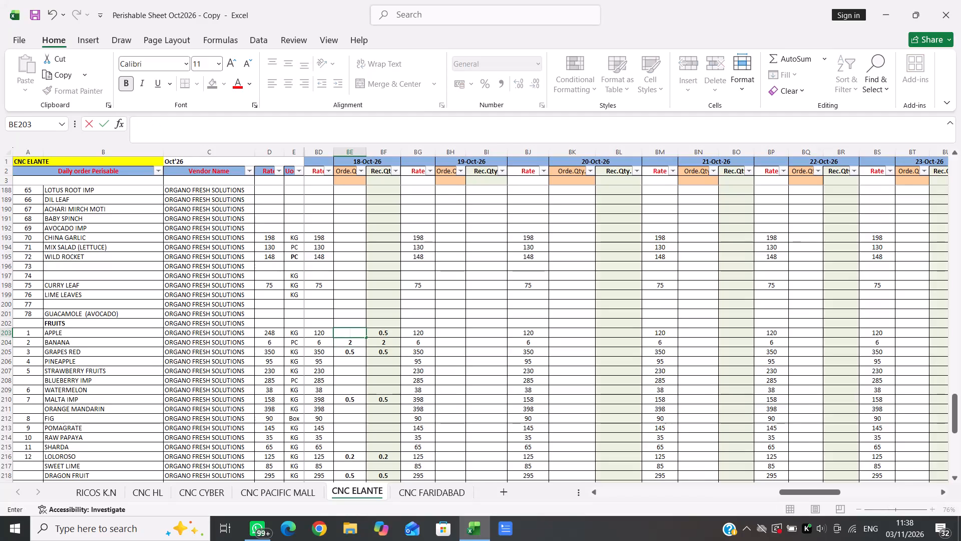
pyautogui.write('0.5')
# Search the CNC ELANTE sheet for "tomat" and go to the TOMATO row's 18-Oct-26 order quantity to check it.
pyautogui.hotkey('ctrl', 'f')
pyautogui.press('BackSpace')
pyautogui.press('BackSpace')
pyautogui.press('BackSpace')
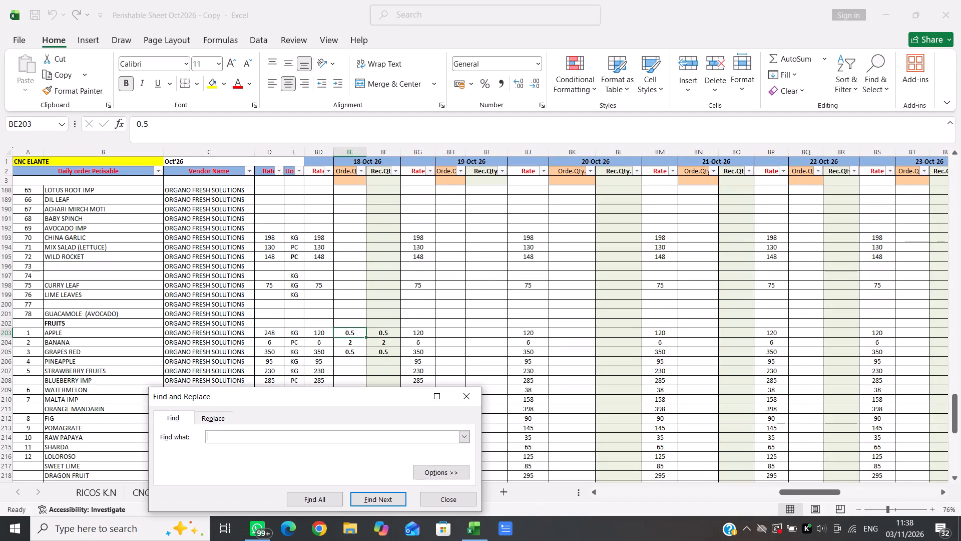
pyautogui.write('tomat')
pyautogui.press('Return')
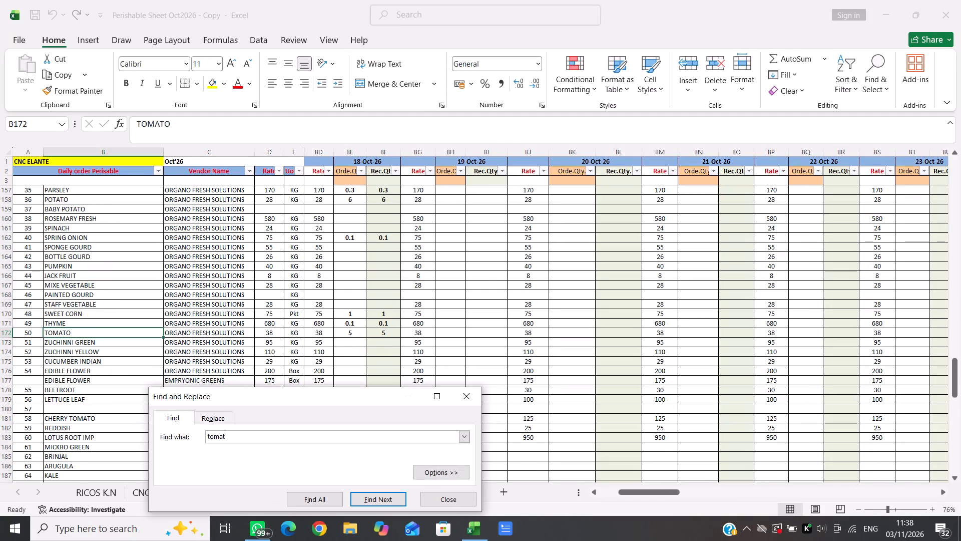
pyautogui.click(463, 396)
pyautogui.press('Right')
pyautogui.press('Right')
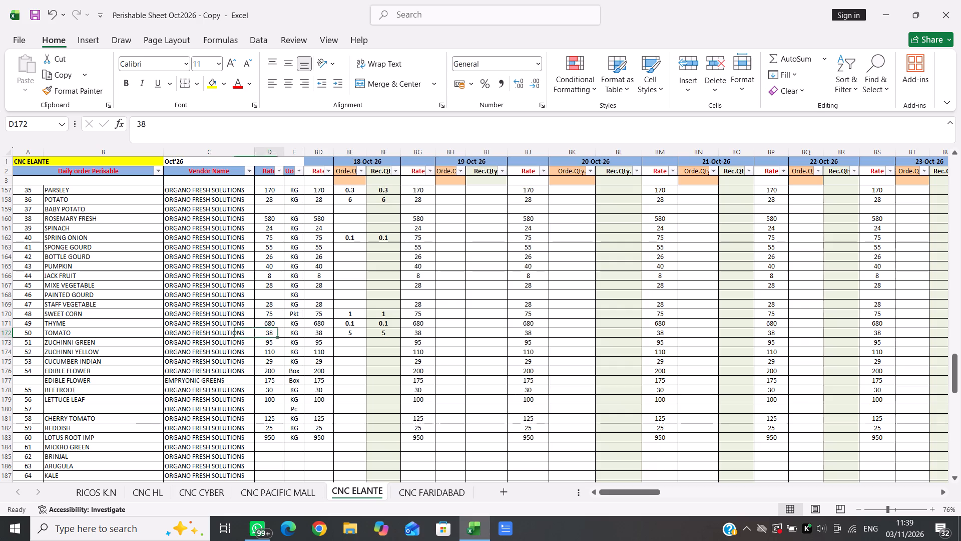
pyautogui.press('Right')
pyautogui.press('Right')
pyautogui.press('Right')
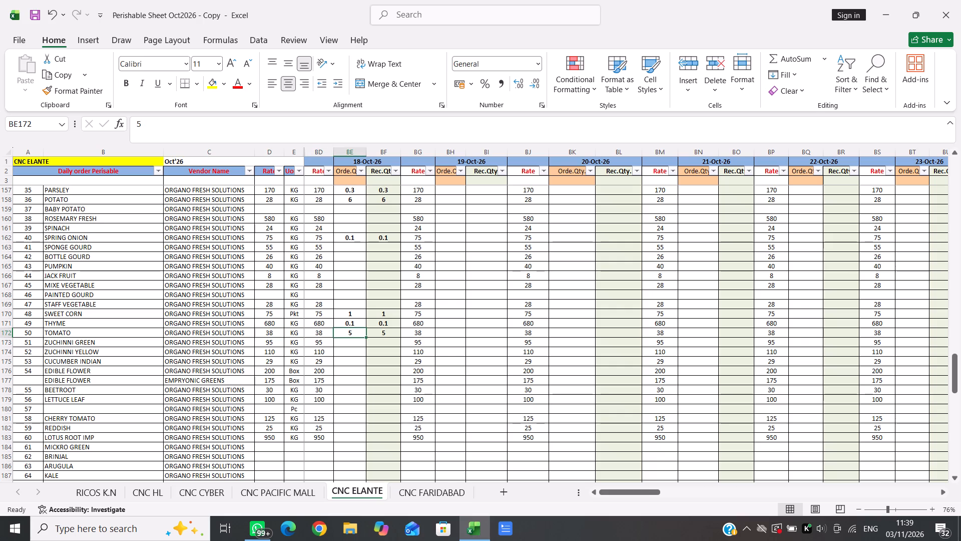
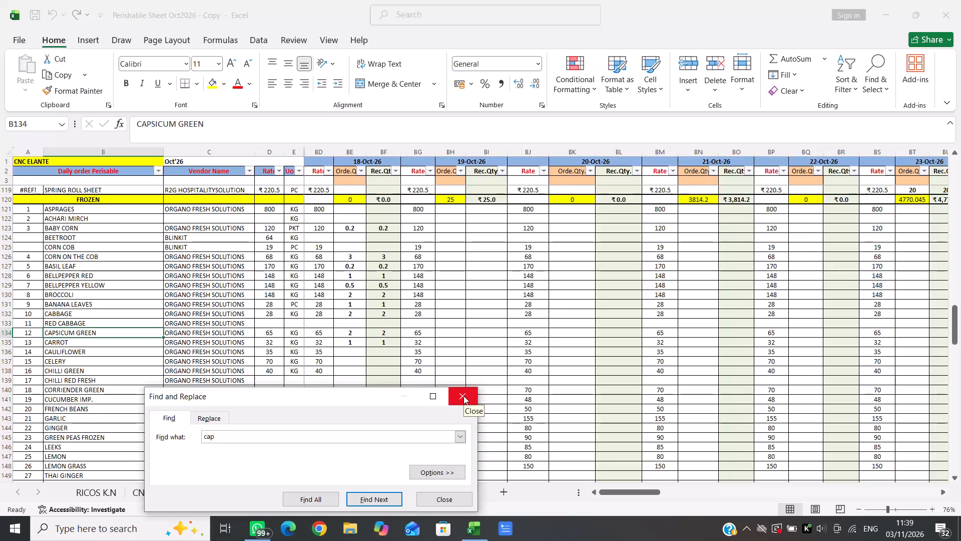
# Close the search and go to the CAPSICUM GREEN row's 18-Oct-26 order quantity in CNC ELANTE to check it.
pyautogui.click(463, 396)
pyautogui.press('Right')
pyautogui.press('Right')
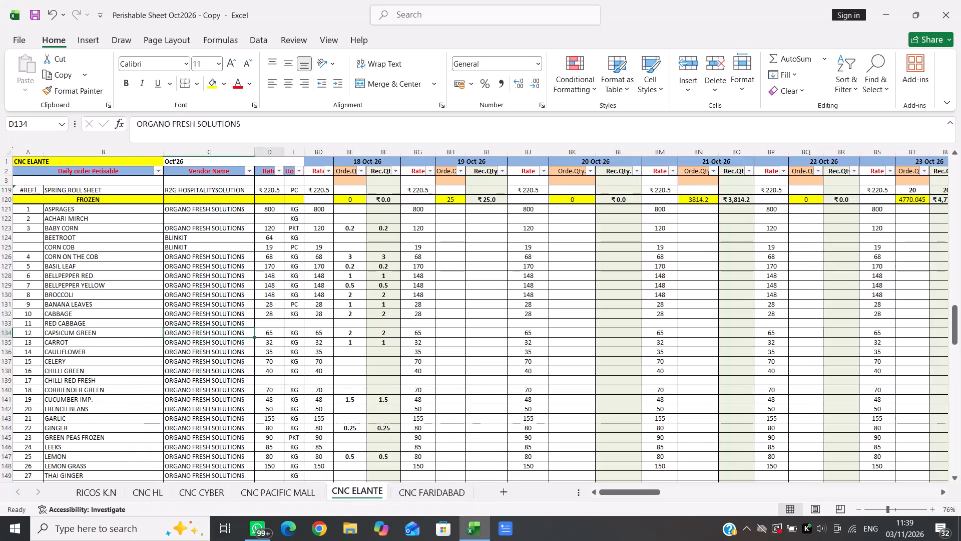
pyautogui.press('Right')
pyautogui.press('Right')
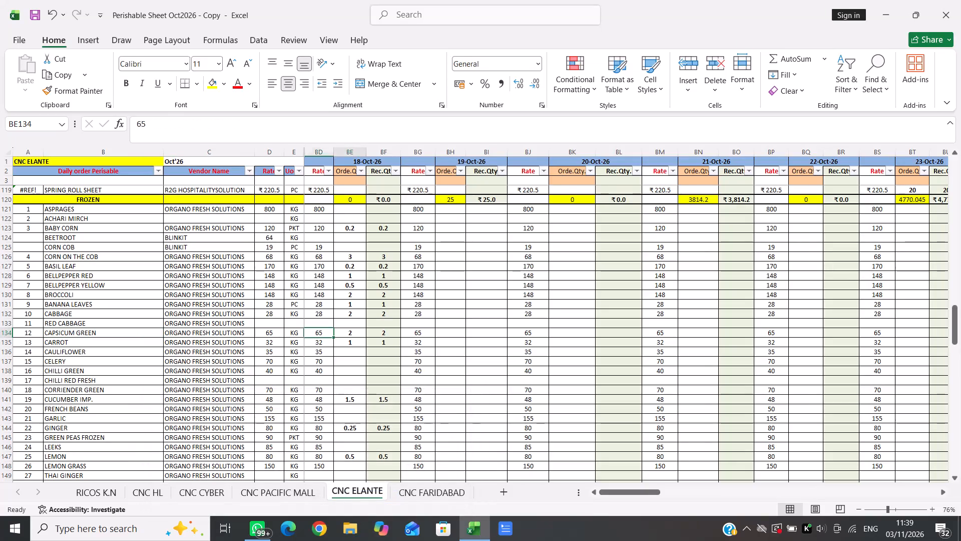
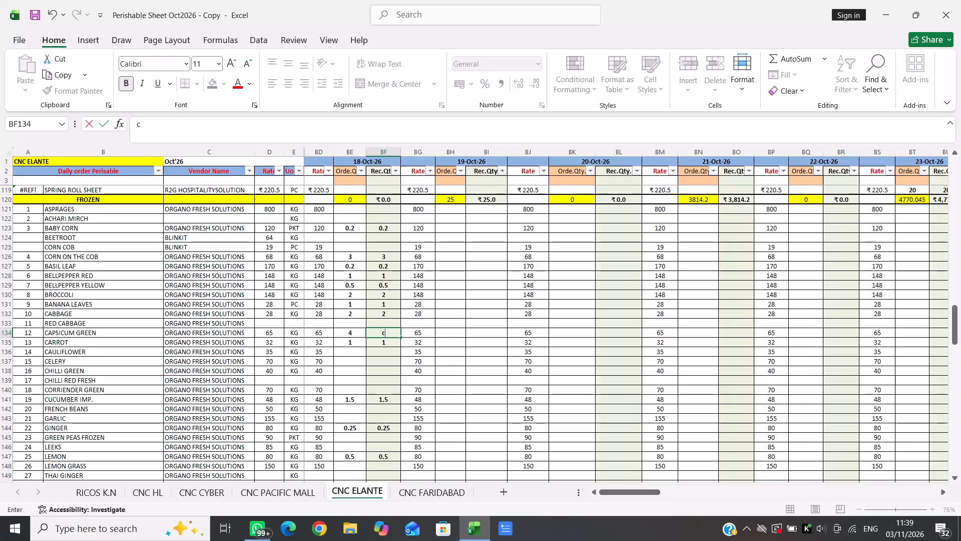
# Clear the stray letter from CAPSICUM GREEN's 18-Oct-26 received quantity and enter 4.
pyautogui.press('BackSpace')
pyautogui.press('BackSpace')
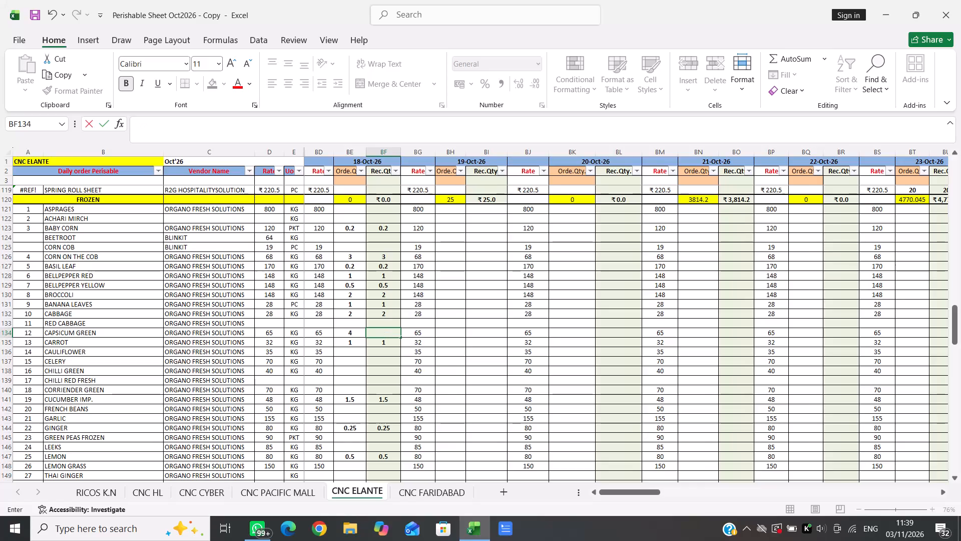
pyautogui.press('4')
# Search the CNC ELANTE sheet for "carr" and go along the CARROT row toward its 18-Oct-26 quantities.
pyautogui.hotkey('ctrl', 'f')
pyautogui.press('BackSpace')
pyautogui.press('BackSpace')
pyautogui.press('BackSpace')
pyautogui.press('BackSpace')
pyautogui.press('BackSpace')
pyautogui.write('carr')
pyautogui.press('Return')
pyautogui.click(463, 396)
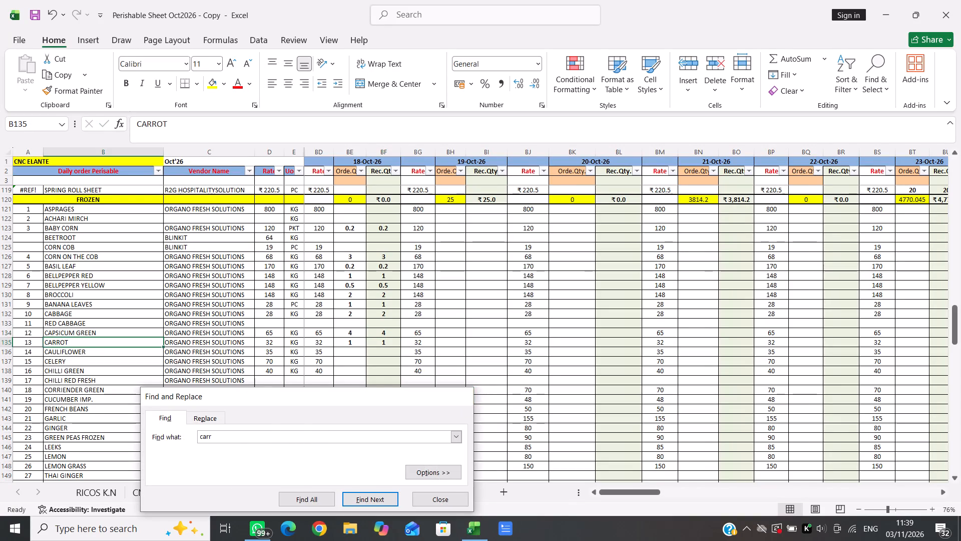
pyautogui.press('Right')
pyautogui.press('Right')
pyautogui.press('Right')
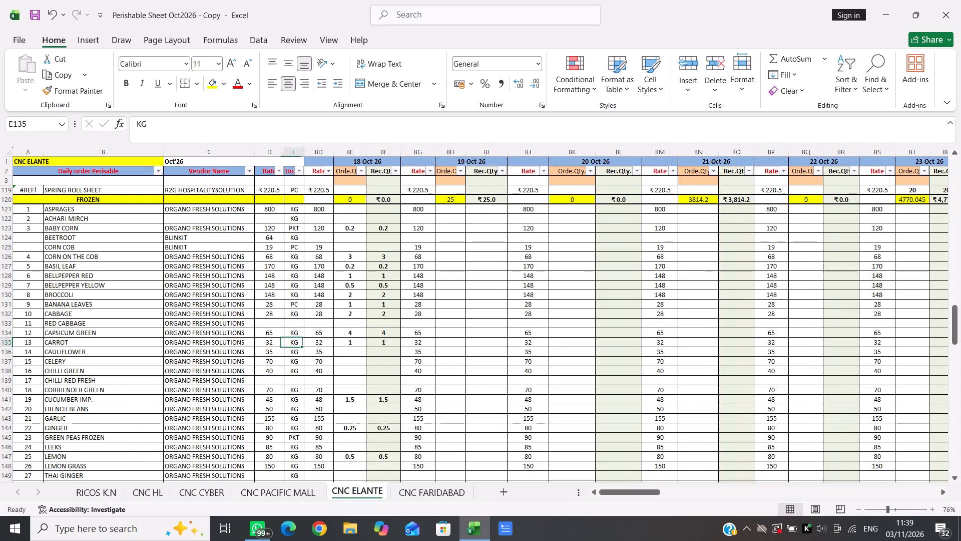
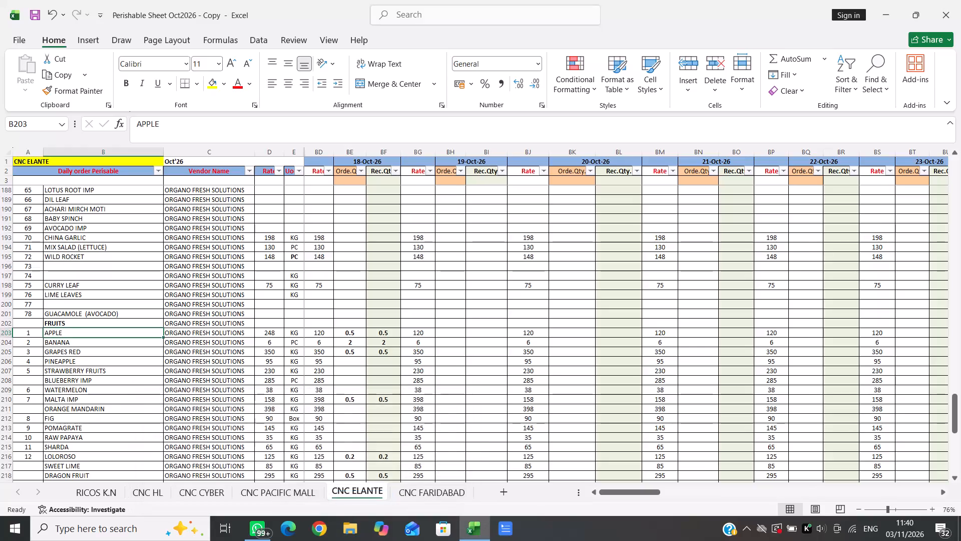
# Check the 18-Oct-26 ordered and received quantities in the APPLE row of the CNC ELANTE sheet.
pyautogui.press('Right')
pyautogui.press('Right')
pyautogui.press('Right')
pyautogui.press('Right')
pyautogui.press('Right')
pyautogui.press('Right')
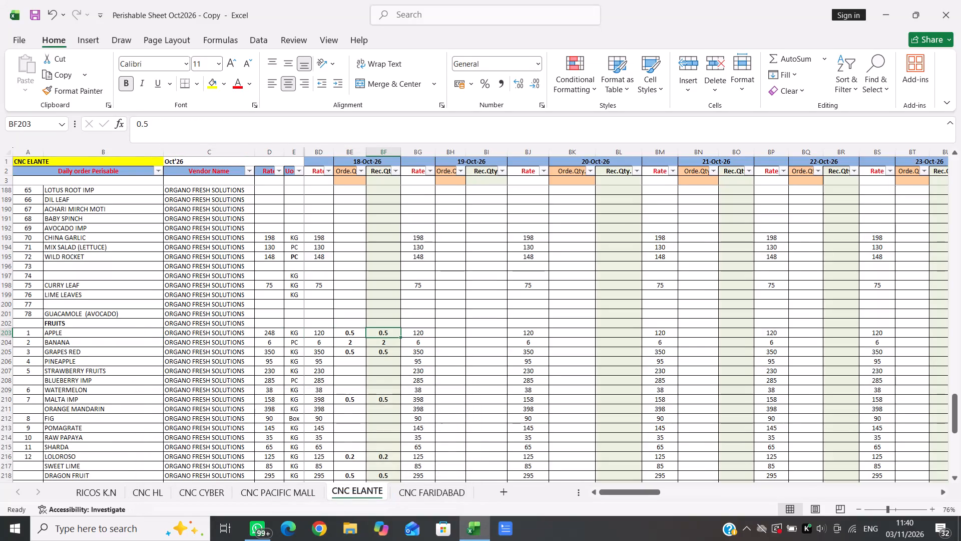
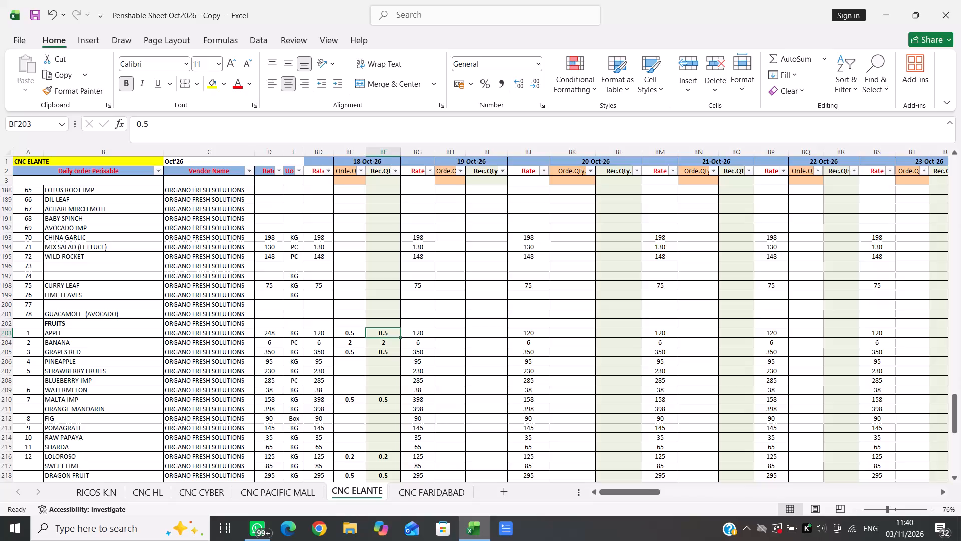
# Set the 18-Oct-26 received quantity for APPLE to 1.5 in the CNC ELANTE sheet.
pyautogui.write('1.5')
pyautogui.press('Left')
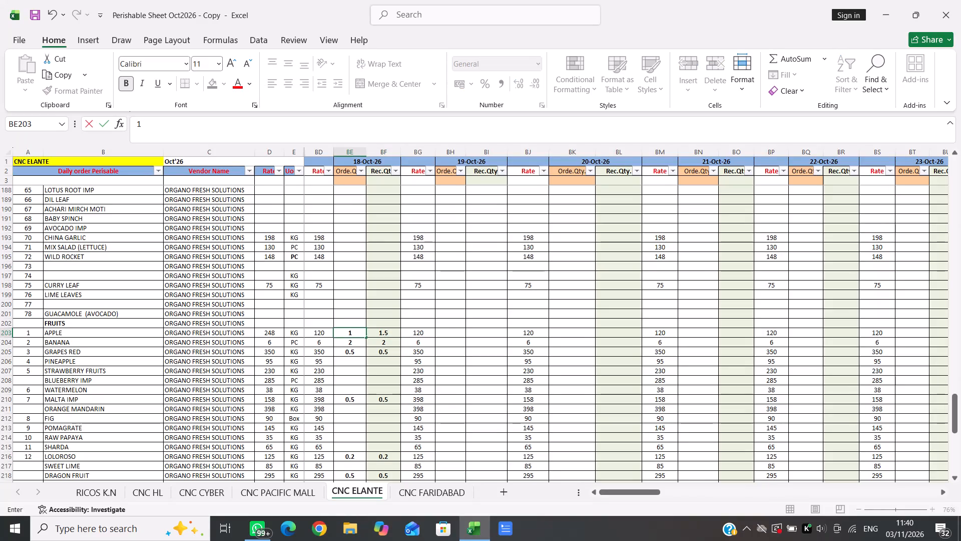
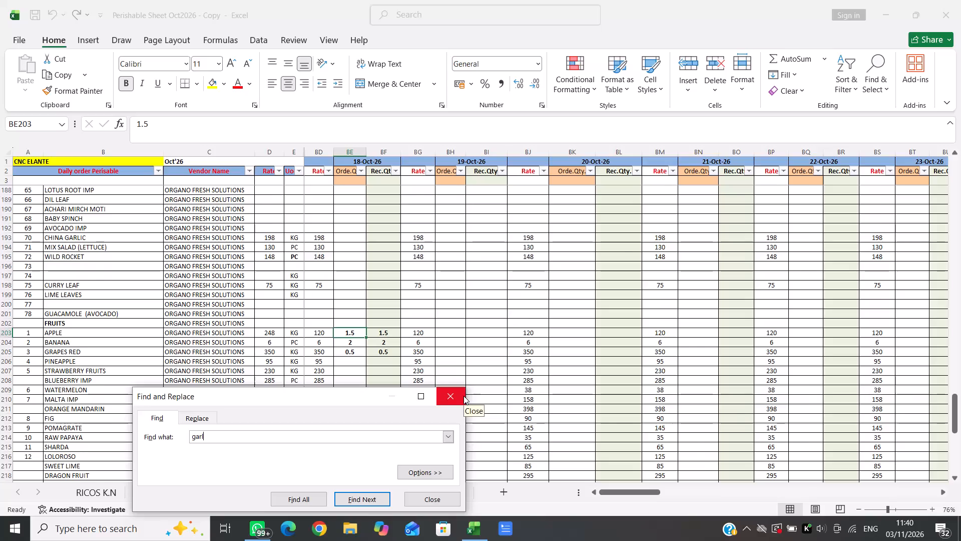
# Search for "garl" to locate the GARLIC vegetable row and select its 18-Oct-26 received quantity cell in CNC ELANTE.
pyautogui.press('Return')
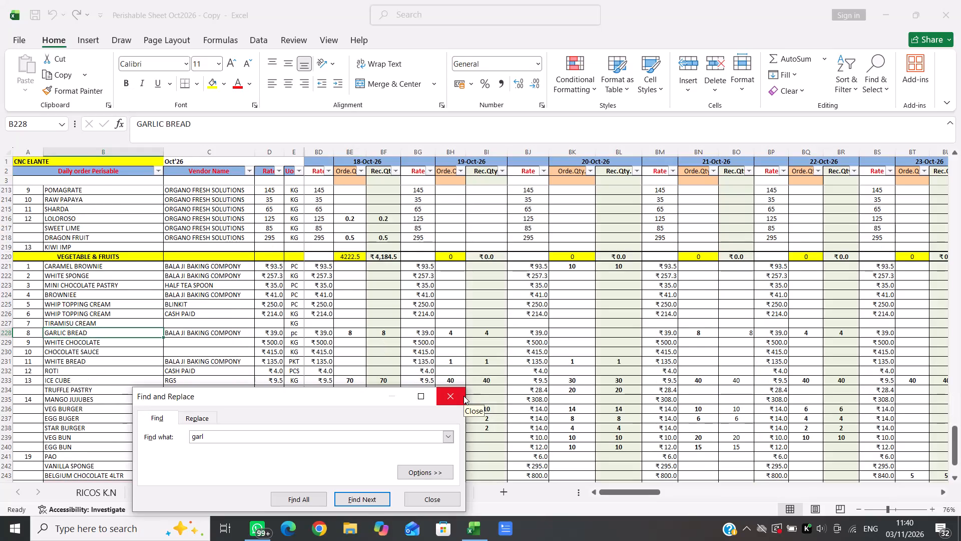
pyautogui.press('Return')
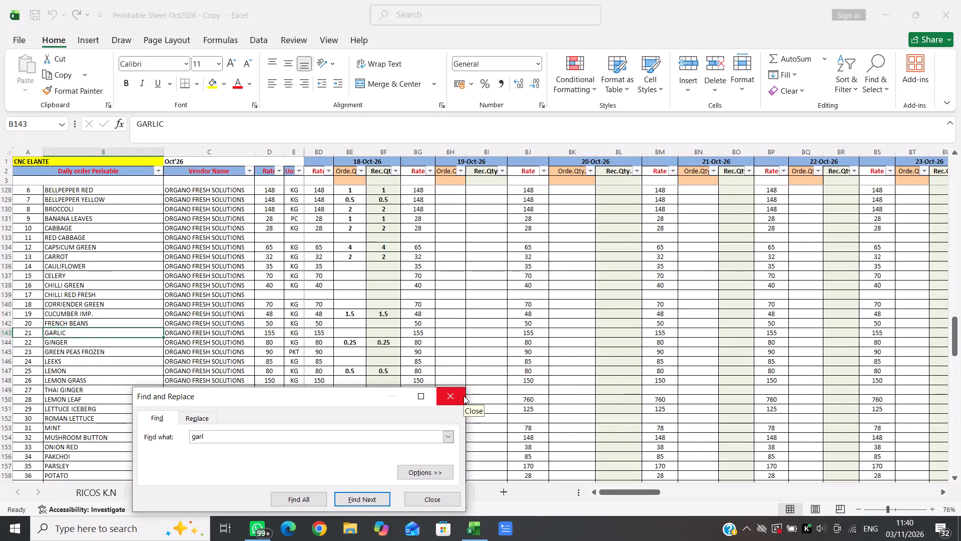
pyautogui.click(463, 396)
pyautogui.press('Right')
pyautogui.press('Right')
pyautogui.press('Right')
pyautogui.press('Right')
pyautogui.press('Right')
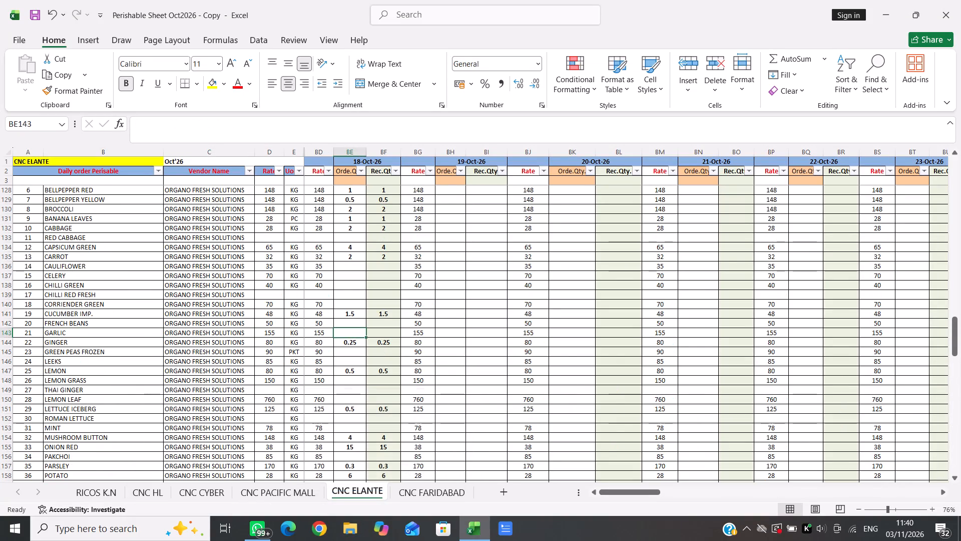
pyautogui.press('Tab')
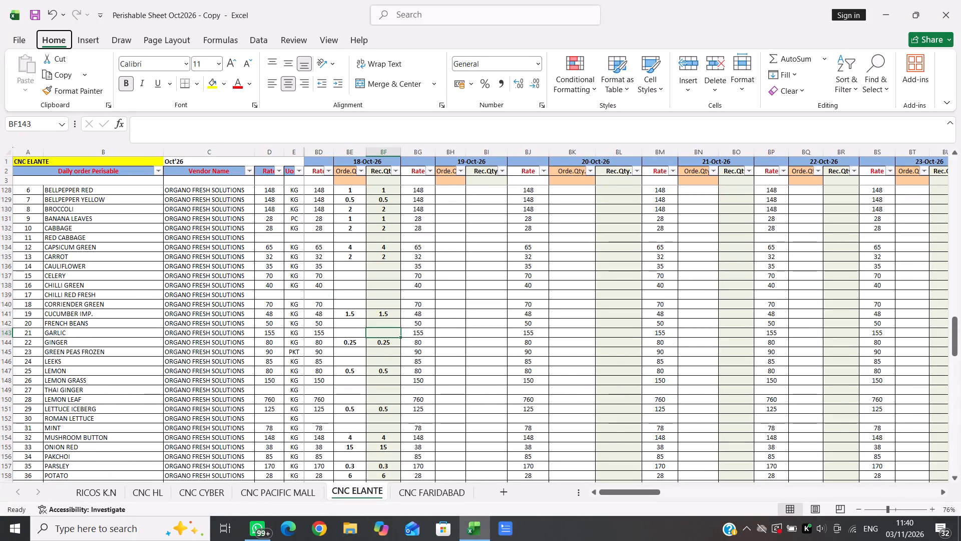
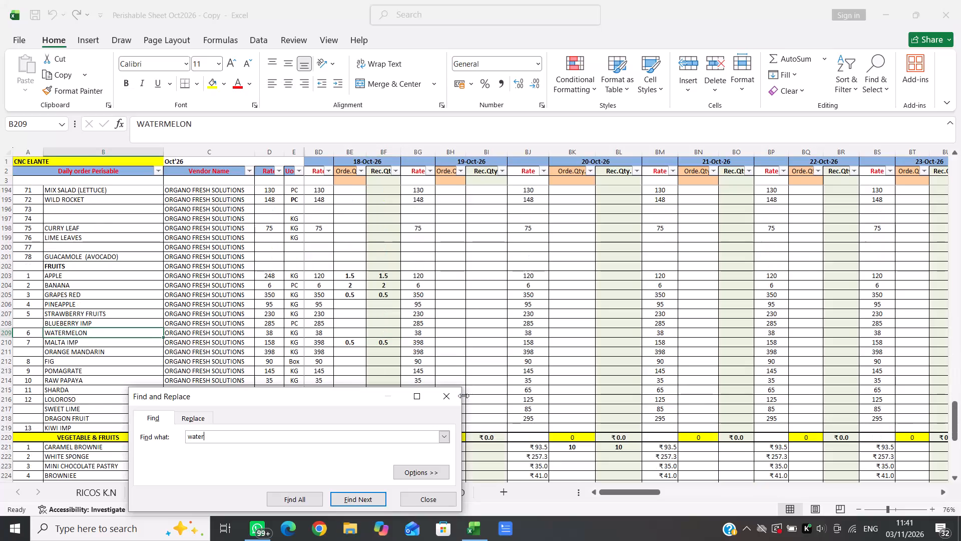
# Close the search and move along the WATERMELON fruit row to its 18-Oct-26 quantity cells in CNC ELANTE.
pyautogui.click(454, 396)
pyautogui.press('Right')
pyautogui.press('Right')
pyautogui.press('Right')
pyautogui.press('Right')
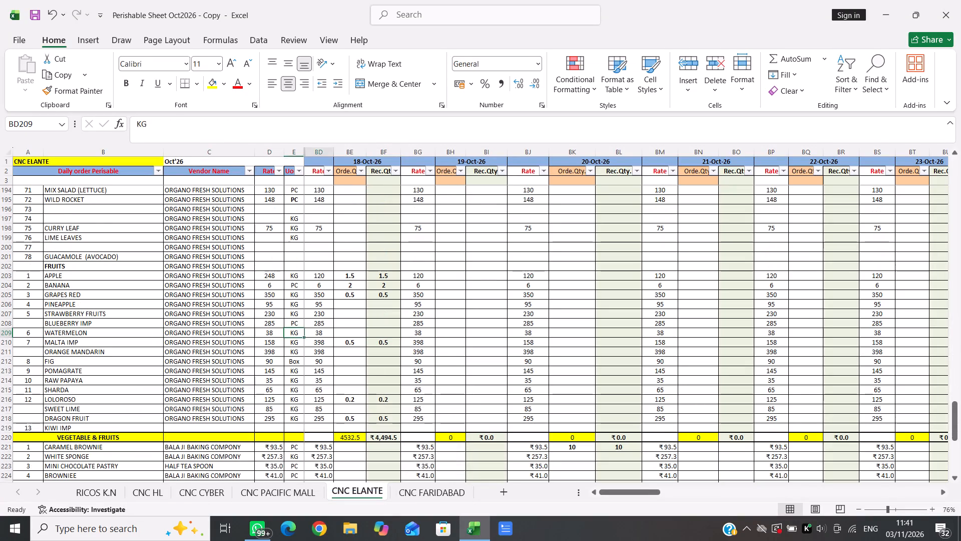
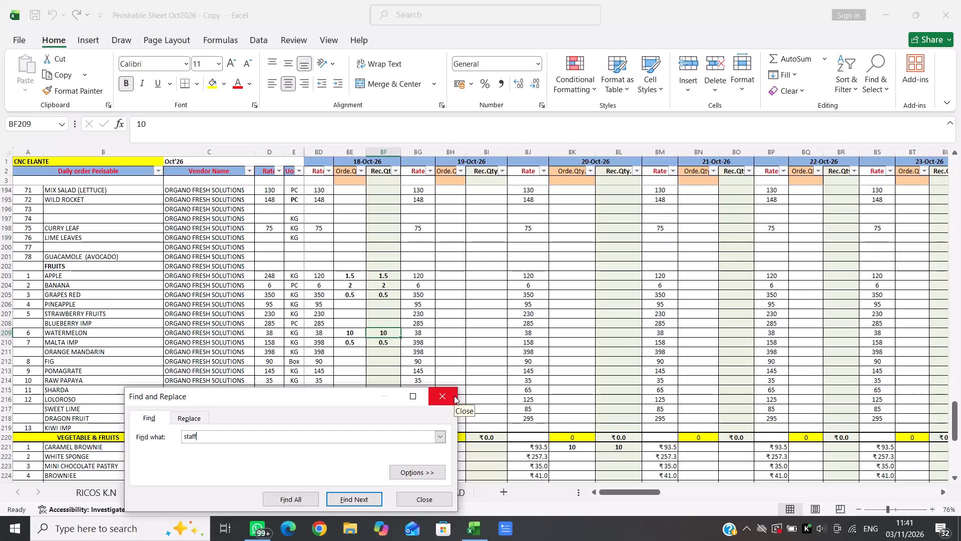
# Find the STAFF VEGETABLE row with the search term "staff", close the search and move along the row toward its 18-Oct-26 quantity cells.
pyautogui.press('Return')
pyautogui.press('Return')
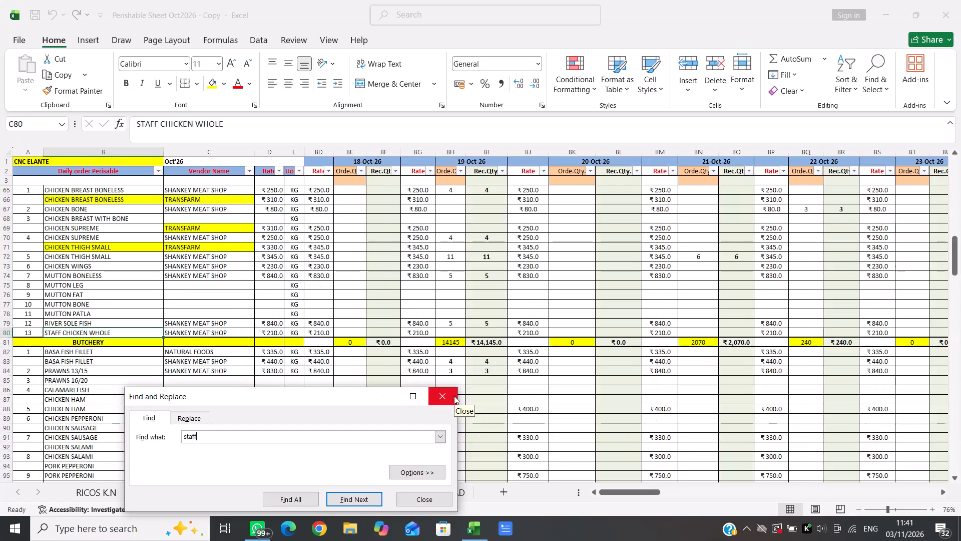
pyautogui.click(454, 396)
pyautogui.press('Right')
pyautogui.press('Right')
pyautogui.press('Right')
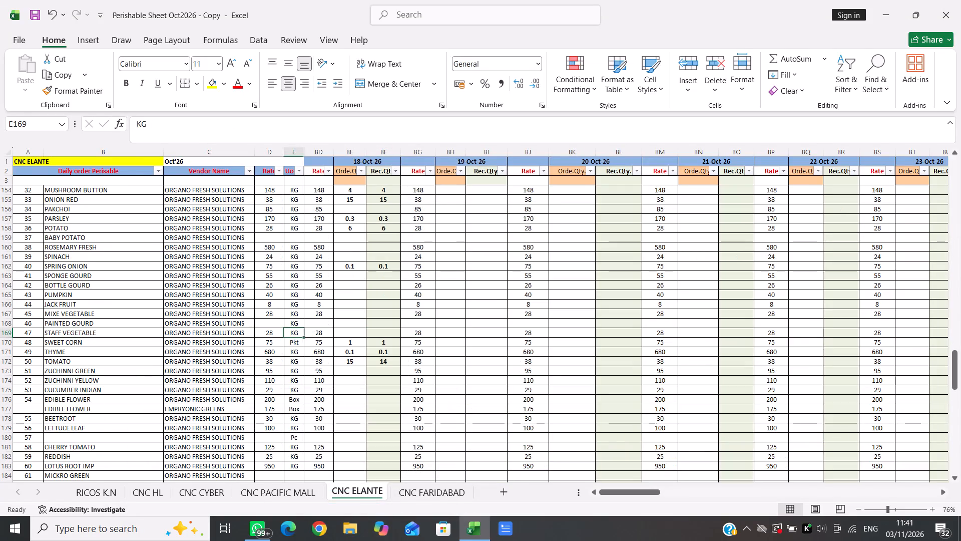
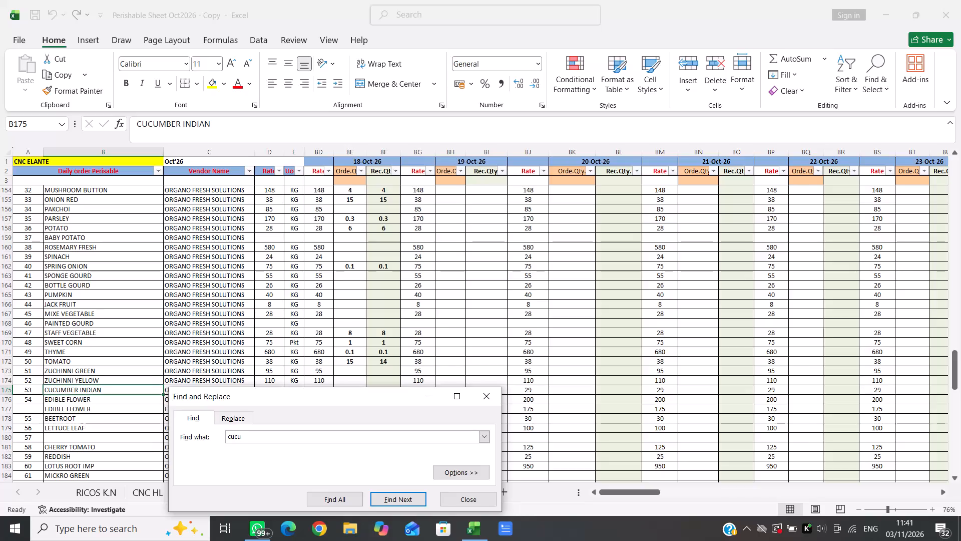
# Close the search and select the 18-Oct-26 order quantity cell in the CUCUMBER INDIAN row.
pyautogui.click(486, 397)
pyautogui.press('Right')
pyautogui.press('Right')
pyautogui.press('Right')
pyautogui.press('Right')
pyautogui.press('Right')
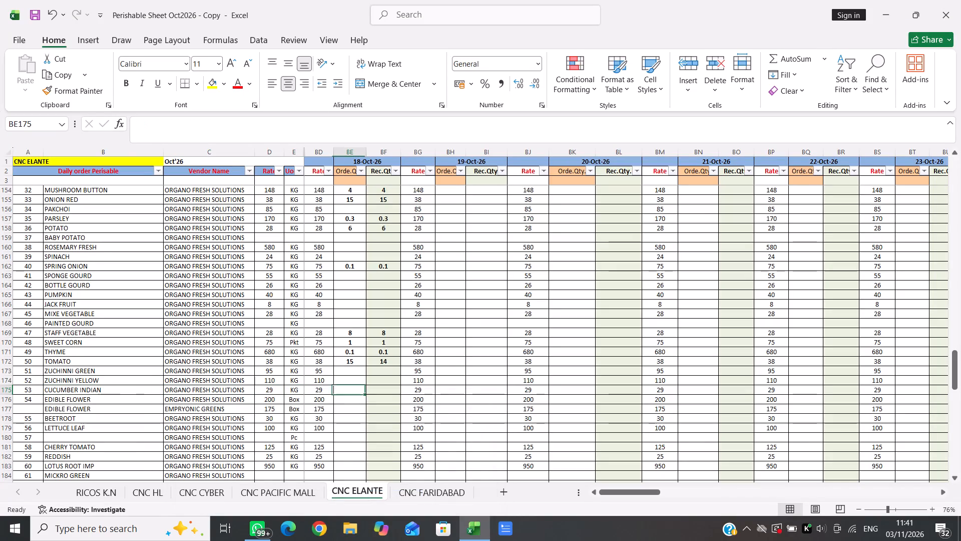
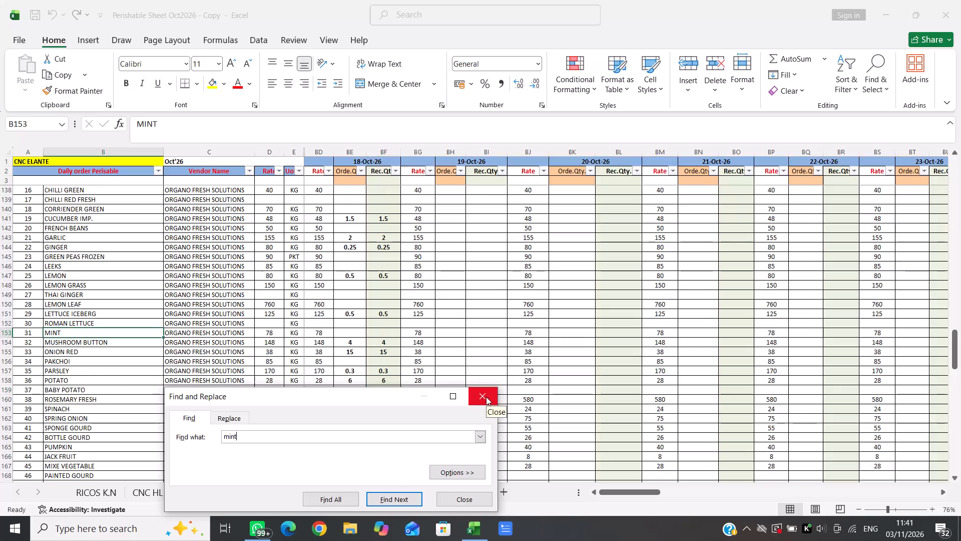
# Close the search and enter 0.5 as the 18-Oct-26 order quantity in the MINT row.
pyautogui.click(486, 397)
pyautogui.press('Right')
pyautogui.press('Right')
pyautogui.press('Right')
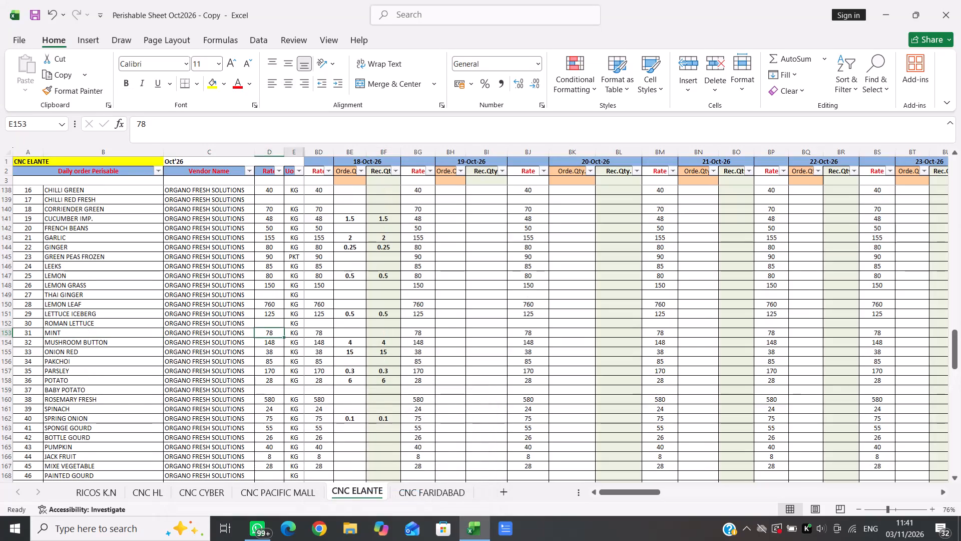
pyautogui.press('Right')
pyautogui.press('Right')
pyautogui.write('0.5')
pyautogui.press('Right')
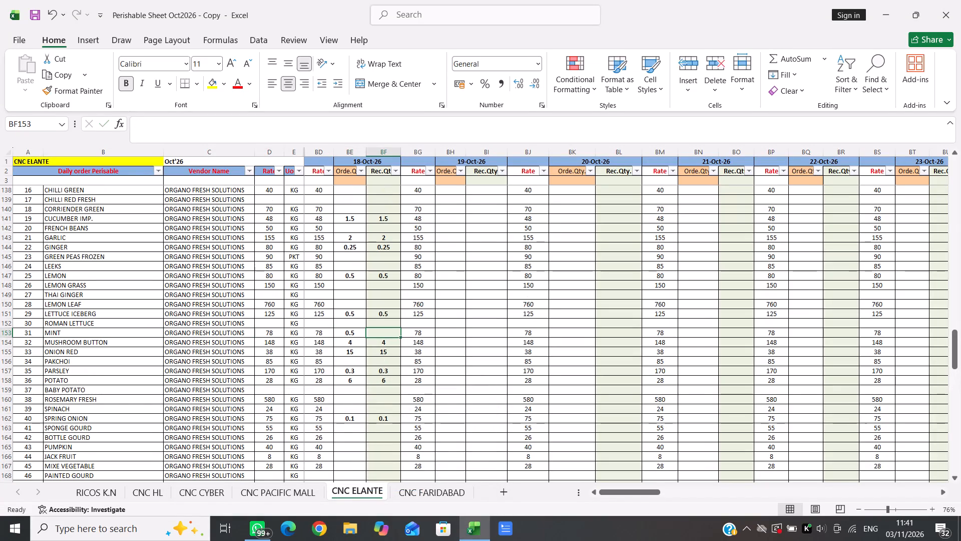
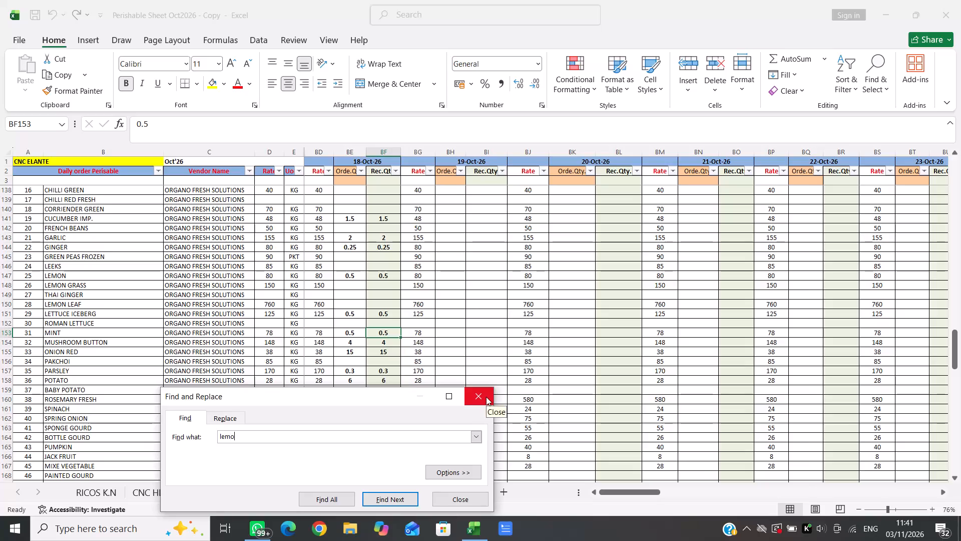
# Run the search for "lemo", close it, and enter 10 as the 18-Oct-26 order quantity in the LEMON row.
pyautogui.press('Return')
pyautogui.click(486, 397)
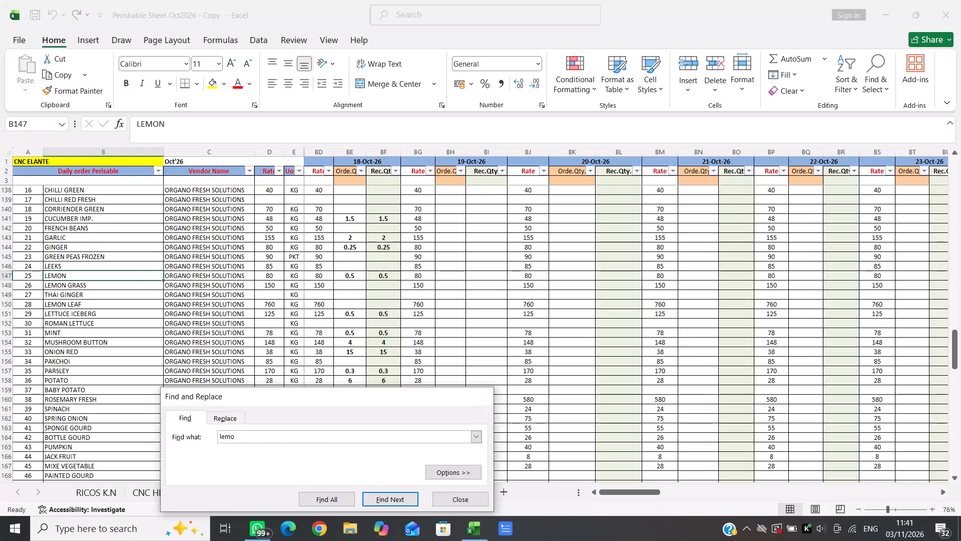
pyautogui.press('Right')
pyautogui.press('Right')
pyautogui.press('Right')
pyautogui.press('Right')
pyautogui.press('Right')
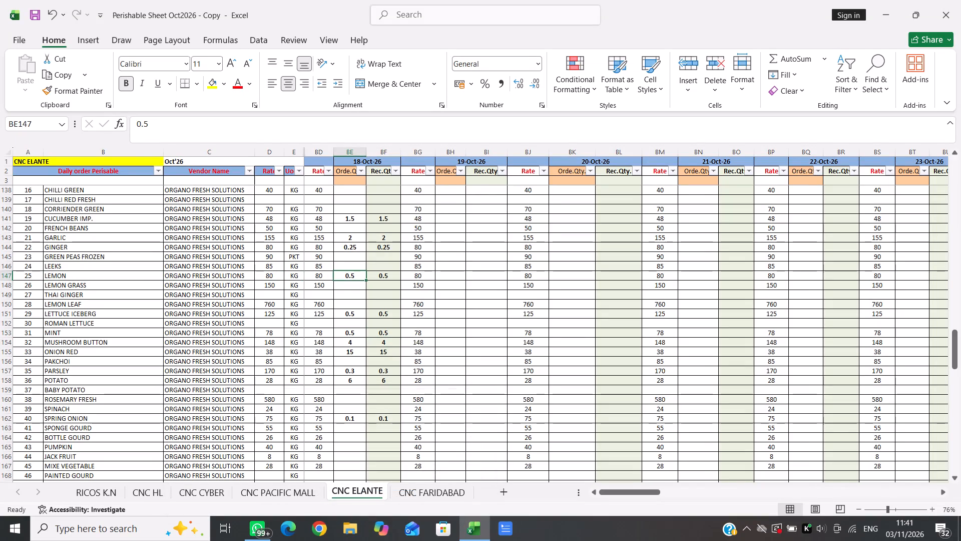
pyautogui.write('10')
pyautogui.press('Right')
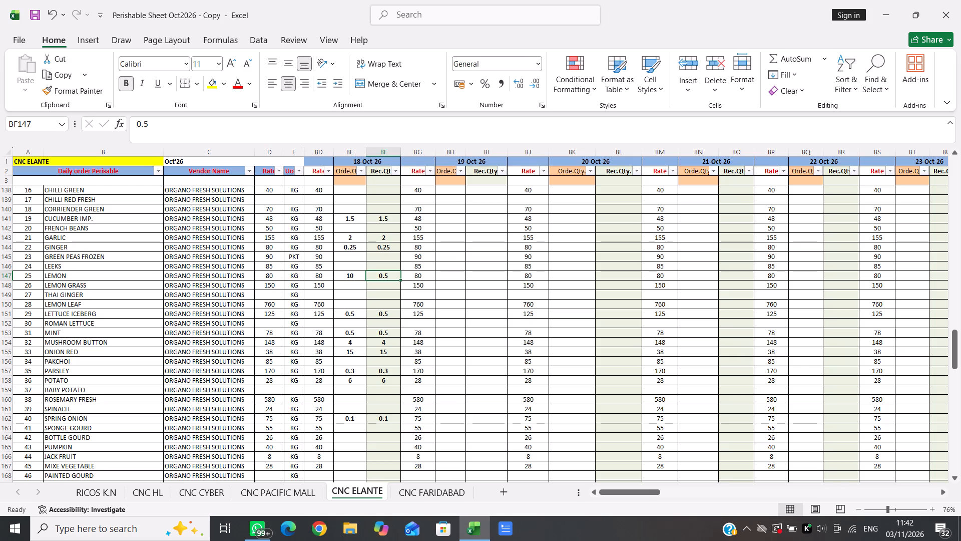
# Correct the 18-Oct-26 order quantity in the LEMON row to 5.
pyautogui.press('Left')
pyautogui.press('5')
pyautogui.press('Right')
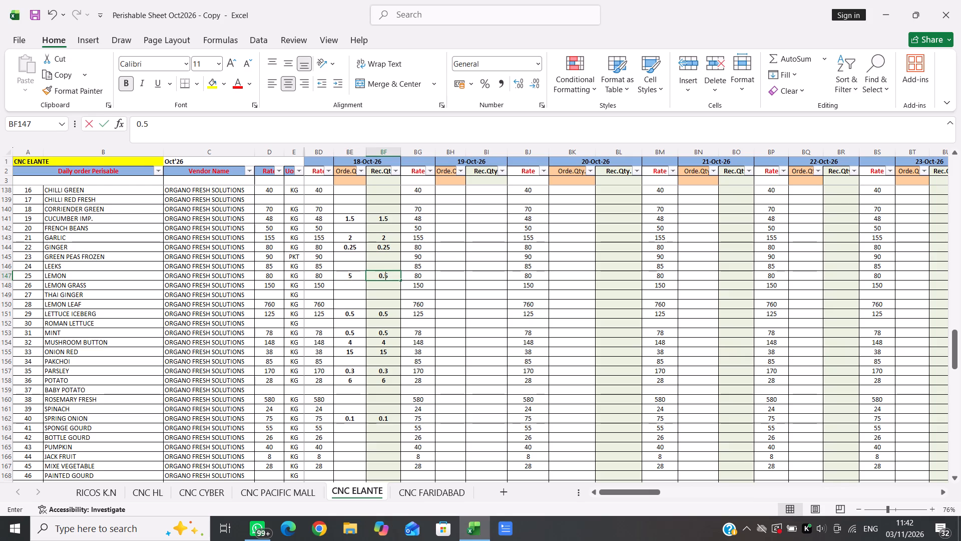
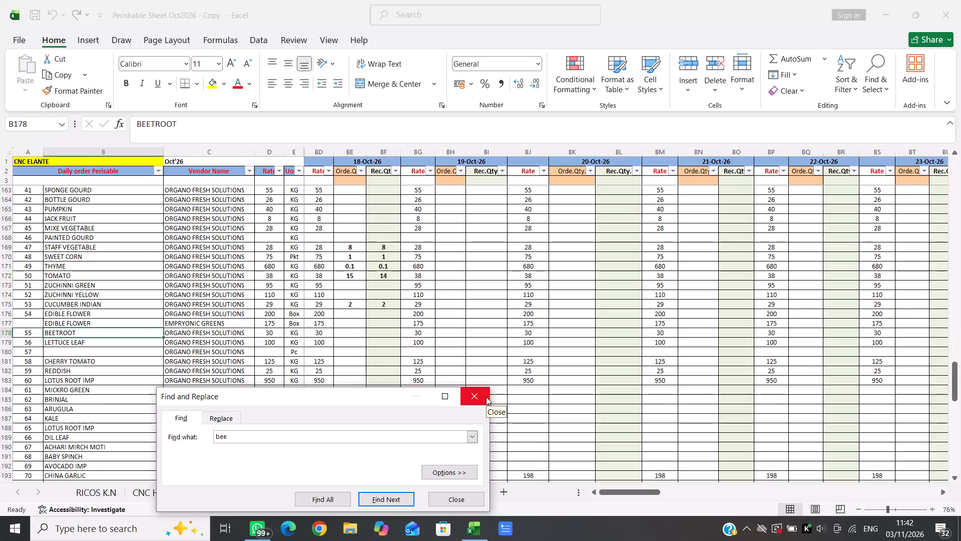
# Close the search and enter 1 as the 18-Oct-26 order quantity in the BEETROOT row.
pyautogui.click(477, 394)
pyautogui.press('Right')
pyautogui.press('Right')
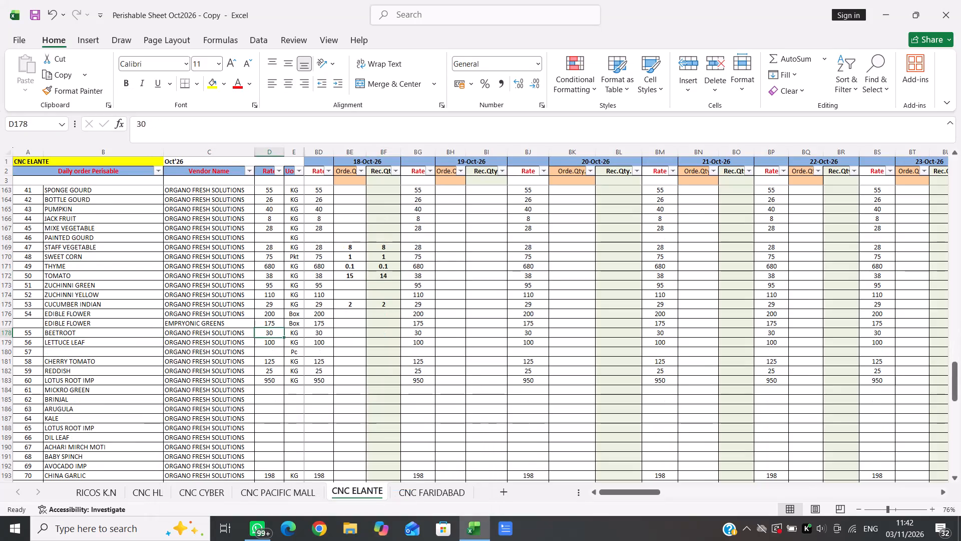
pyautogui.press('Right')
pyautogui.press('Right')
pyautogui.press('Right')
pyautogui.press('Right')
pyautogui.press('Left')
pyautogui.press('1')
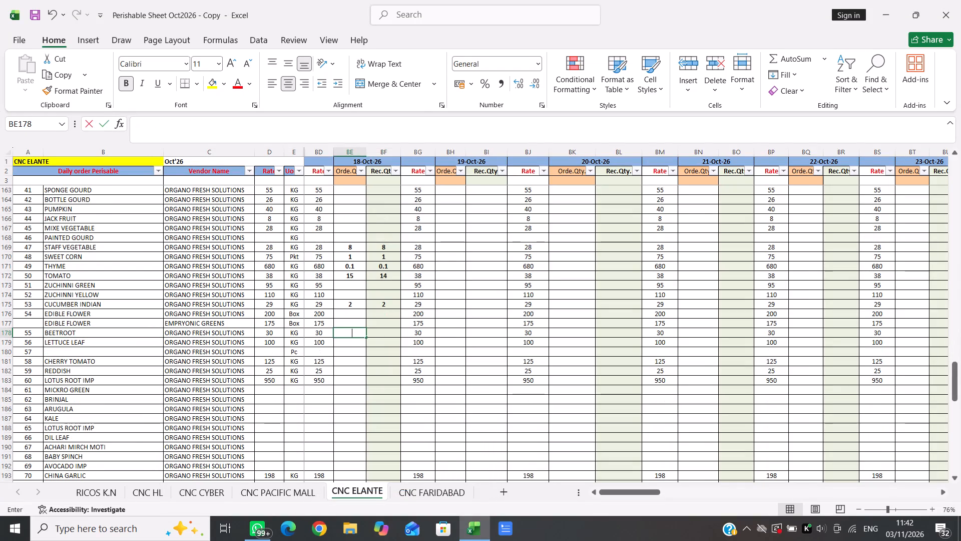
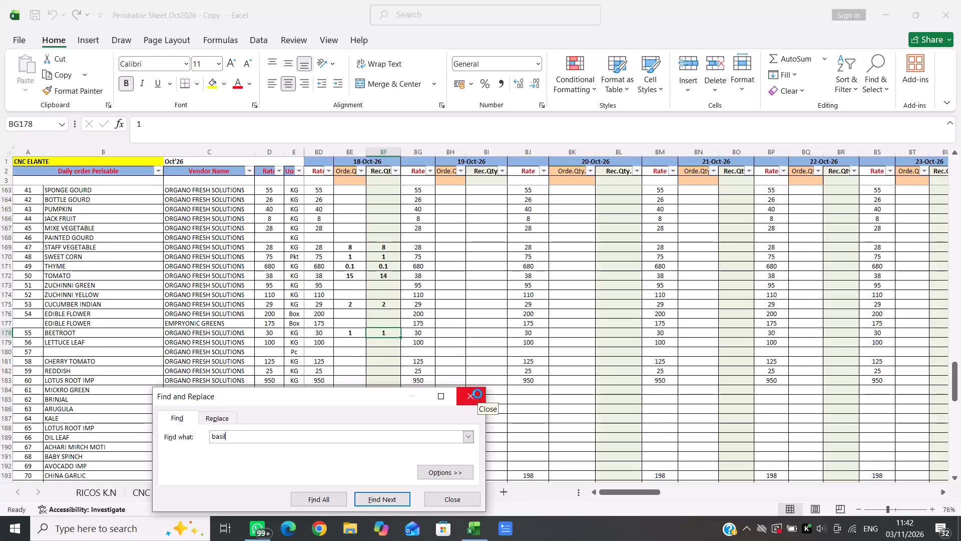
# Close the search and set the 18-Oct-26 order quantity in the BASIL LEAF row to 0.8.
pyautogui.click(477, 394)
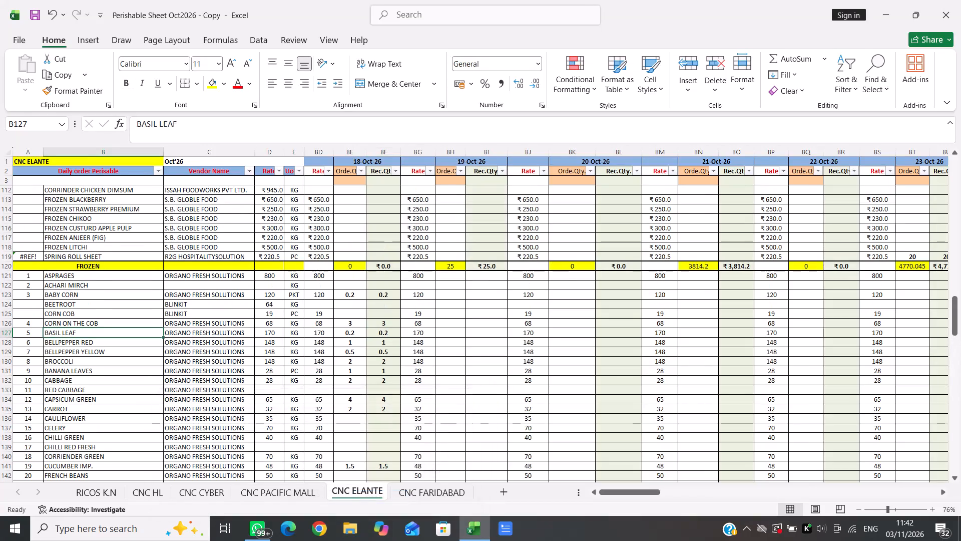
pyautogui.press('Right')
pyautogui.press('Right')
pyautogui.press('Right')
pyautogui.press('Right')
pyautogui.press('Right')
pyautogui.write('0.8')
pyautogui.press('Right')
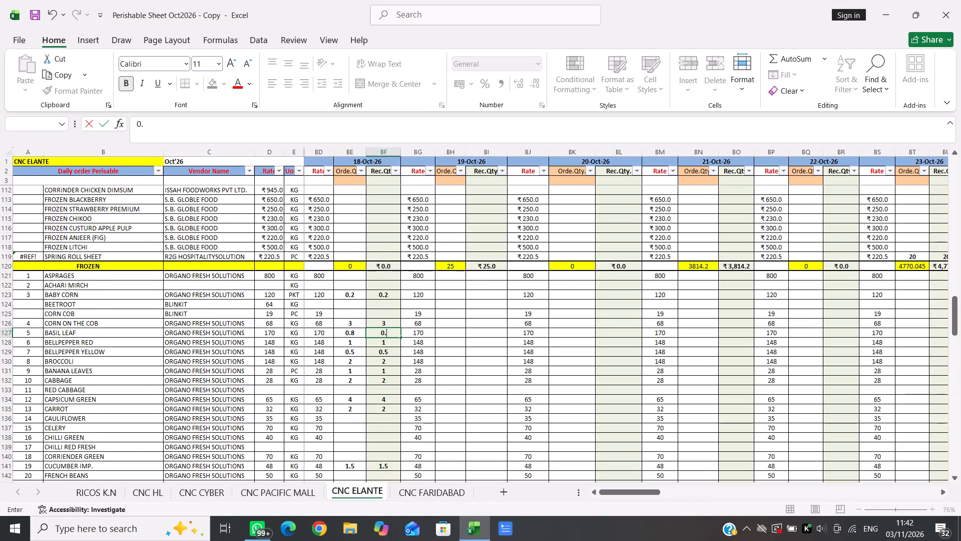
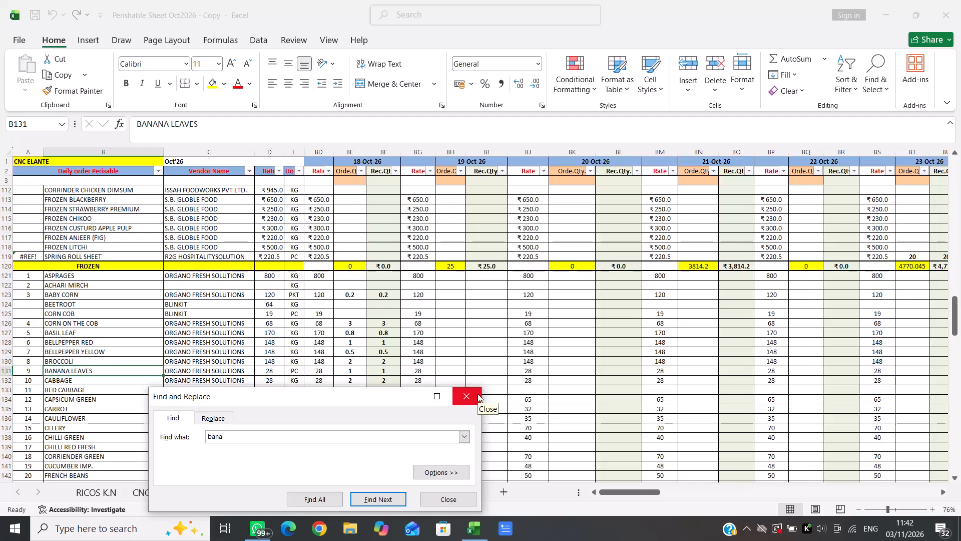
# Find the next "bana" match, BANANA under FRUITS, close the search, and enter 6 as its 18-Oct-26 order quantity.
pyautogui.press('Return')
pyautogui.click(471, 394)
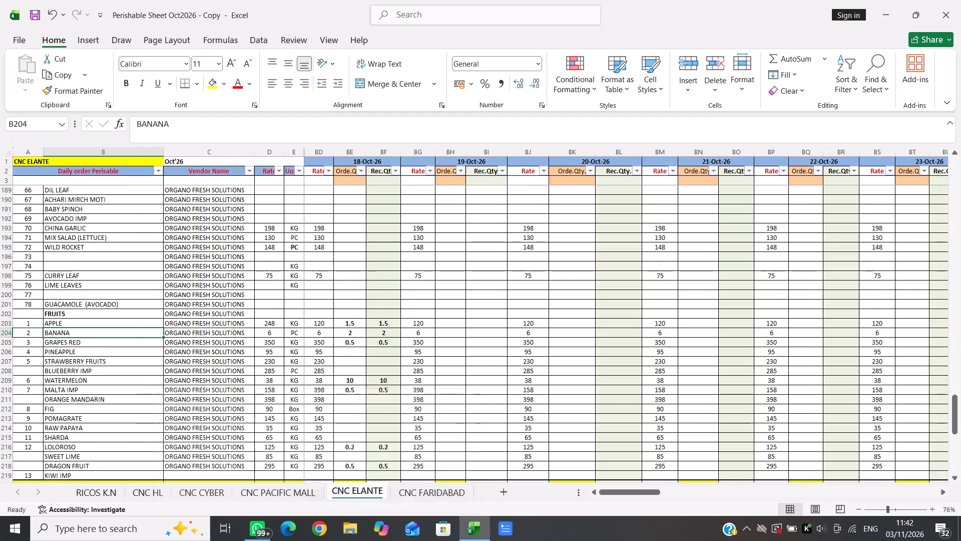
pyautogui.press('Right')
pyautogui.press('Right')
pyautogui.press('Right')
pyautogui.press('Right')
pyautogui.press('Right')
pyautogui.press('6')
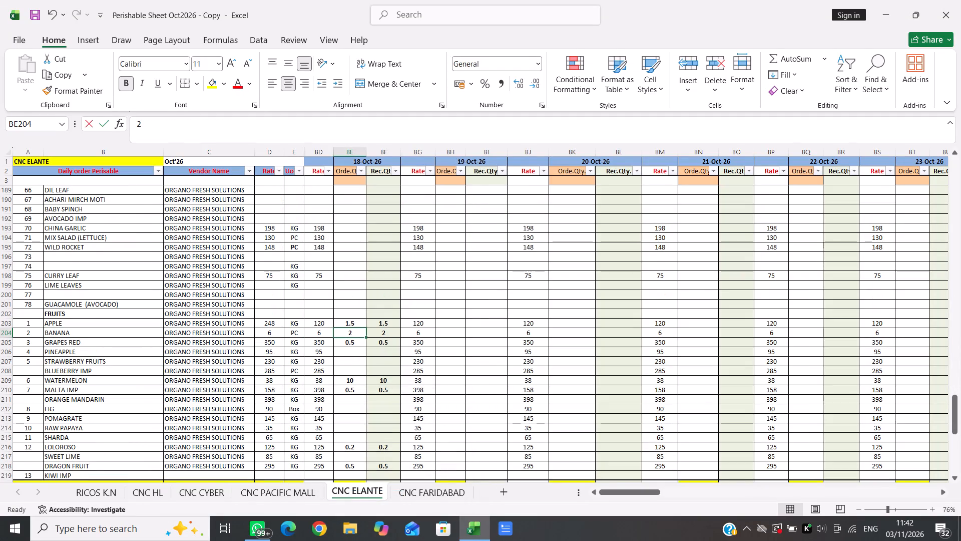
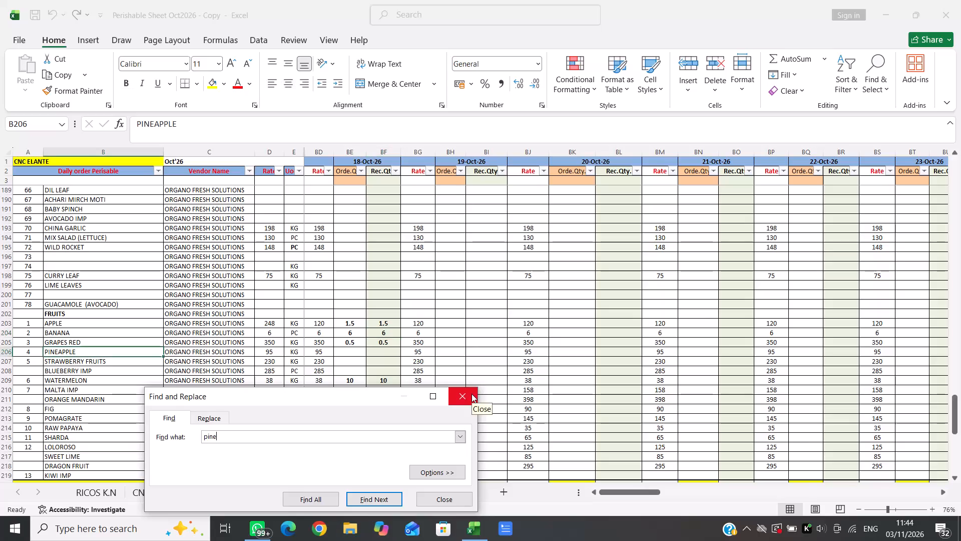
# Close the search at PINEAPPLE under FRUITS and go to its 18-Oct-26 order quantity cell.
pyautogui.click(465, 392)
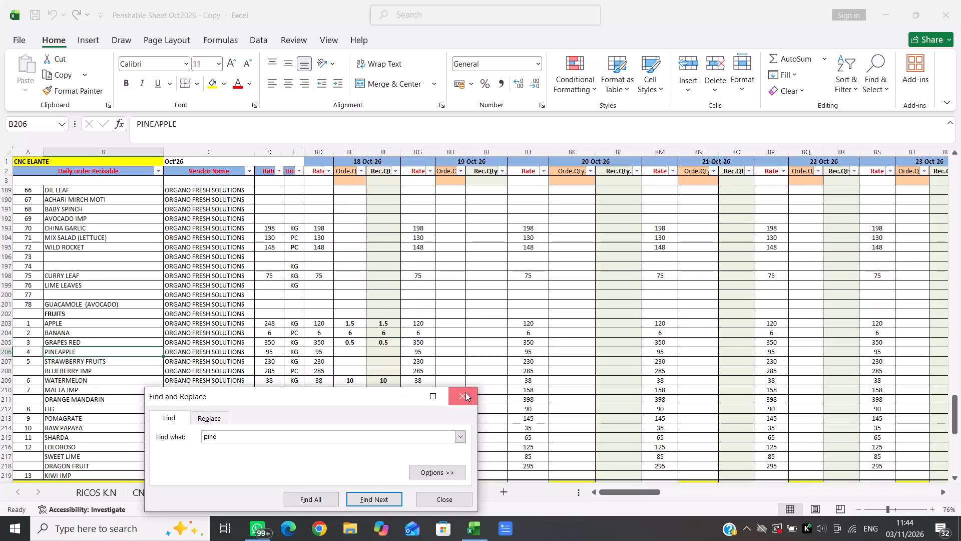
pyautogui.press('Right')
pyautogui.press('Right')
pyautogui.press('Right')
pyautogui.press('Right')
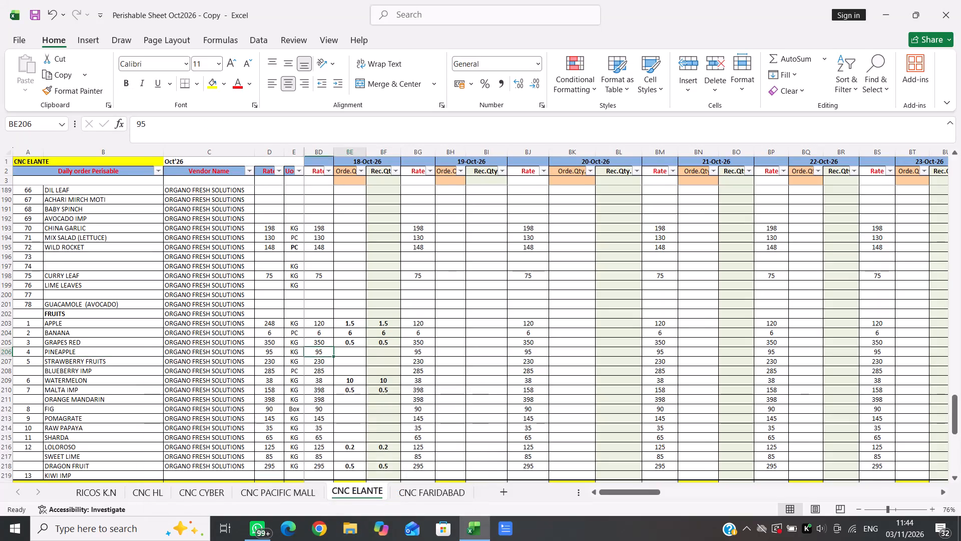
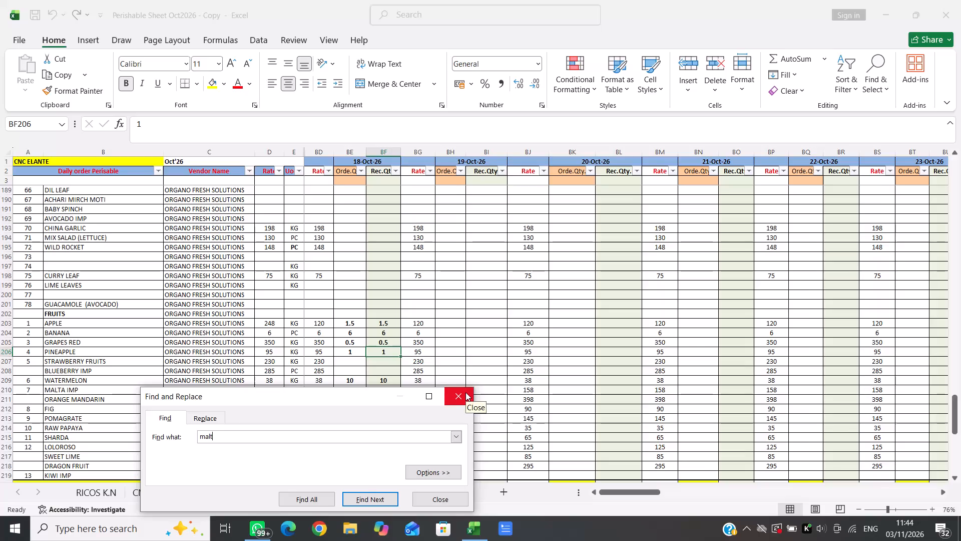
# Search the sheet for "malt" to find MALTA IMP under FRUITS and go along its row to the 18-Oct-26 entries.
pyautogui.press('Return')
pyautogui.click(494, 392)
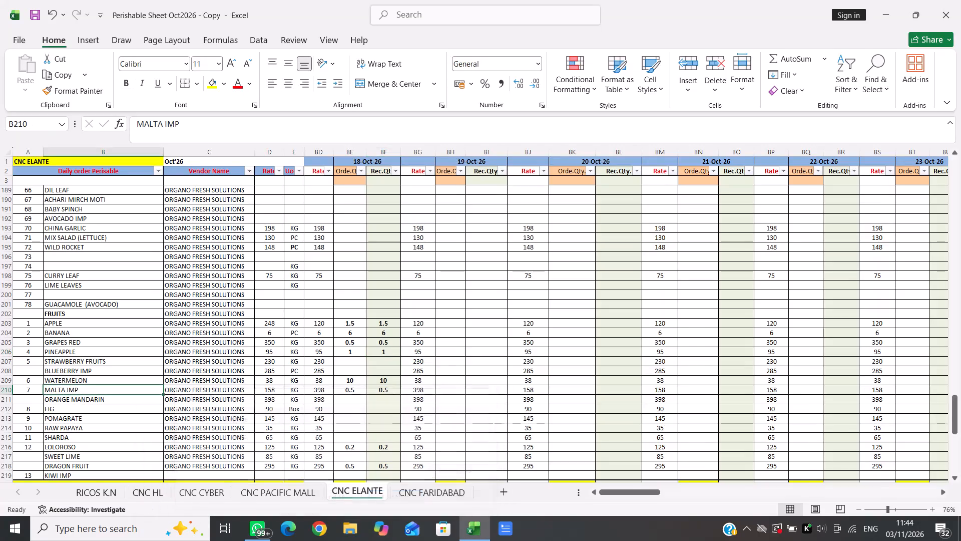
pyautogui.press('Right')
pyautogui.press('Right')
pyautogui.press('Right')
pyautogui.press('Right')
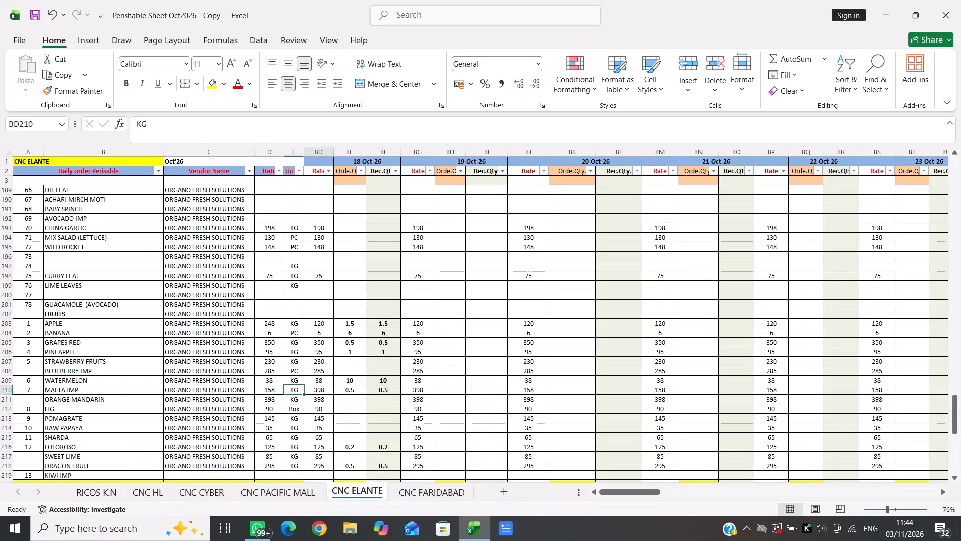
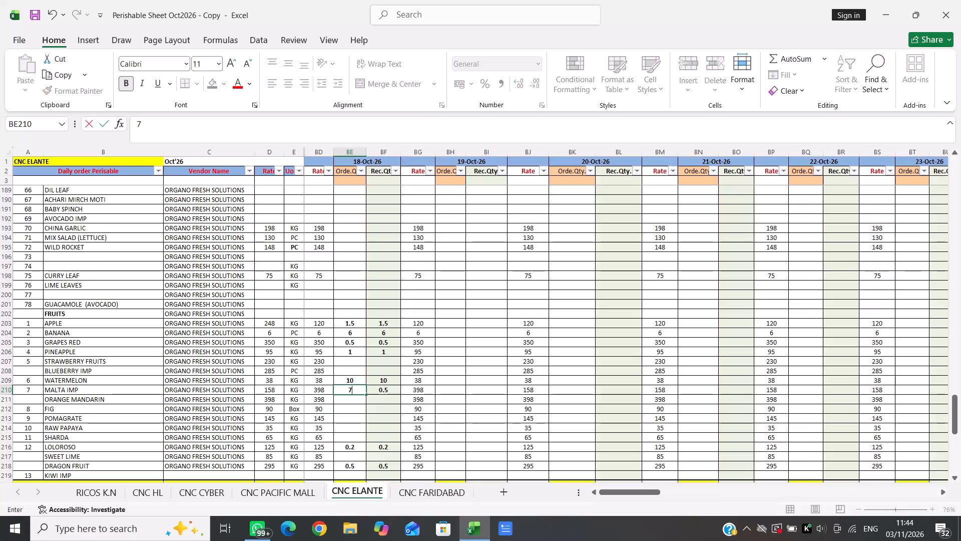
# Enter 7 as the 18-Oct-26 order quantity for MALTA IMP in the CNC ELANTE fruits list.
pyautogui.press('Right')
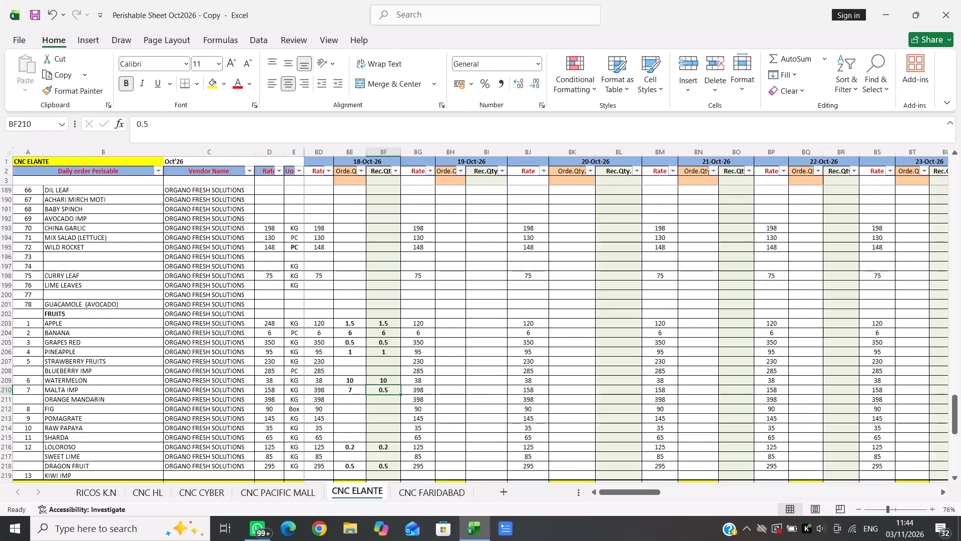
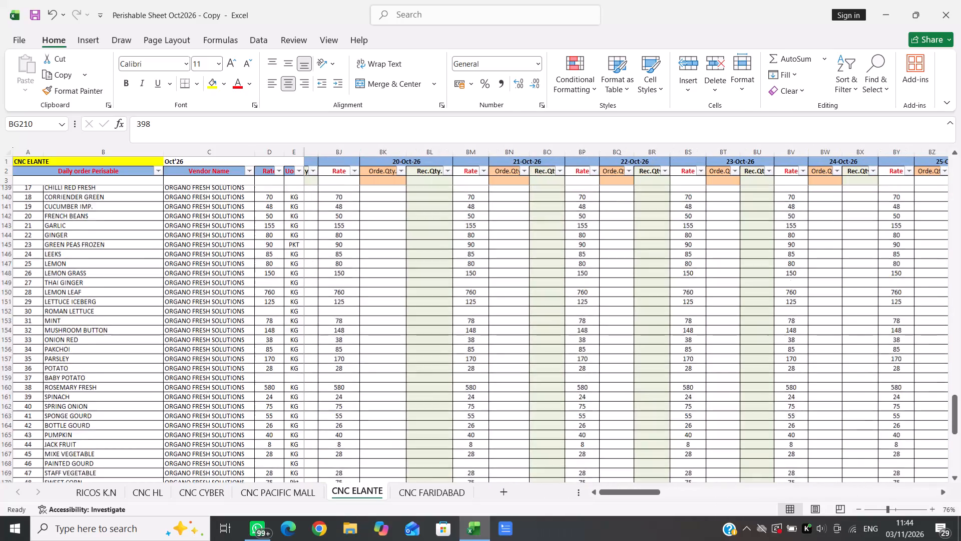
# Delete the rows from MICKRO GREEN through AVOCADO IMP in the CNC ELANTE vegetable list.
pyautogui.scroll(2, 385, 233)
pyautogui.scroll(-6, 385, 233)
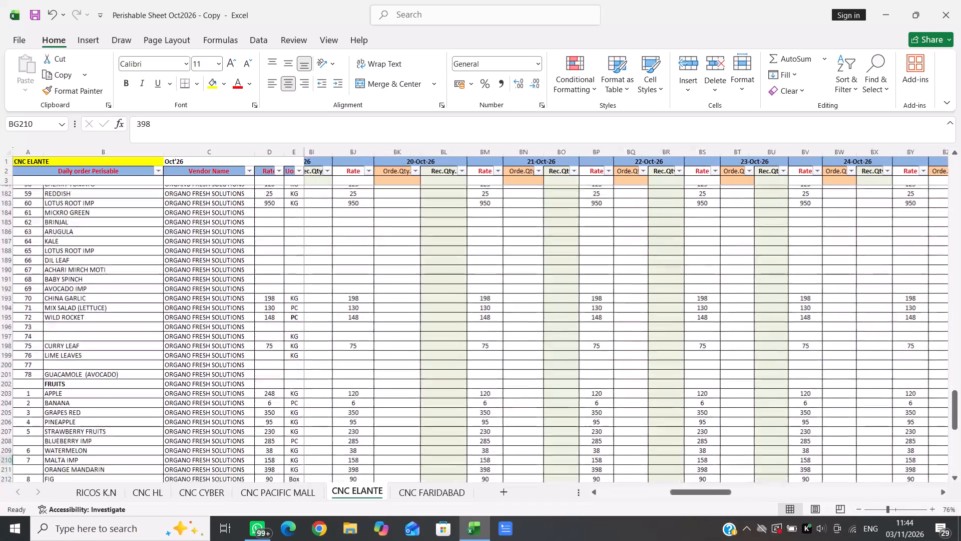
pyautogui.scroll(-1, 385, 233)
pyautogui.scroll(2, 385, 233)
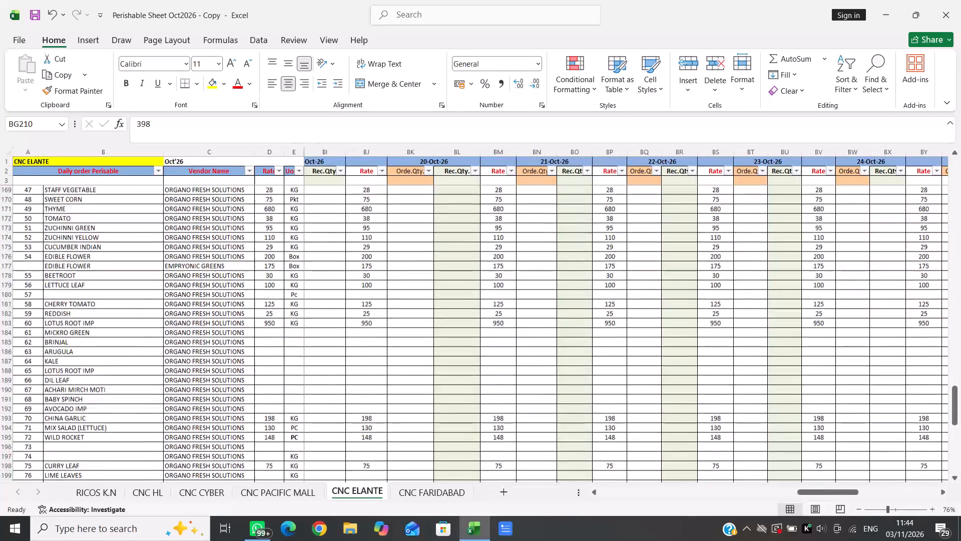
pyautogui.hscroll(3, 385, 233)
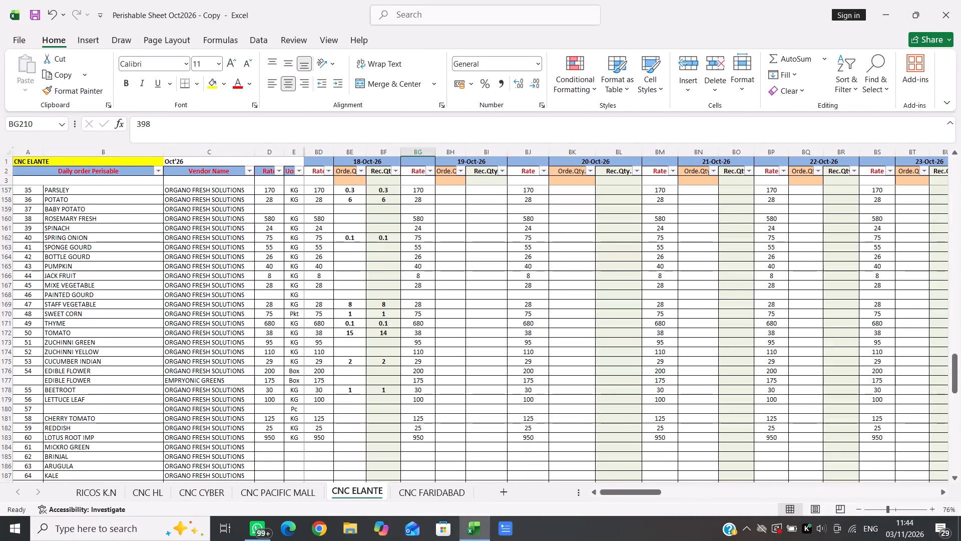
pyautogui.scroll(-3, 385, 233)
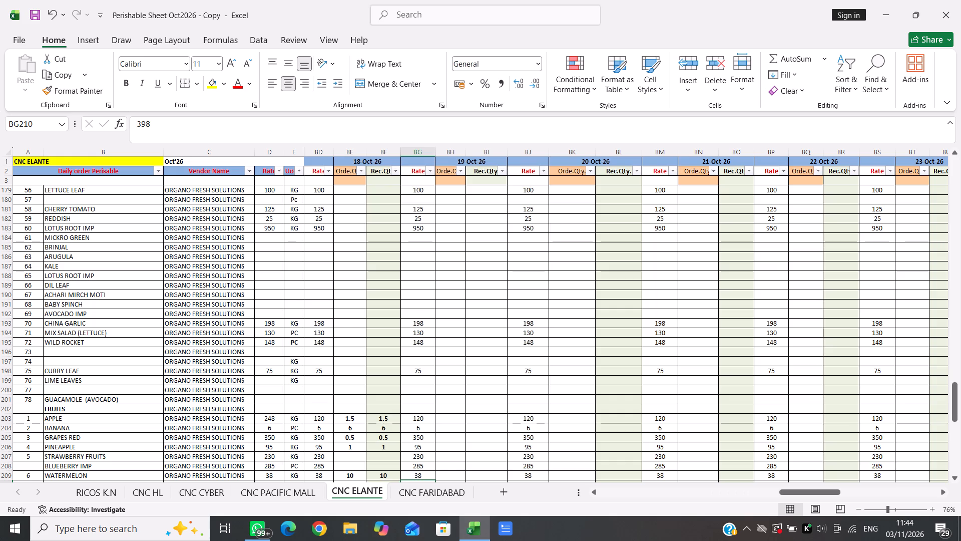
pyautogui.click(96, 237)
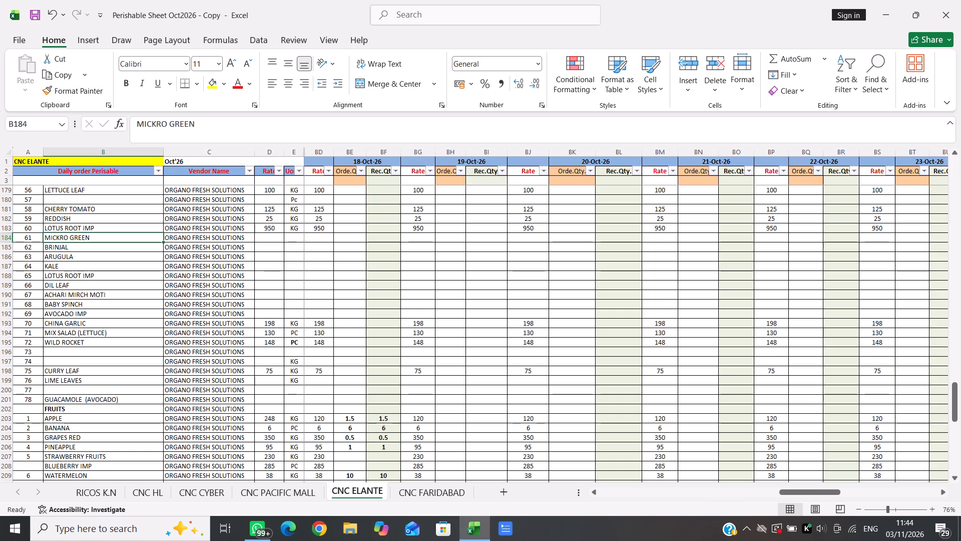
pyautogui.hotkey('shift', 'Down')
pyautogui.hotkey('shift', 'Down')
pyautogui.hotkey('shift', 'Down')
pyautogui.hotkey('shift', 'Down')
pyautogui.hotkey('shift', 'Down')
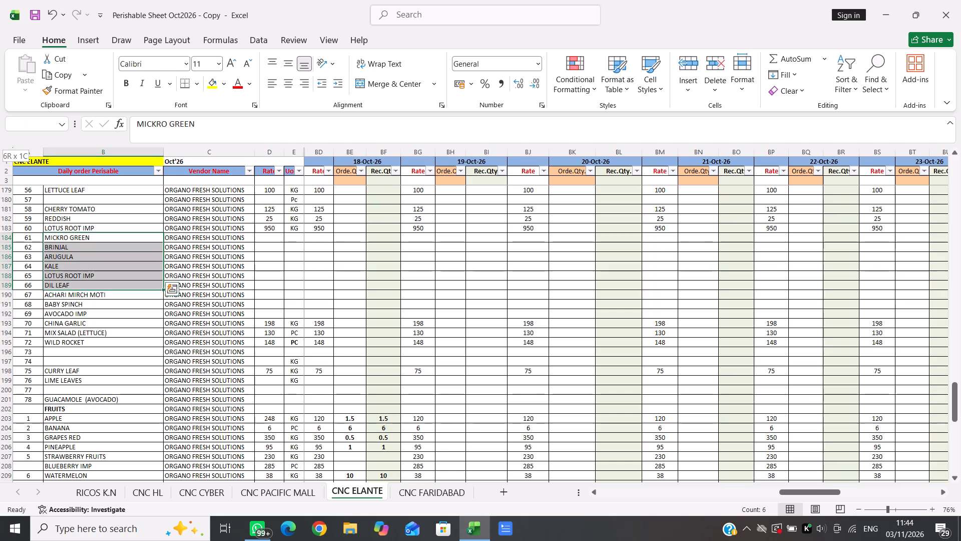
pyautogui.hotkey('shift', 'Down')
pyautogui.hotkey('shift', 'Down')
pyautogui.hotkey('shift', 'Down')
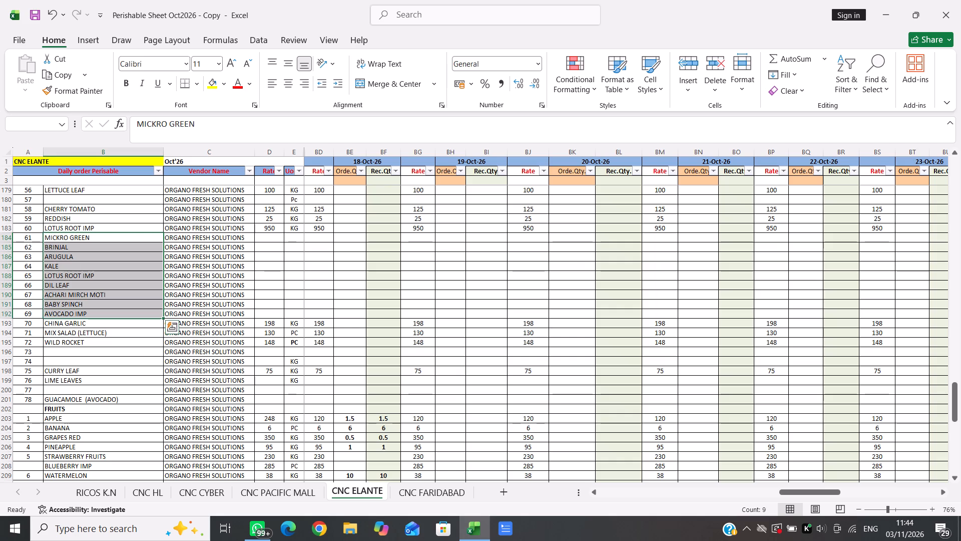
pyautogui.hscroll(1, 418, 251)
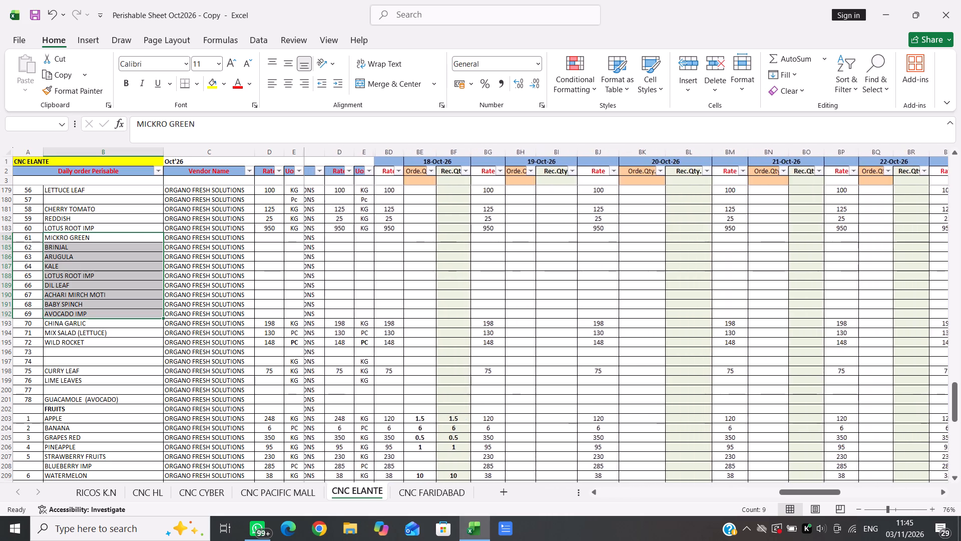
pyautogui.hscroll(1, 418, 251)
pyautogui.hscroll(-3, 418, 251)
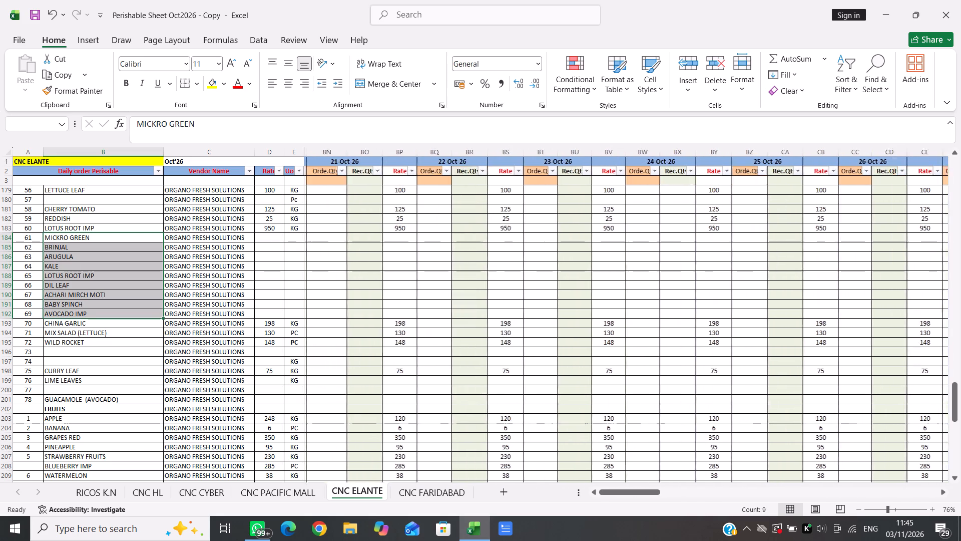
pyautogui.hscroll(-8, 418, 251)
pyautogui.hscroll(1, 418, 251)
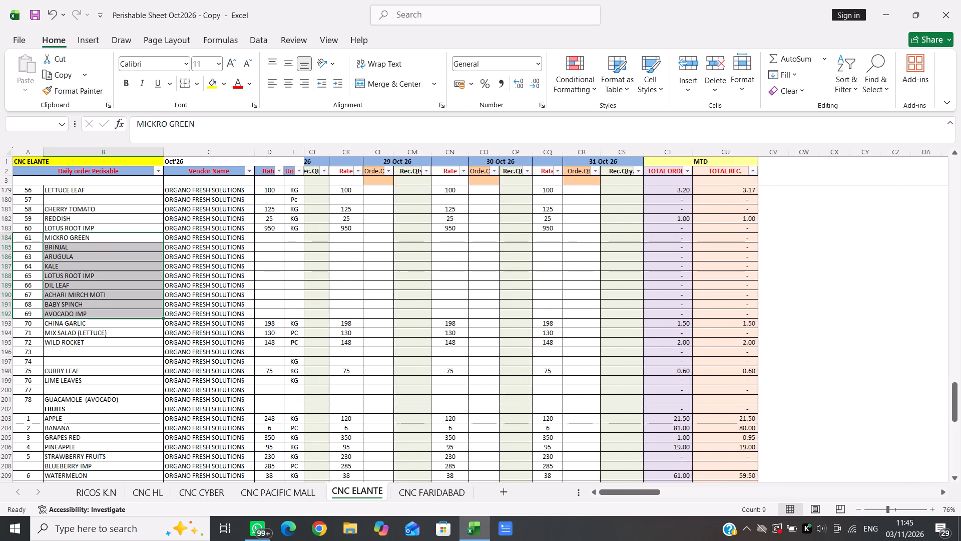
pyautogui.hotkey('shift', 'space')
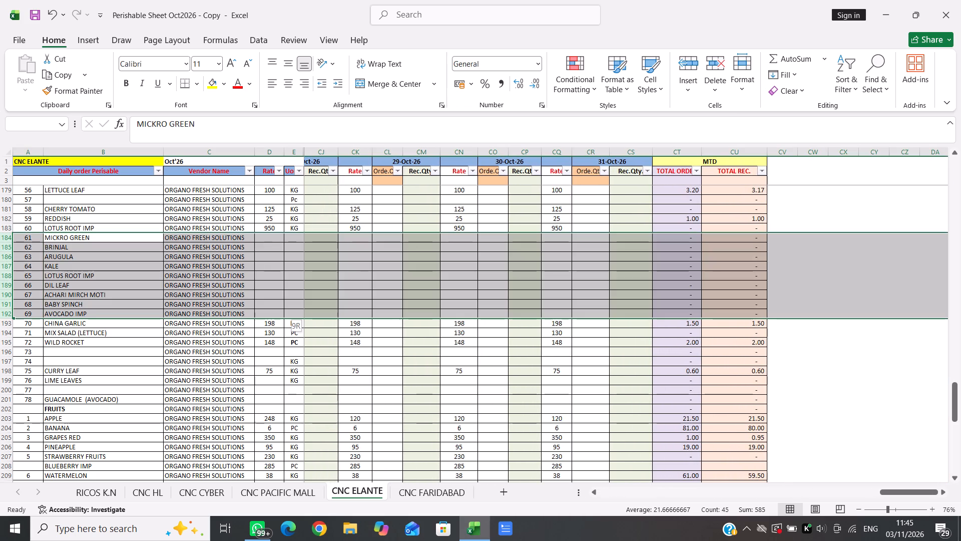
pyautogui.hotkey('ctrl', '-')
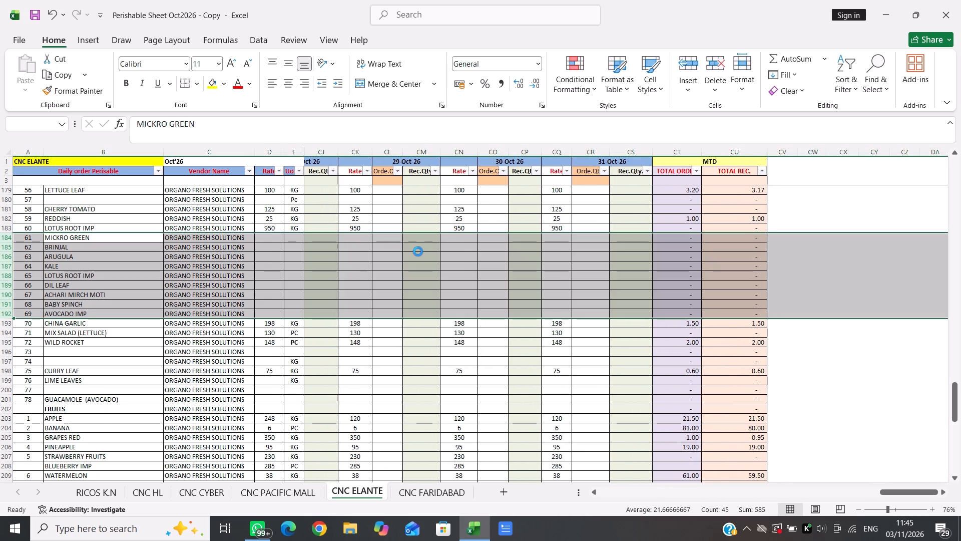
pyautogui.click(391, 290)
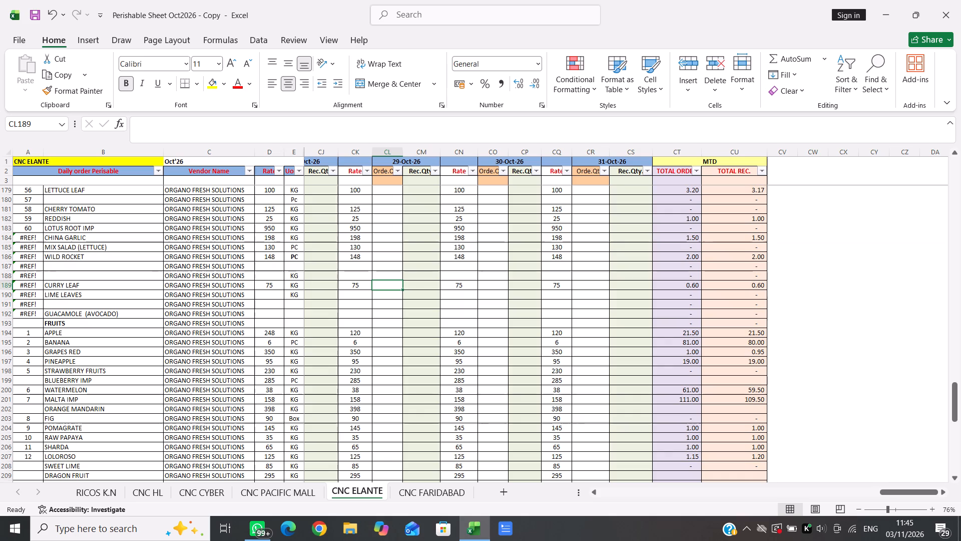
# Clear and delete the four rows from LIME LEAVES through the FRUITS heading, just above APPLE.
pyautogui.click(272, 297)
pyautogui.hotkey('shift', 'Down')
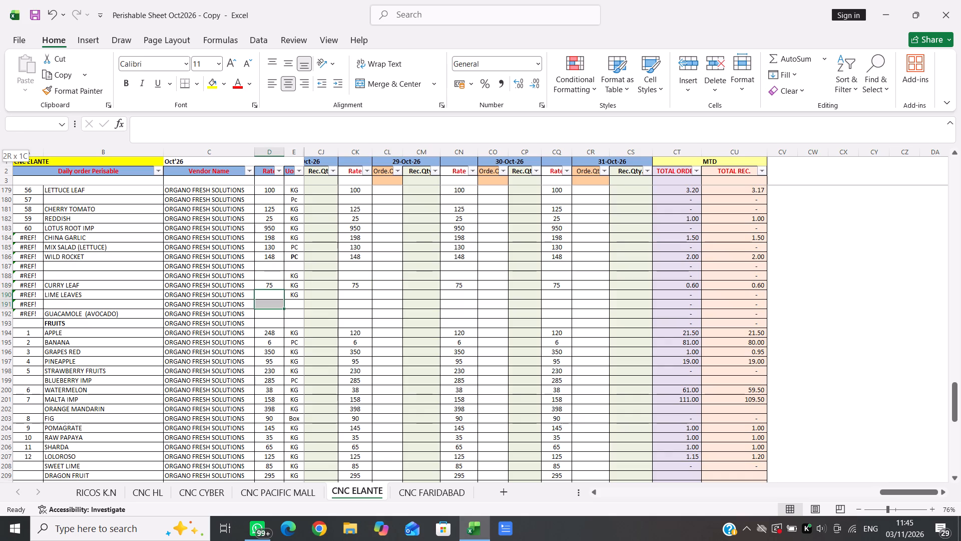
pyautogui.hotkey('shift', 'Down')
pyautogui.hotkey('shift', 'Down')
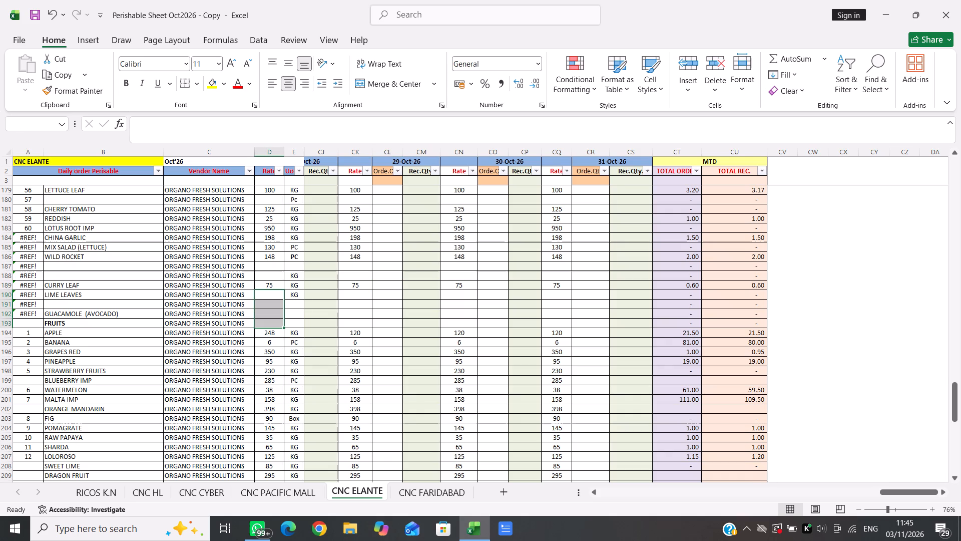
pyautogui.hotkey('shift', 'space')
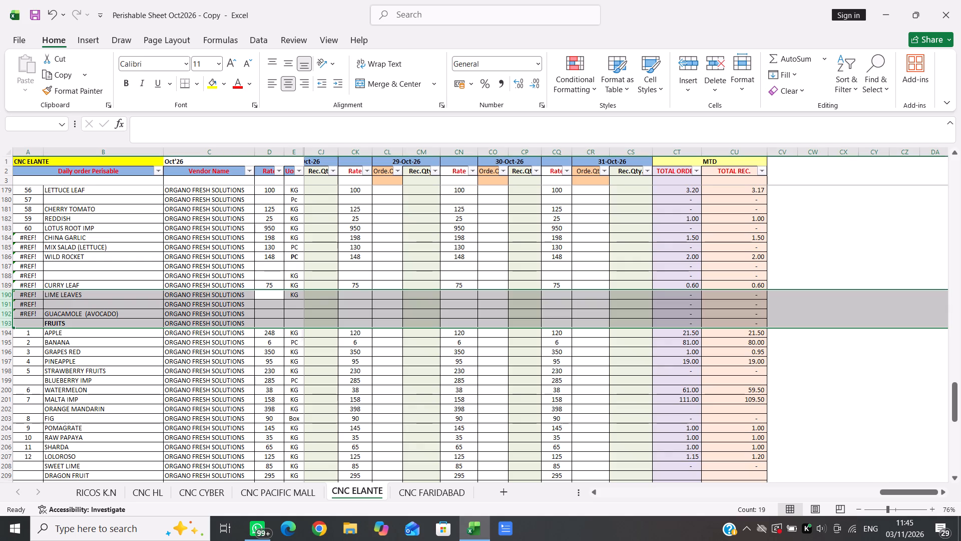
pyautogui.press('Delete')
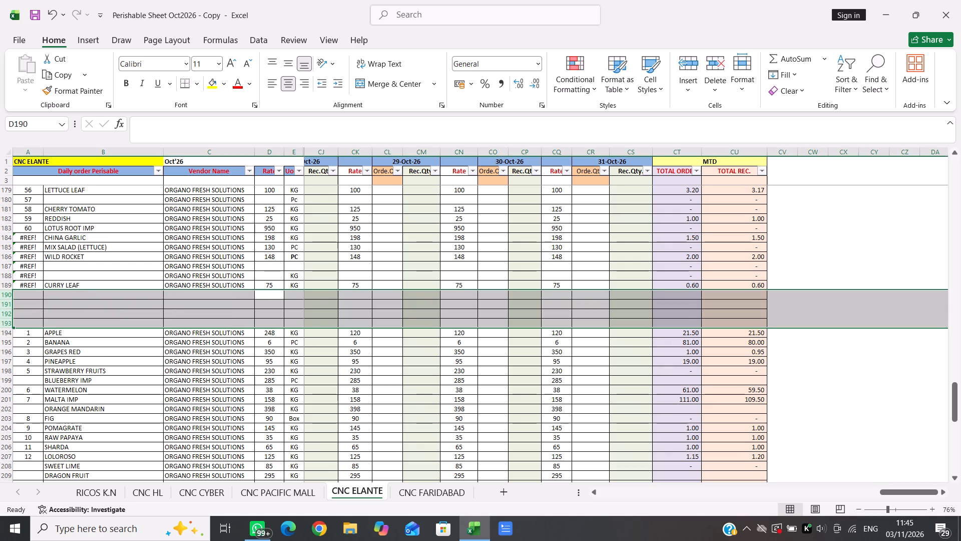
pyautogui.hotkey('ctrl', '-')
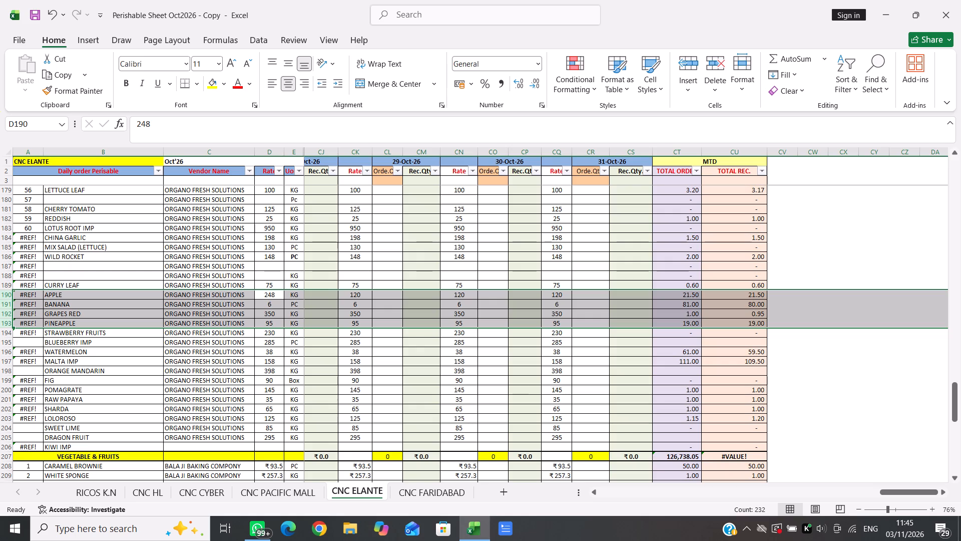
pyautogui.click(319, 273)
# Delete the two rows without item names between WILD ROCKET and CURRY LEAF.
pyautogui.click(272, 264)
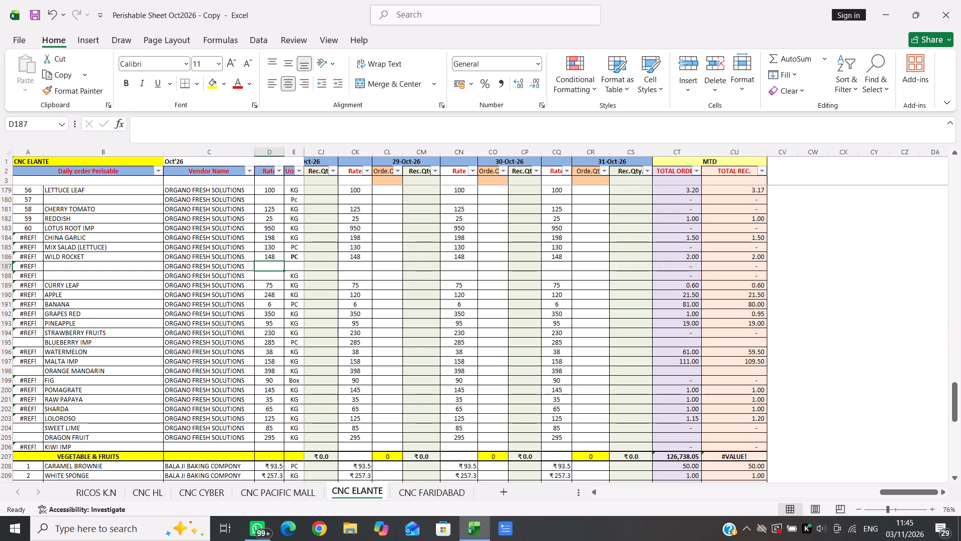
pyautogui.hotkey('shift', 'Down')
pyautogui.hotkey('shift', 'space')
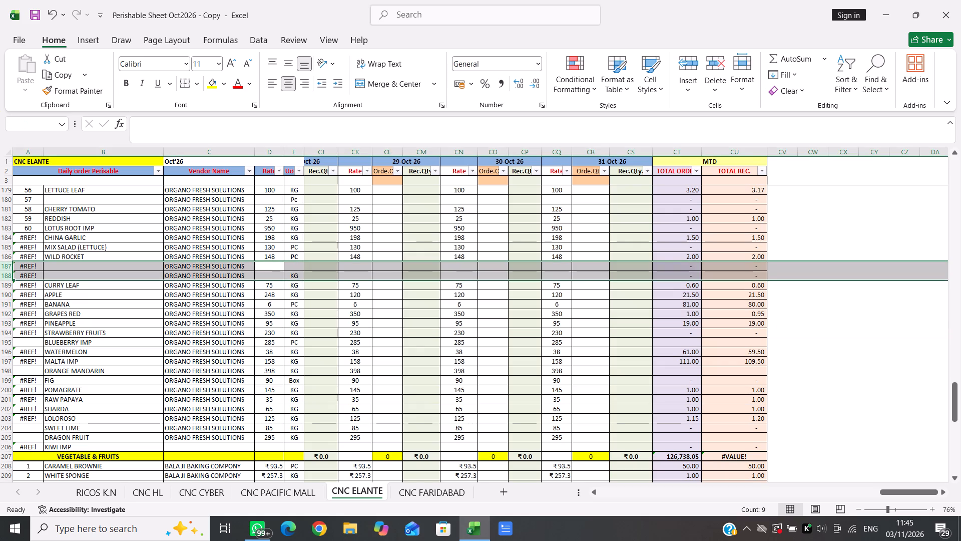
pyautogui.hotkey('ctrl', '-')
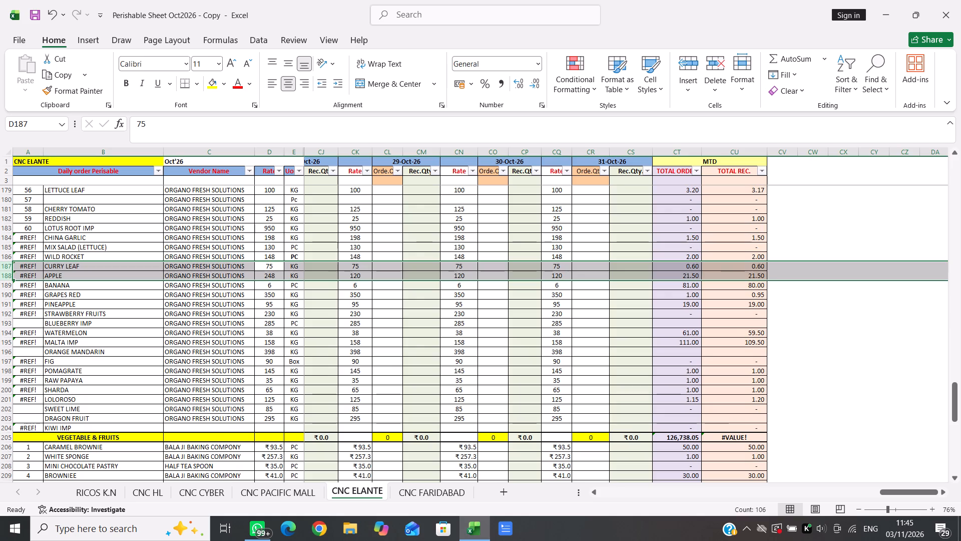
pyautogui.click(322, 318)
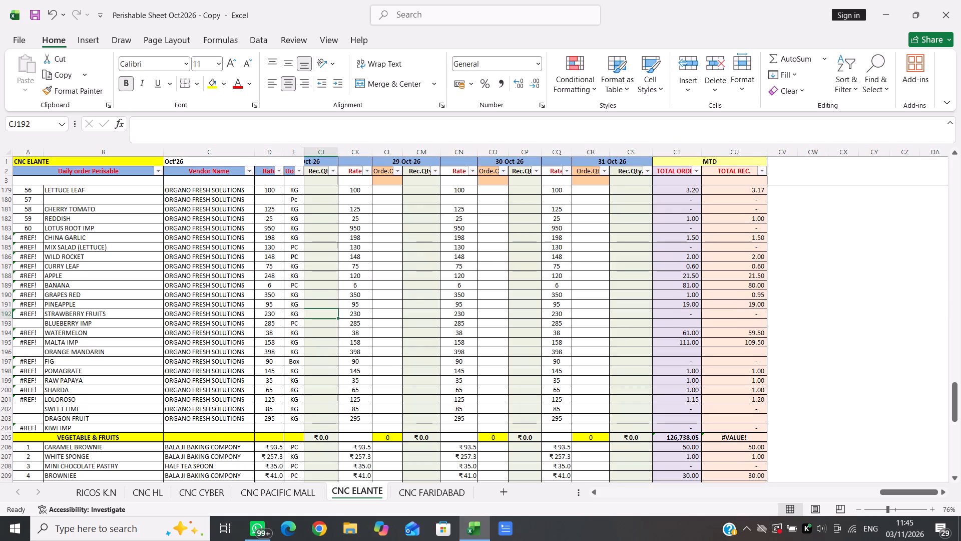
# Delete the KIWI IMP row just above the VEGETABLE & FRUITS total row.
pyautogui.click(237, 429)
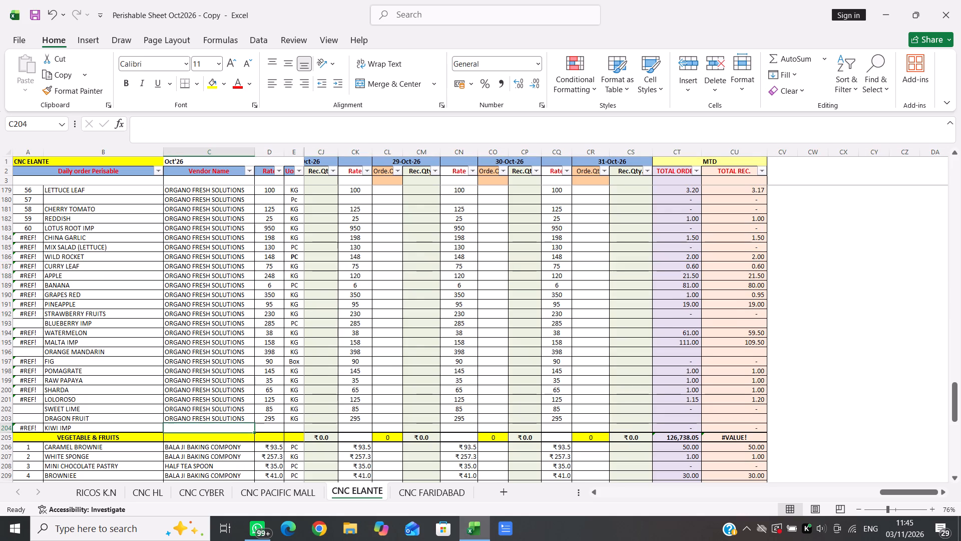
pyautogui.hotkey('shift', 'space')
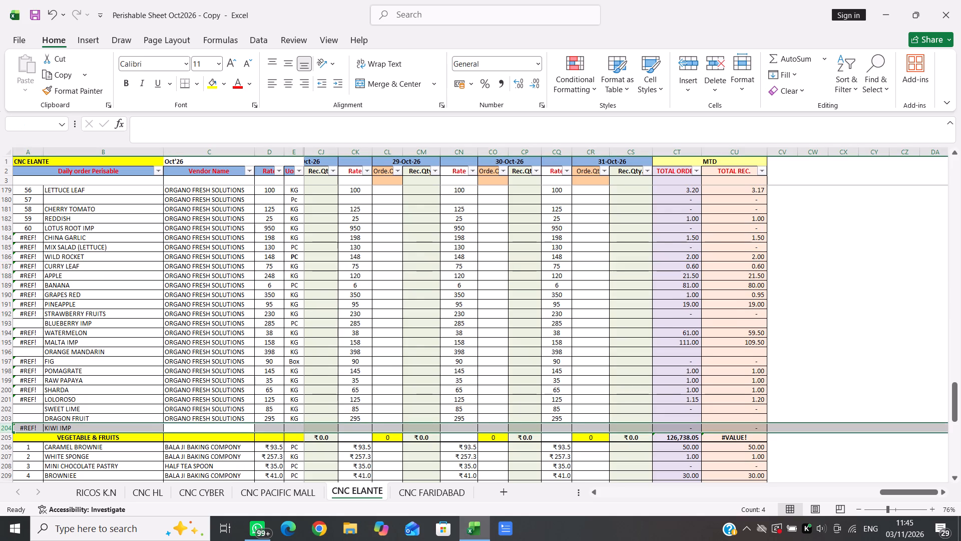
pyautogui.hotkey('ctrl', '-')
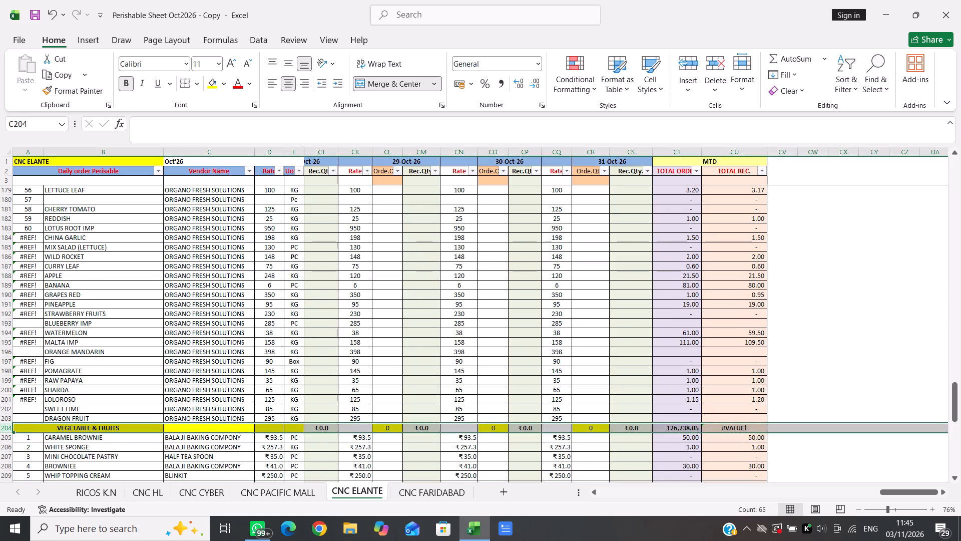
# Delete the RED CABBAGE row between CABBAGE and CAPSICUM GREEN in the vegetable list.
pyautogui.scroll(6, 285, 343)
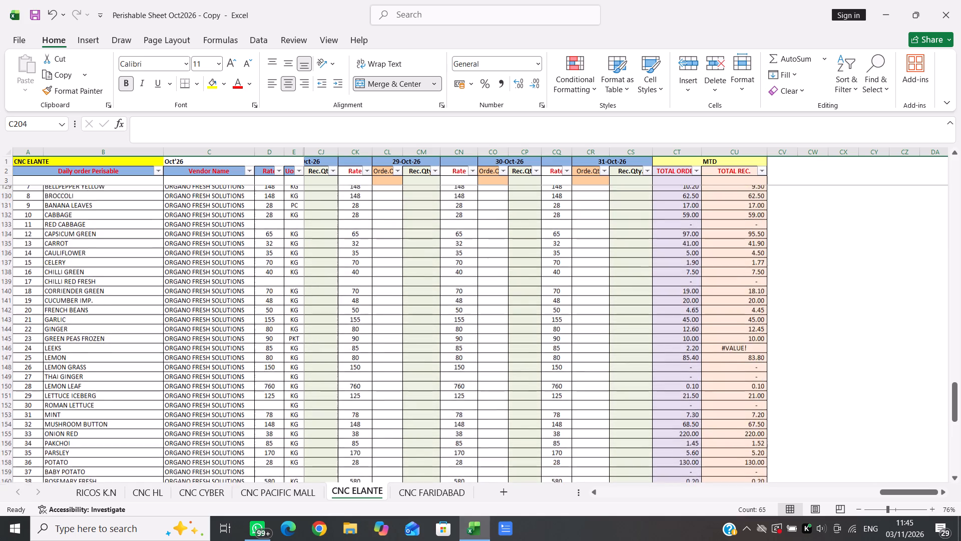
pyautogui.scroll(2, 285, 343)
pyautogui.scroll(-1, 285, 343)
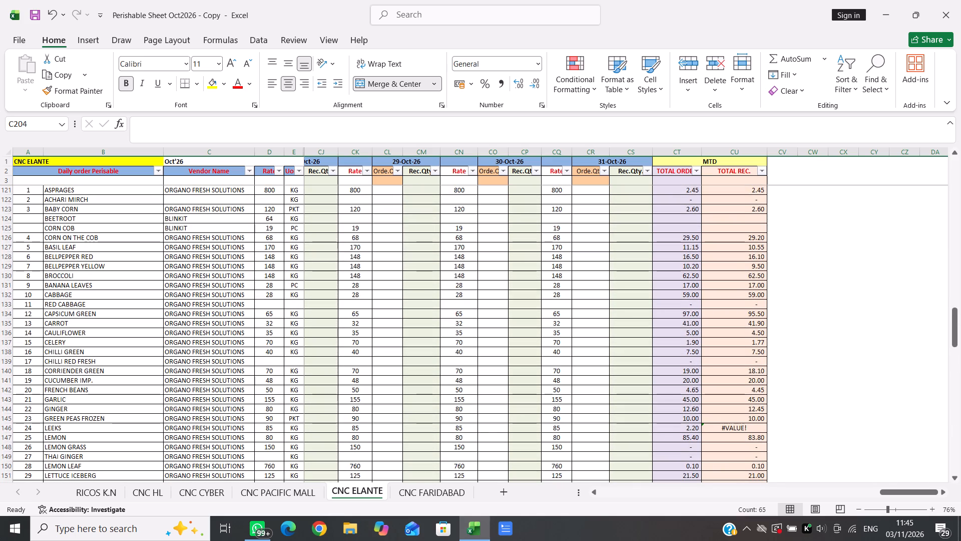
pyautogui.click(203, 305)
pyautogui.hotkey('shift', 'space')
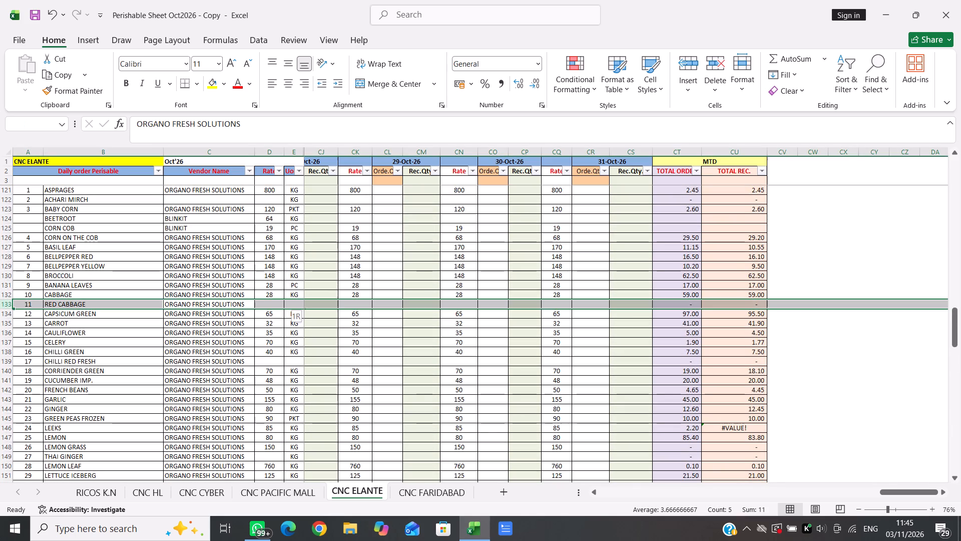
pyautogui.hotkey('ctrl', '-')
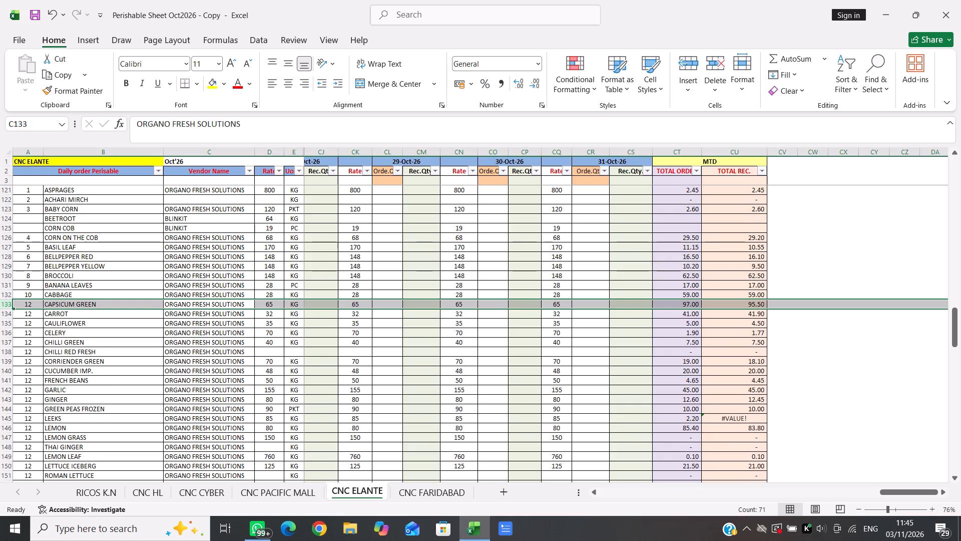
# Delete the ACHARI MIRCH row between ASPRAGES and BABY CORN.
pyautogui.scroll(2, 284, 285)
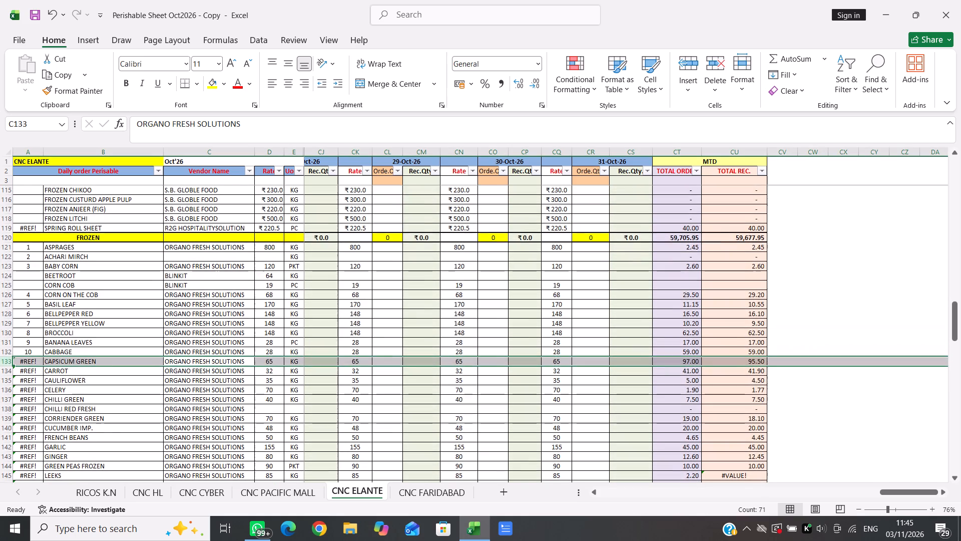
pyautogui.scroll(1, 284, 285)
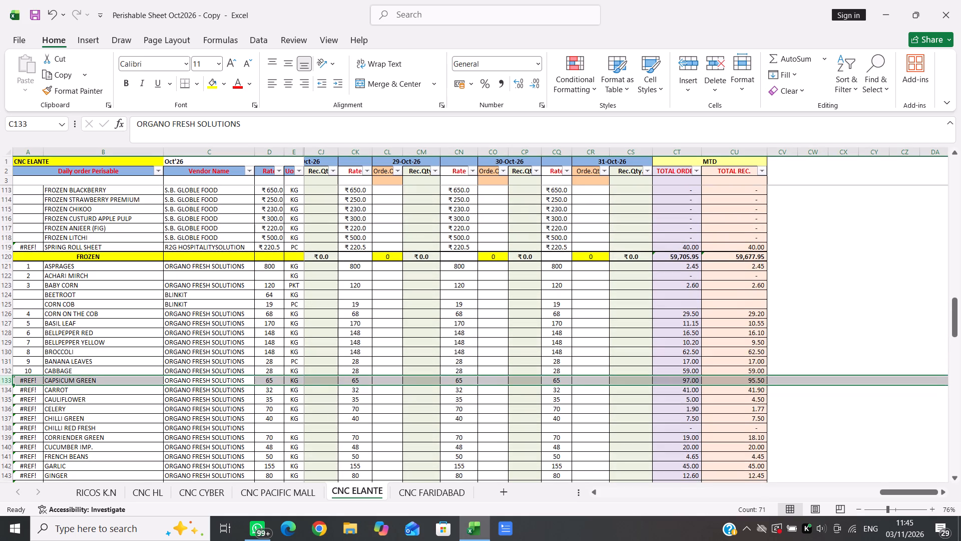
pyautogui.click(234, 277)
pyautogui.hotkey('shift', 'space')
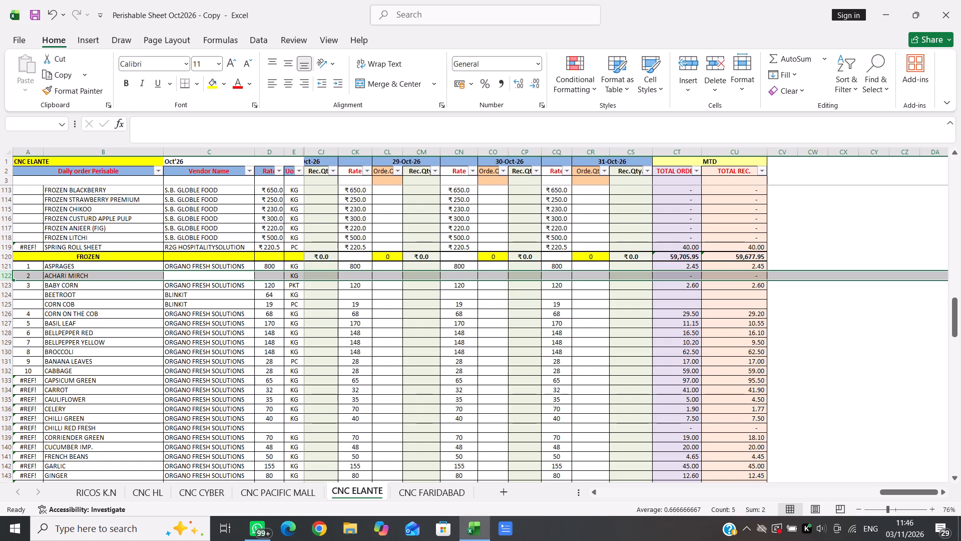
pyautogui.hotkey('ctrl', '-')
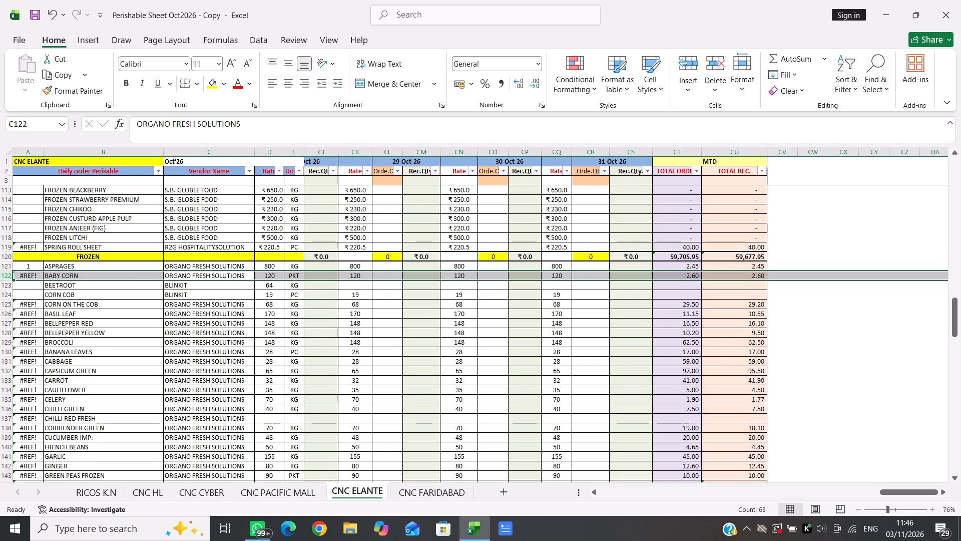
pyautogui.click(328, 342)
# Delete the THAI GINGER row between LEMON GRASS and LEMON LEAF.
pyautogui.scroll(-2, 328, 342)
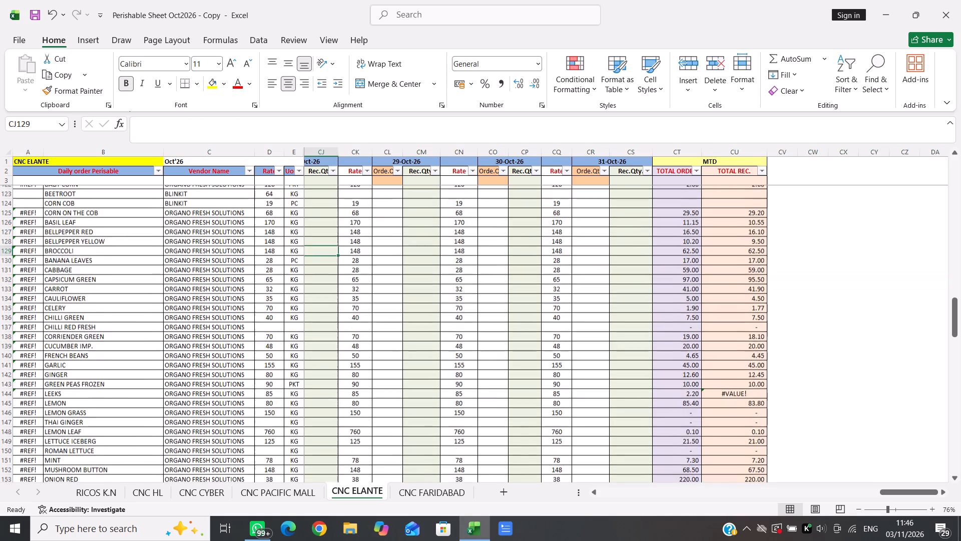
pyautogui.scroll(-2, 328, 342)
pyautogui.scroll(1, 328, 342)
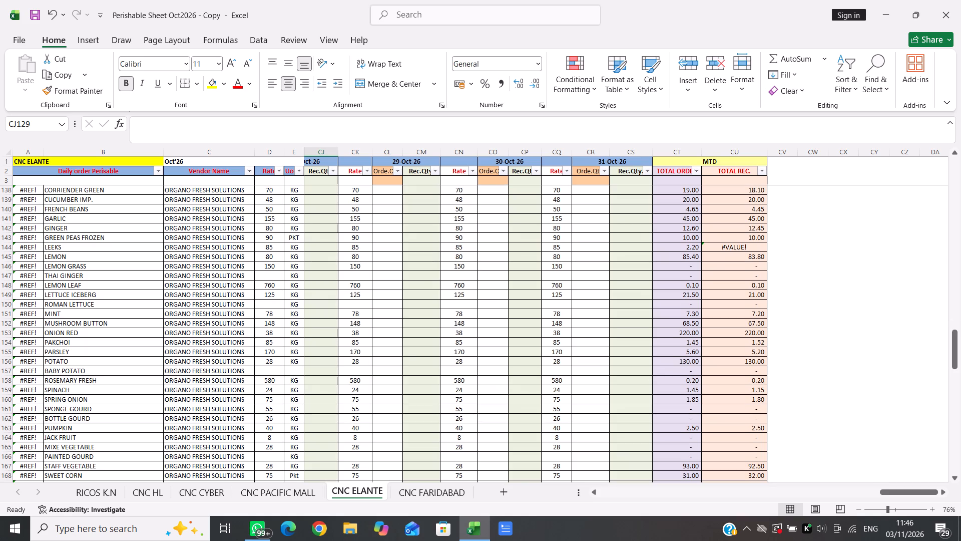
pyautogui.click(269, 275)
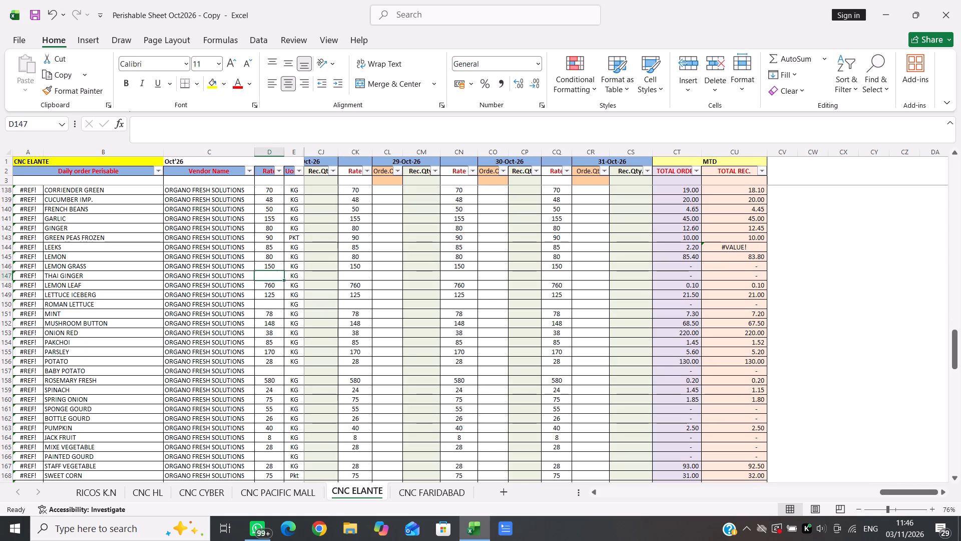
pyautogui.hotkey('shift', 'space')
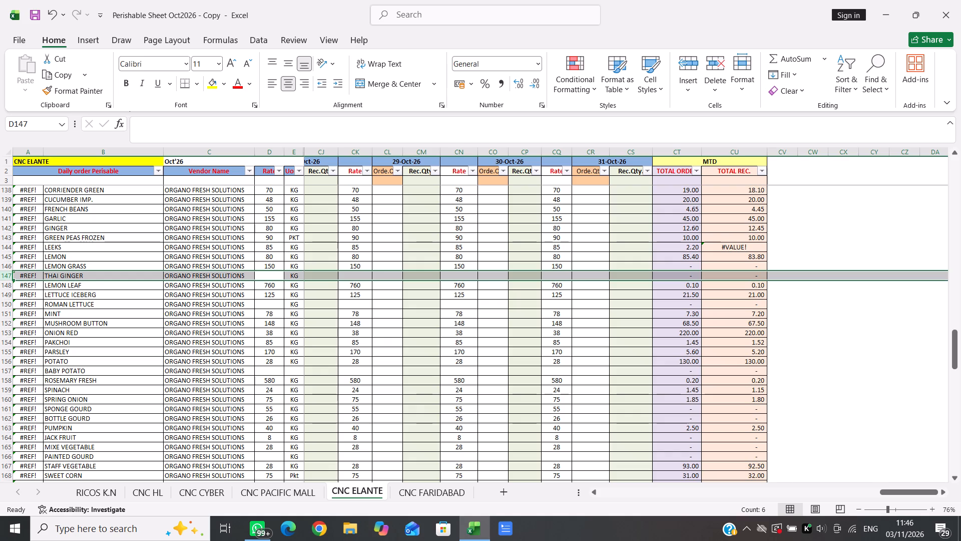
pyautogui.hotkey('ctrl', '-')
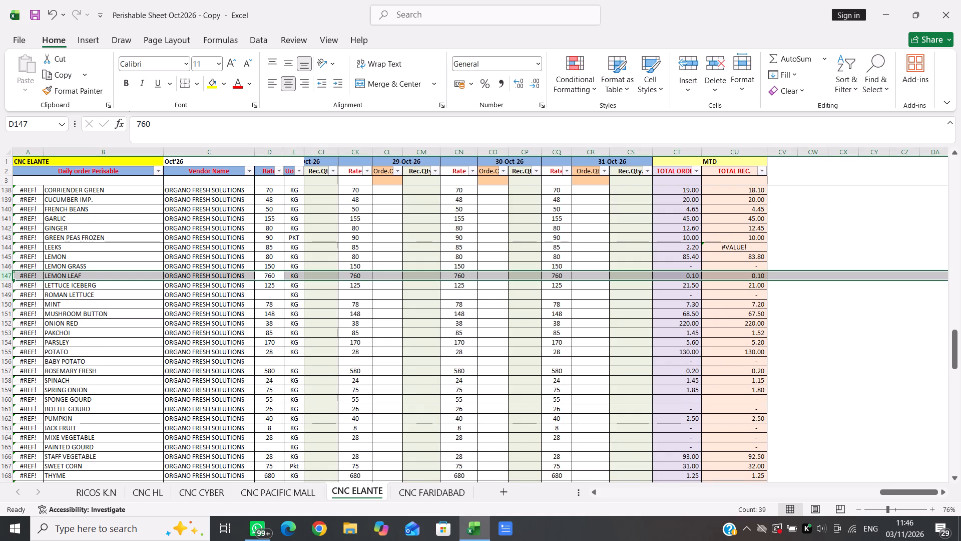
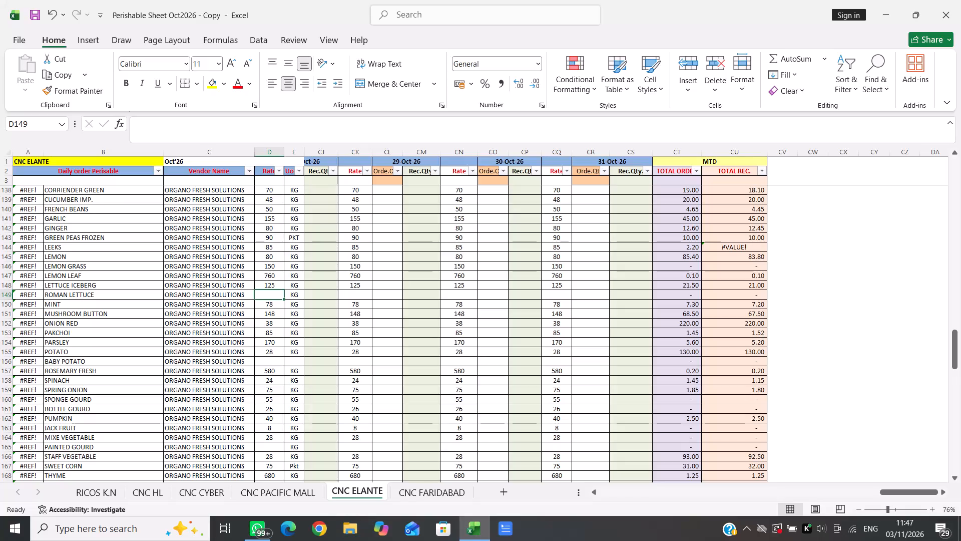
# Check the LEEKS row's daily order and received quantities from 31-Oct-26 back to 18-Oct-26 for the source of its TOTAL REC. error.
pyautogui.click(306, 238)
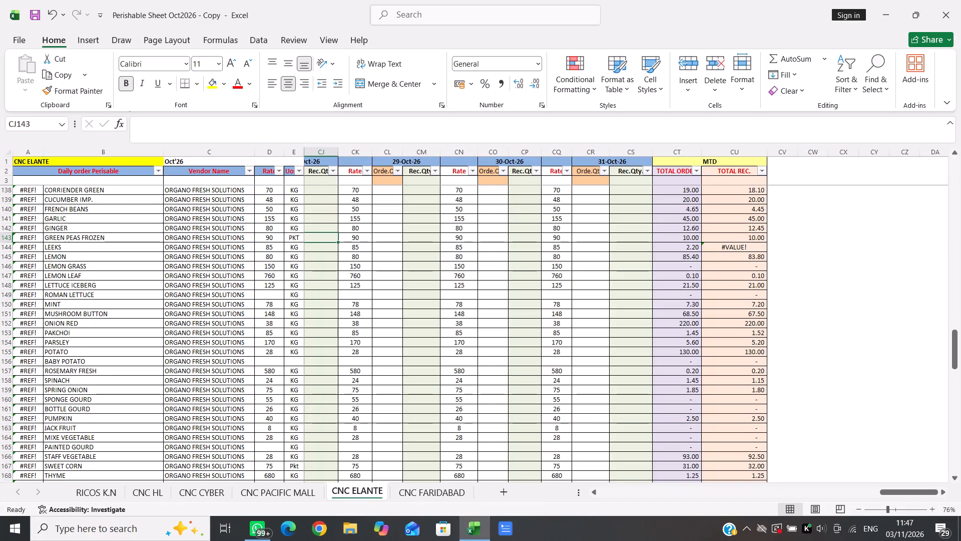
pyautogui.click(319, 248)
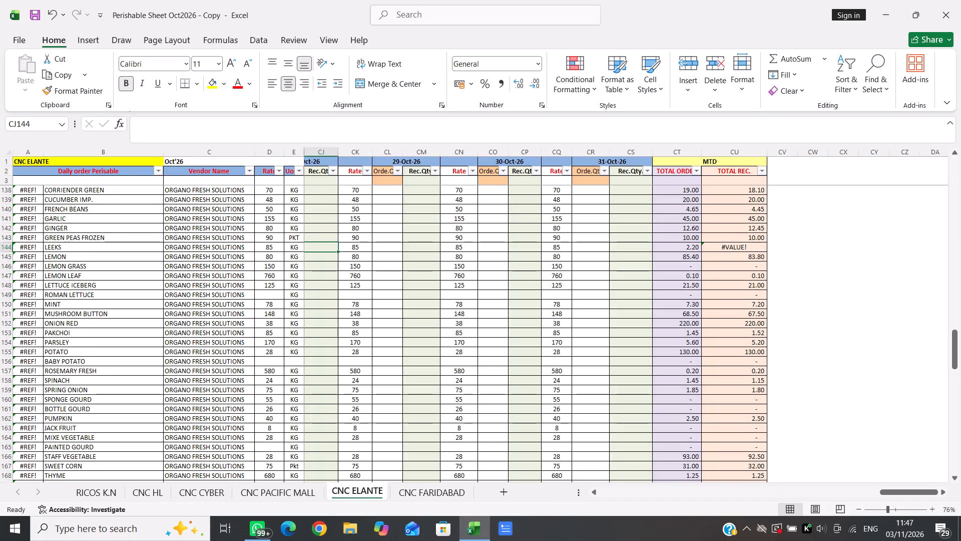
pyautogui.click(319, 258)
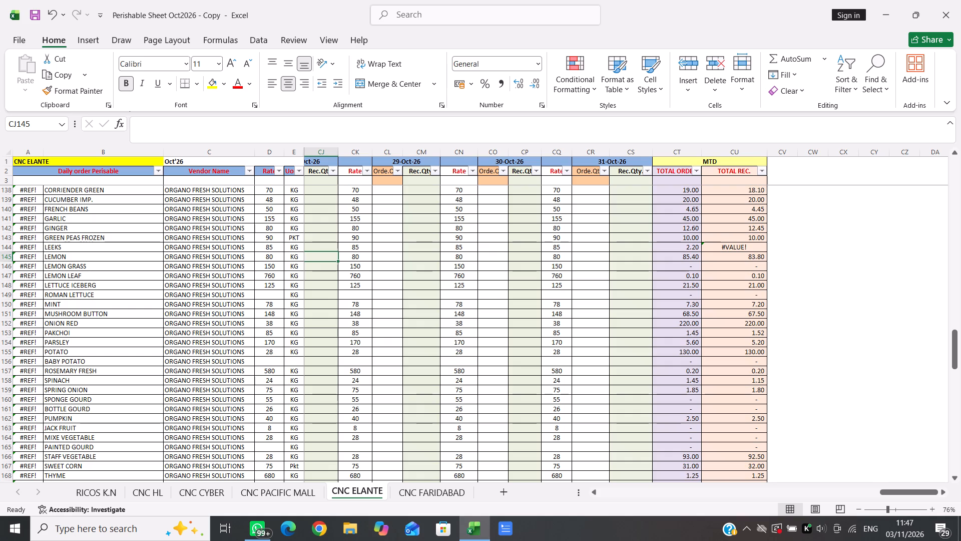
pyautogui.click(315, 249)
pyautogui.hscroll(4, 315, 249)
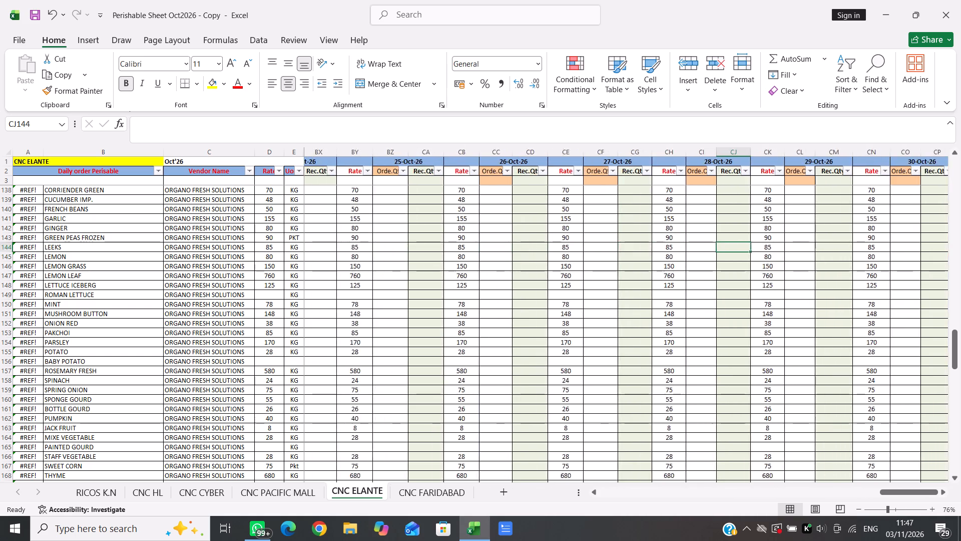
pyautogui.hscroll(5, 315, 249)
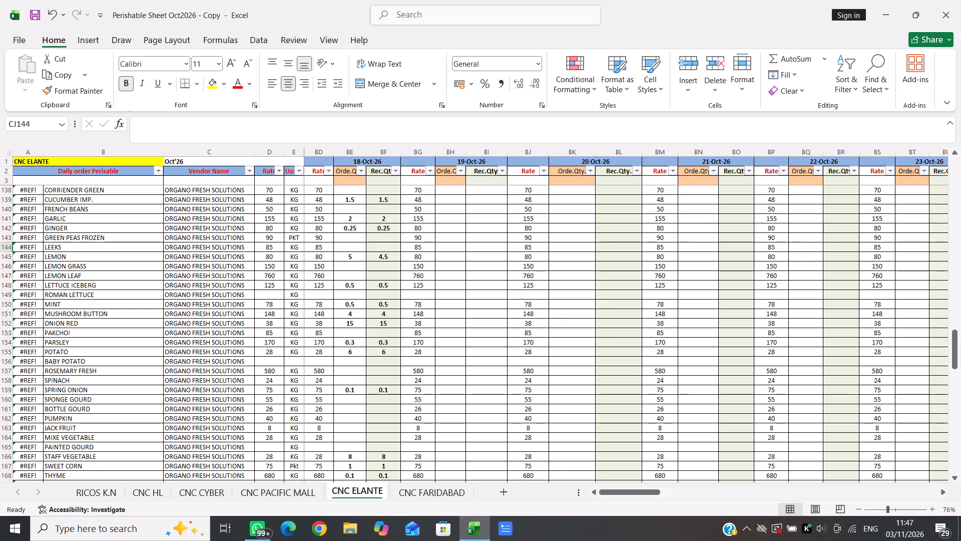
pyautogui.click(365, 247)
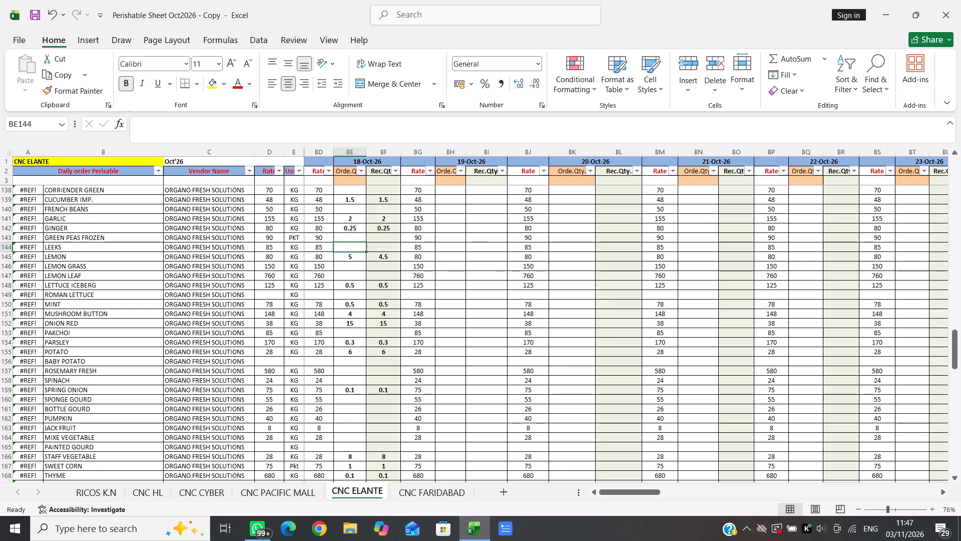
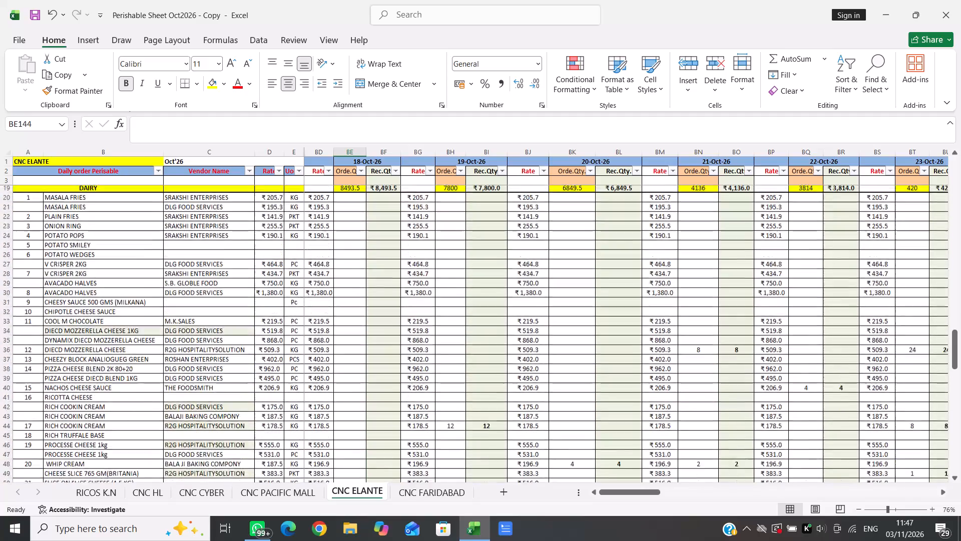
# Hide the 18-Oct-26 rate, order and received quantity columns (BD to BF) on the CNC ELANTE sheet.
pyautogui.scroll(4, 426, 383)
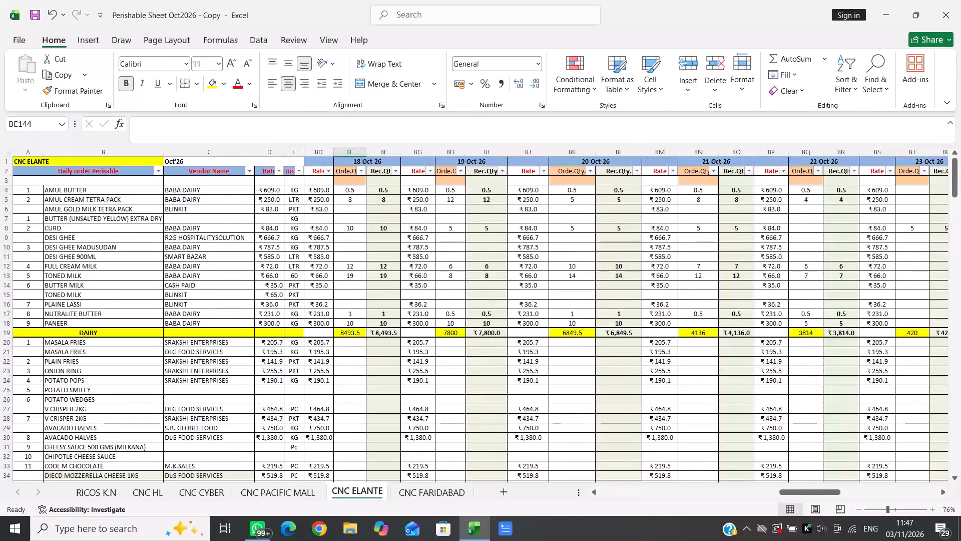
pyautogui.click(322, 149)
pyautogui.hotkey('shift', 'Right')
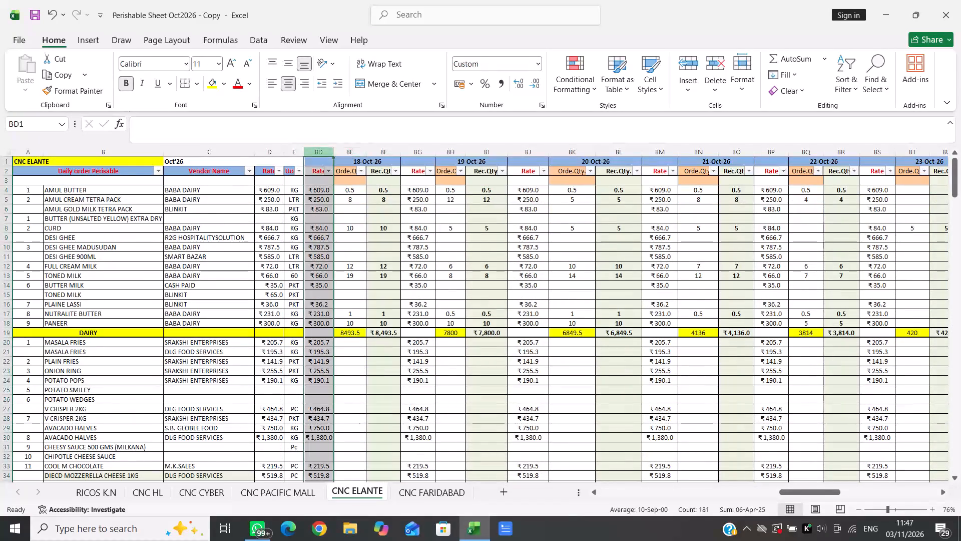
pyautogui.rightClick(322, 149)
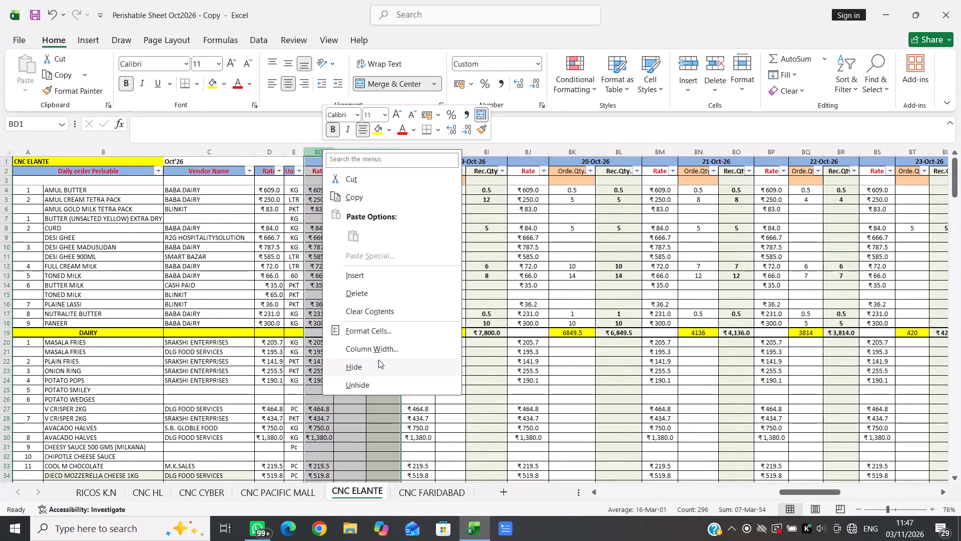
pyautogui.click(372, 365)
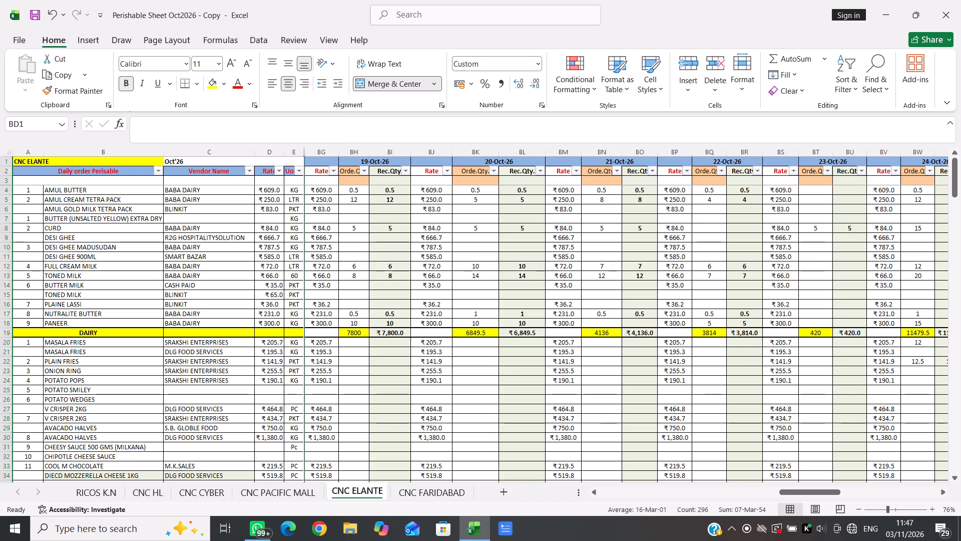
pyautogui.click(359, 258)
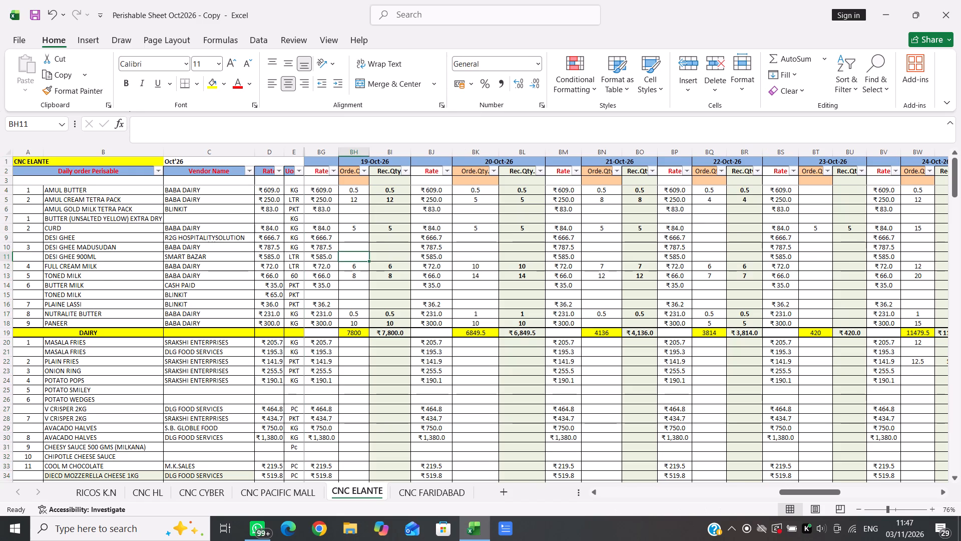
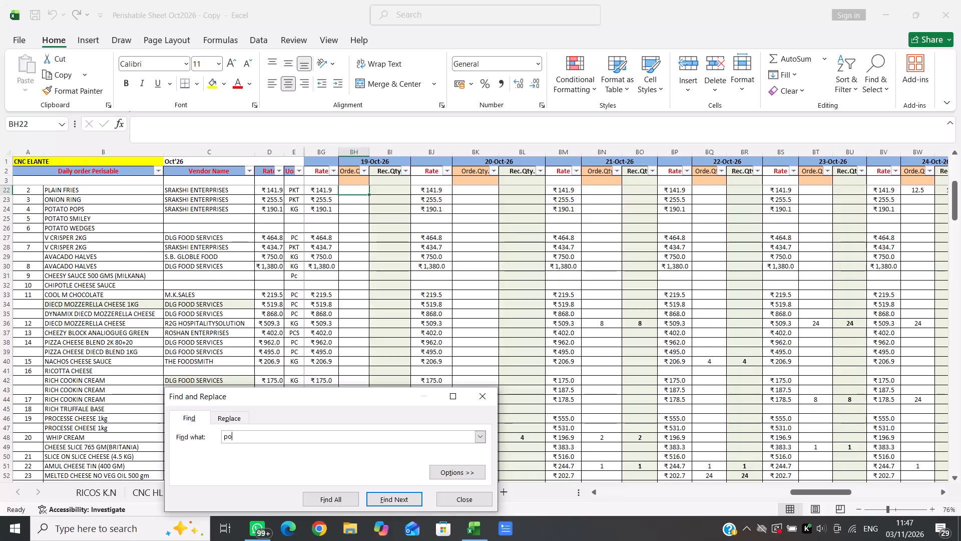
# Find the ORGANO FRESH SOLUTIONS POTATO row on the CNC ELANTE sheet by searching for "potat", and move across toward its 19-Oct-26 cells.
pyautogui.write('tat')
pyautogui.press('Return')
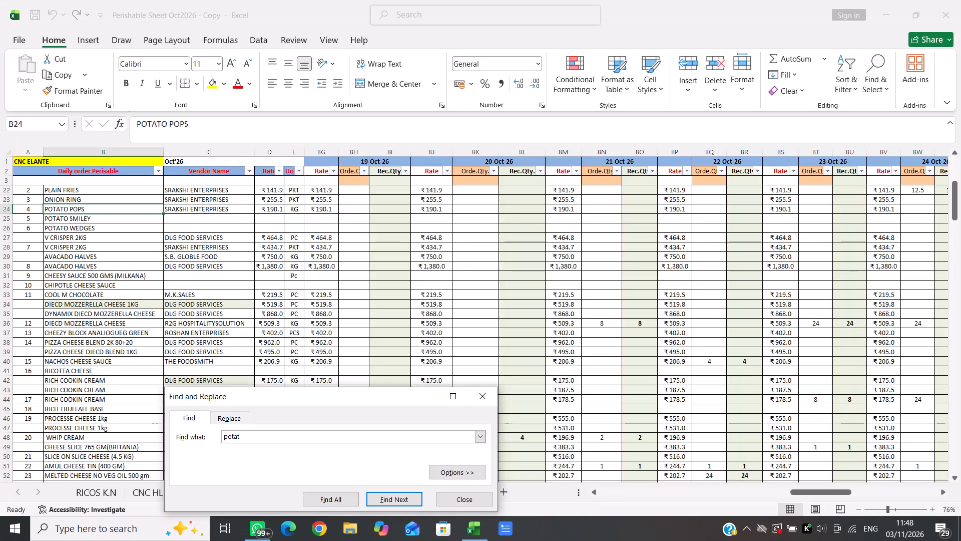
pyautogui.press('Return')
pyautogui.press('Return')
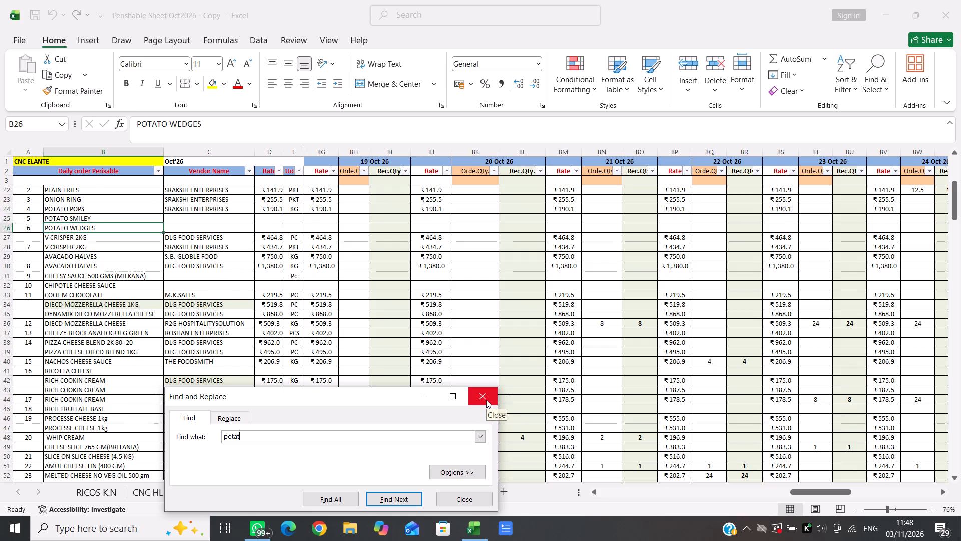
pyautogui.press('Return')
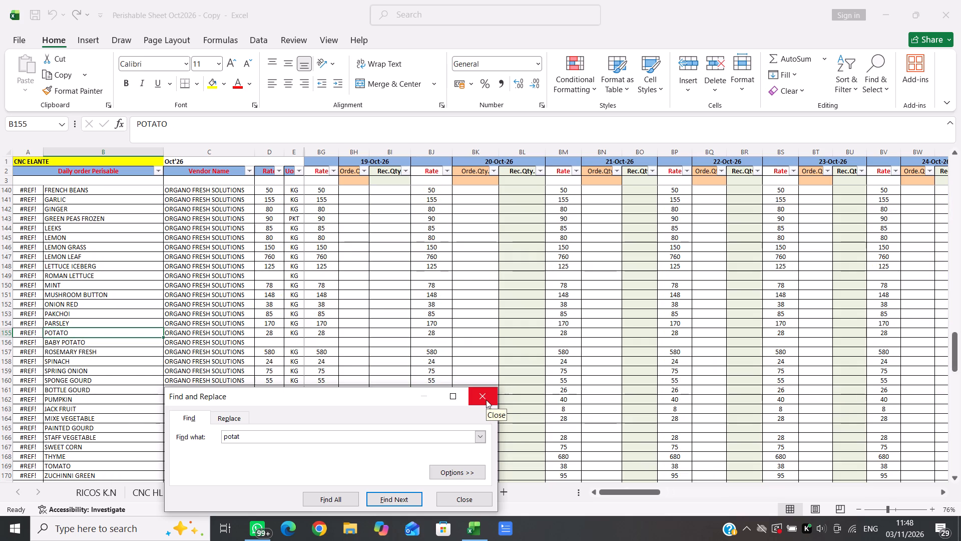
pyautogui.click(486, 400)
pyautogui.press('Right')
pyautogui.press('Right')
pyautogui.press('Right')
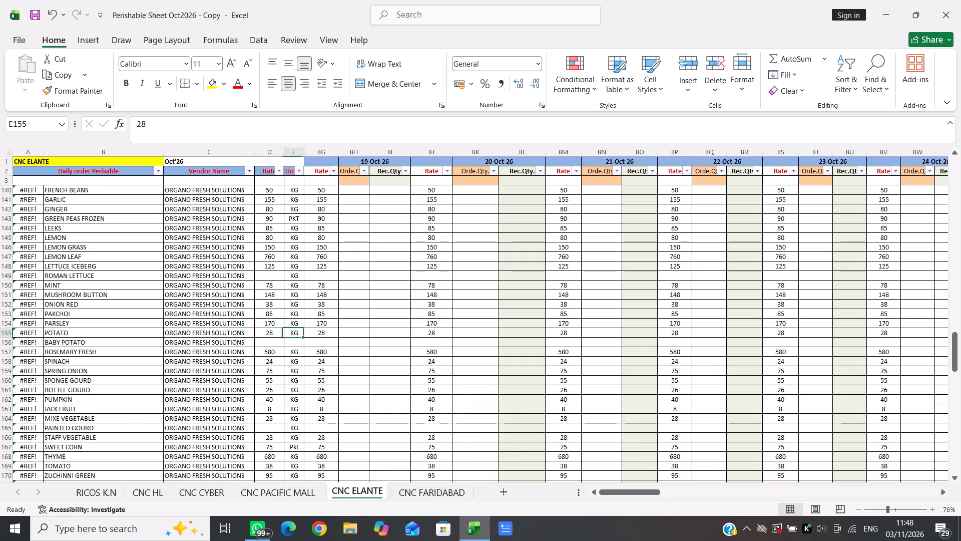
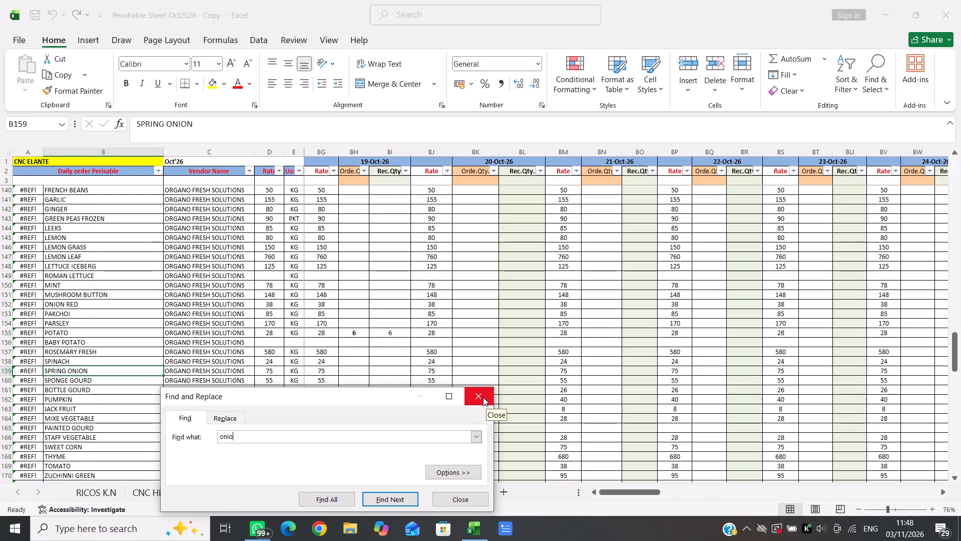
# Find the ORGANO FRESH SOLUTIONS ONION RED row on the CNC ELANTE sheet by searching for "onio", and move across toward its 19-Oct-26 cells.
pyautogui.press('Return')
pyautogui.press('Return')
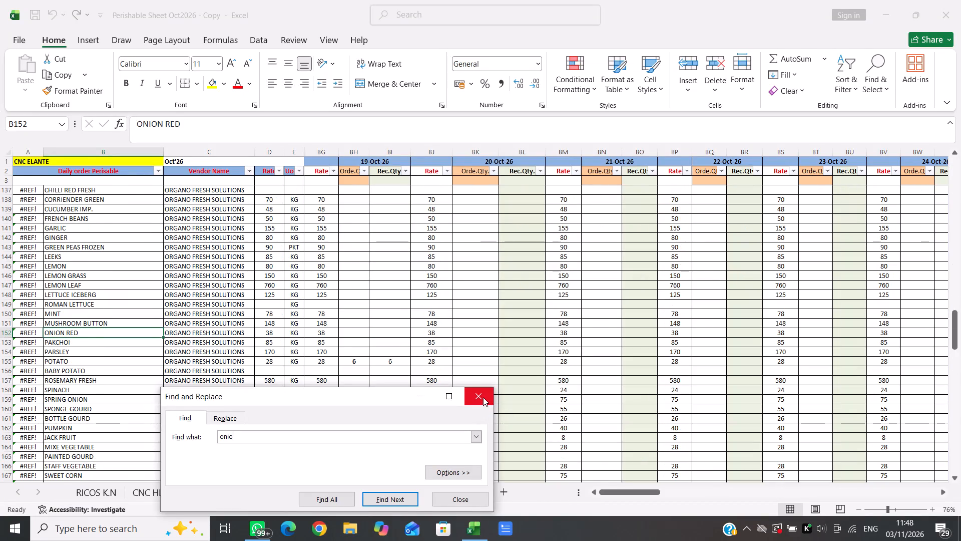
pyautogui.click(483, 397)
pyautogui.press('Right')
pyautogui.press('Right')
pyautogui.press('Right')
pyautogui.press('Right')
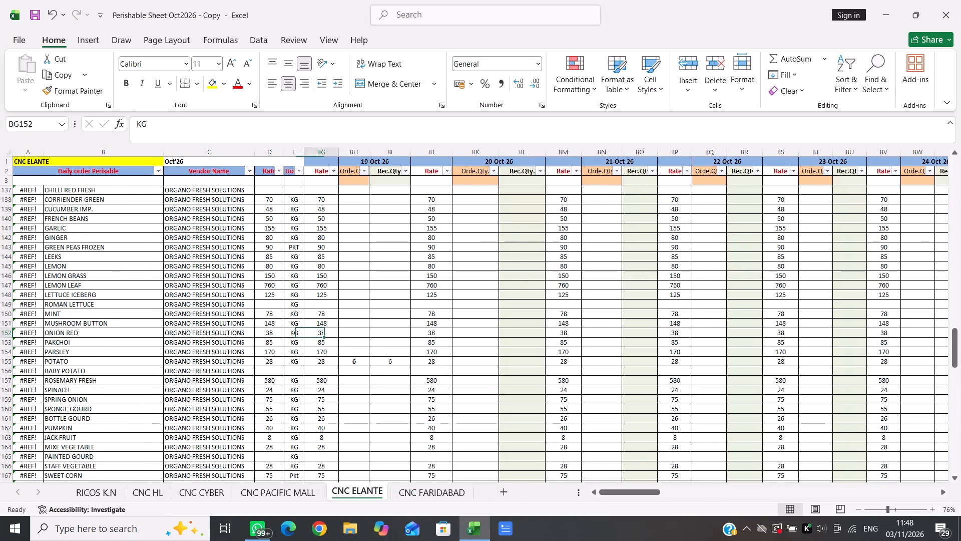
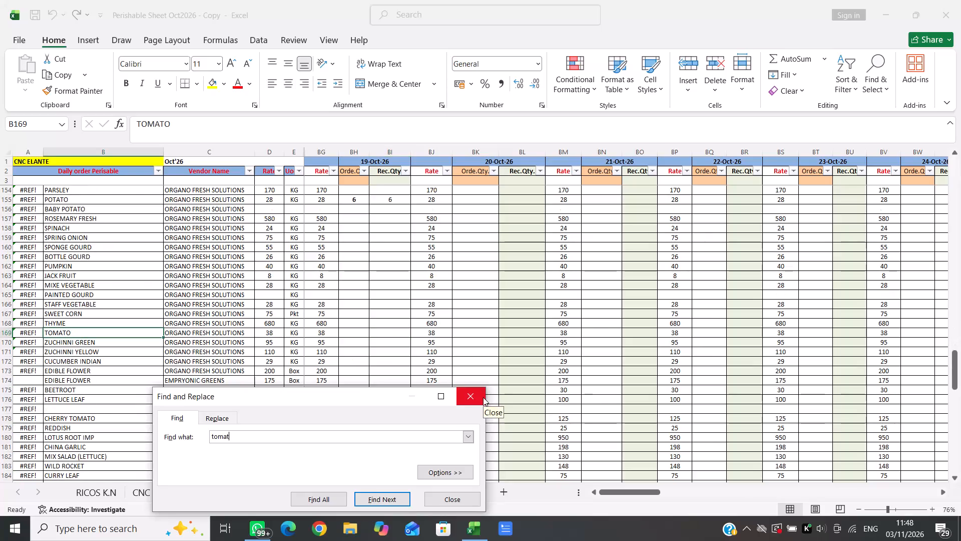
# Enter an ordered quantity of 20 for 19-Oct-26 in the ORGANO FRESH SOLUTIONS TOMATO row on the CNC ELANTE sheet.
pyautogui.click(471, 397)
pyautogui.press('Right')
pyautogui.press('Right')
pyautogui.press('Right')
pyautogui.press('Right')
pyautogui.press('Right')
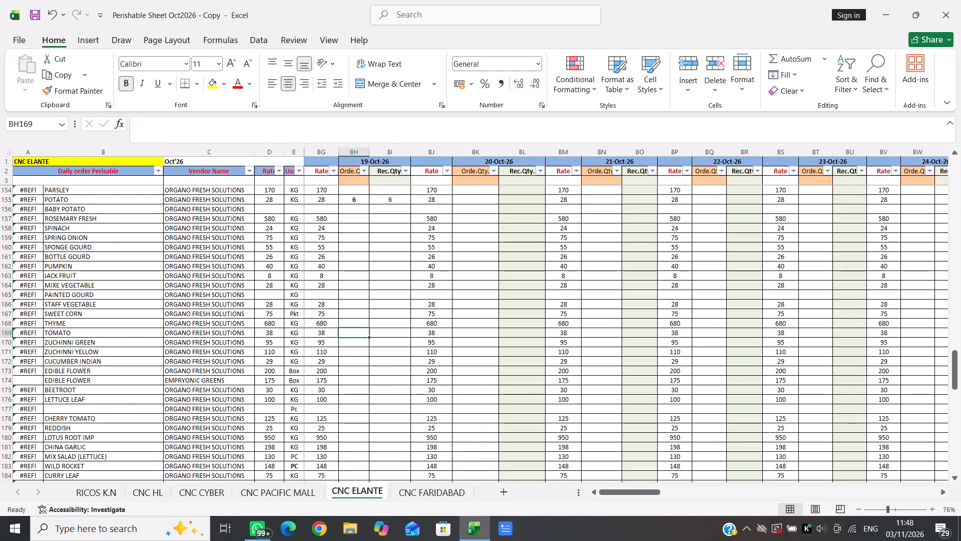
pyautogui.write('20')
pyautogui.press('Right')
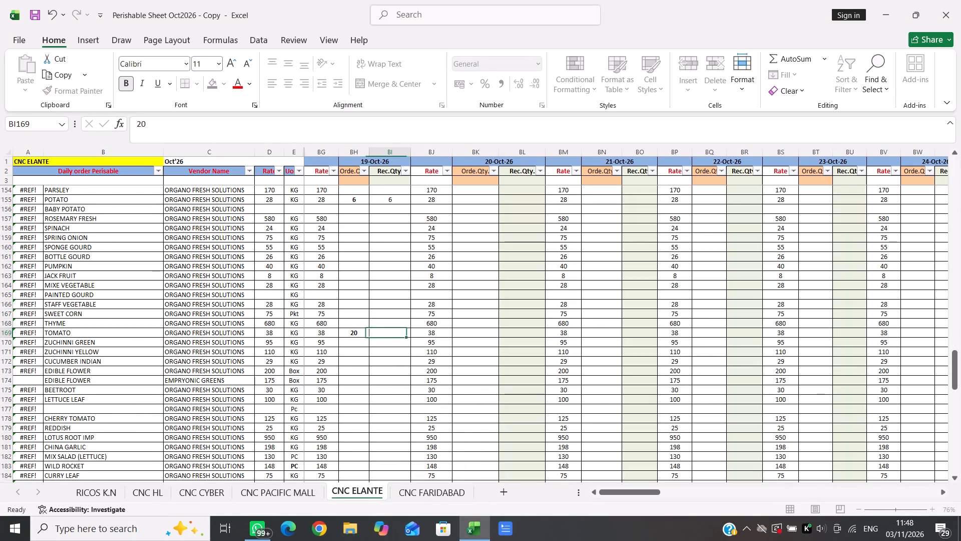
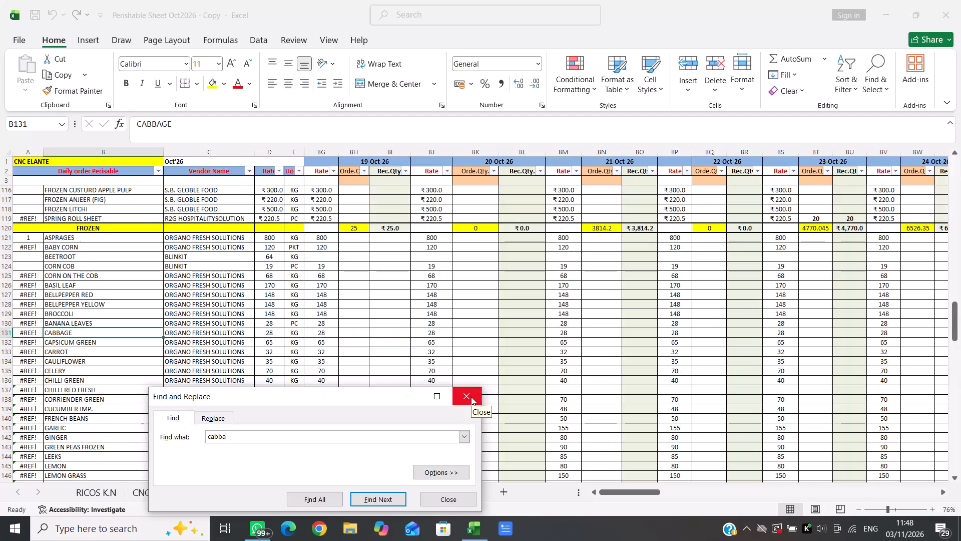
# Move along the ORGANO FRESH SOLUTIONS CABBAGE row on the CNC ELANTE sheet toward its 19-Oct-26 ordered quantity cell.
pyautogui.click(471, 397)
pyautogui.press('Right')
pyautogui.press('Right')
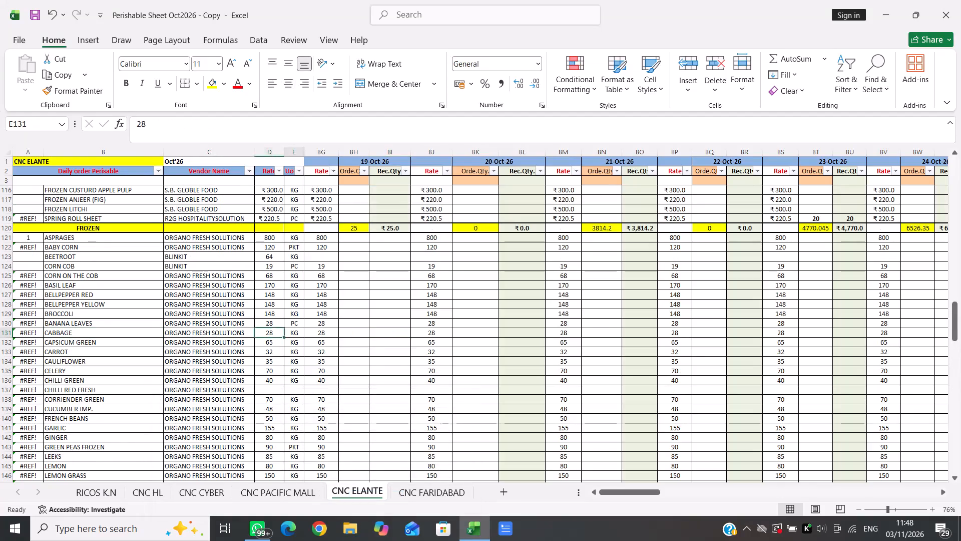
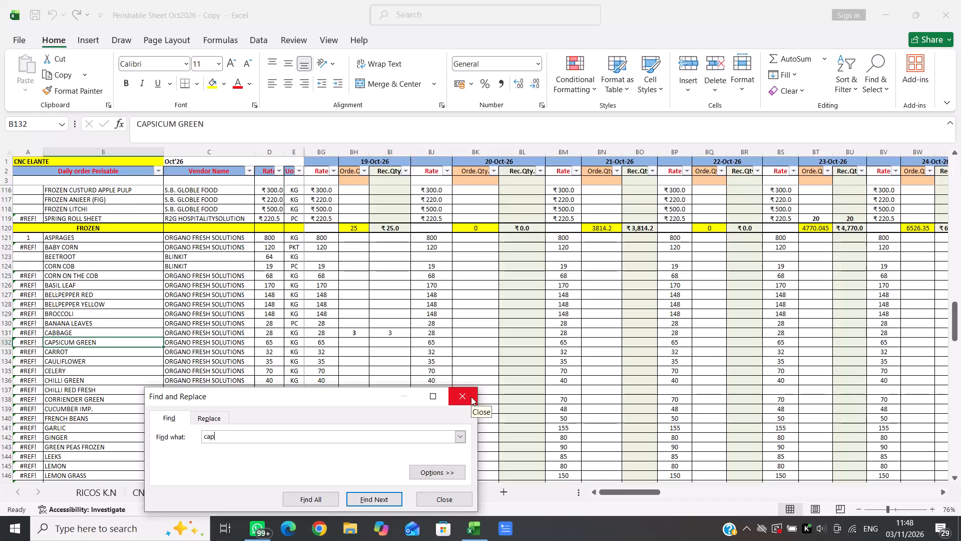
# Enter 4 as the 19-Oct-26 ordered quantity for CAPSICUM GREEN from ORGANO FRESH SOLUTIONS on the CNC ELANTE sheet.
pyautogui.click(461, 394)
pyautogui.press('Right')
pyautogui.press('Right')
pyautogui.press('Right')
pyautogui.press('Right')
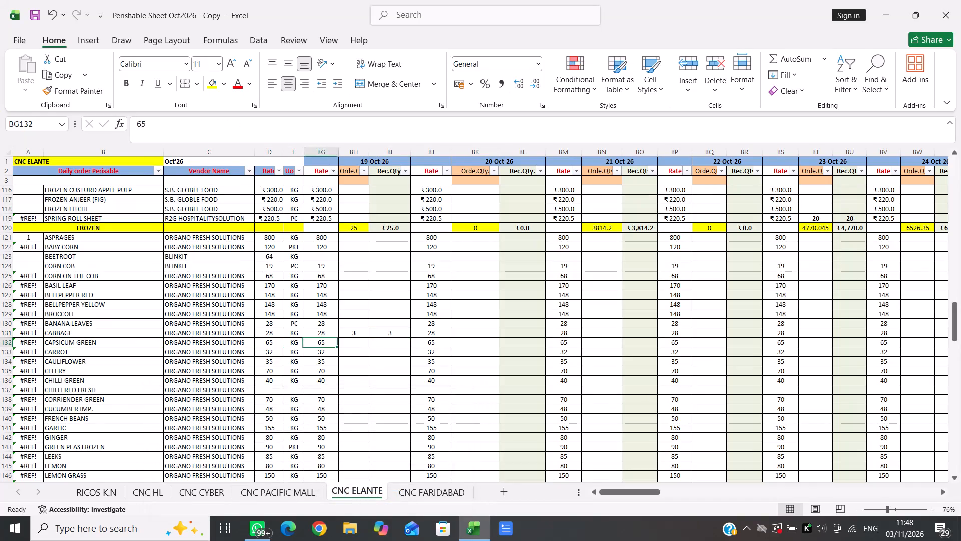
pyautogui.press('Right')
pyautogui.press('4')
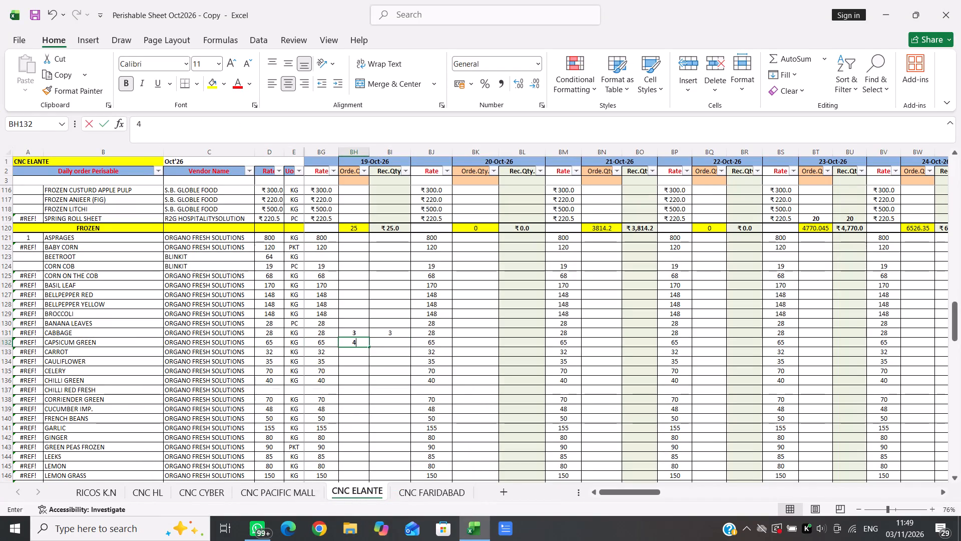
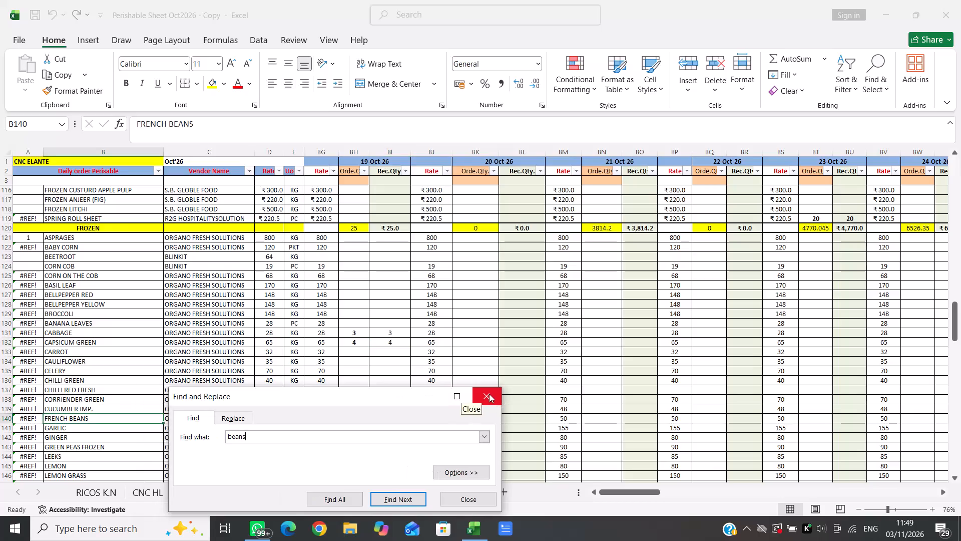
# Enter 0.25 as both the ordered and received quantity for FRENCH BEANS under 19-Oct-26 on the CNC ELANTE sheet.
pyautogui.click(489, 394)
pyautogui.press('Right')
pyautogui.press('Right')
pyautogui.press('Right')
pyautogui.press('Right')
pyautogui.press('Right')
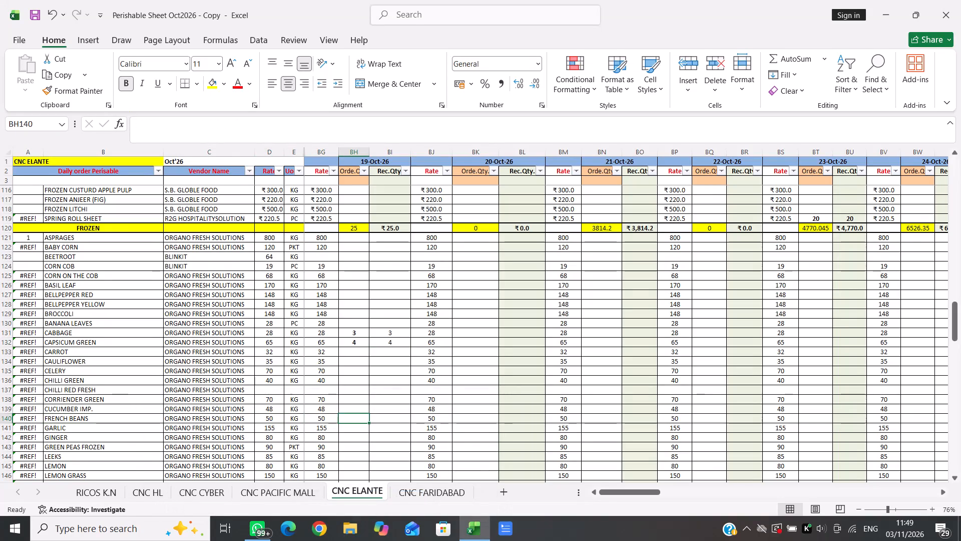
pyautogui.write('0.')
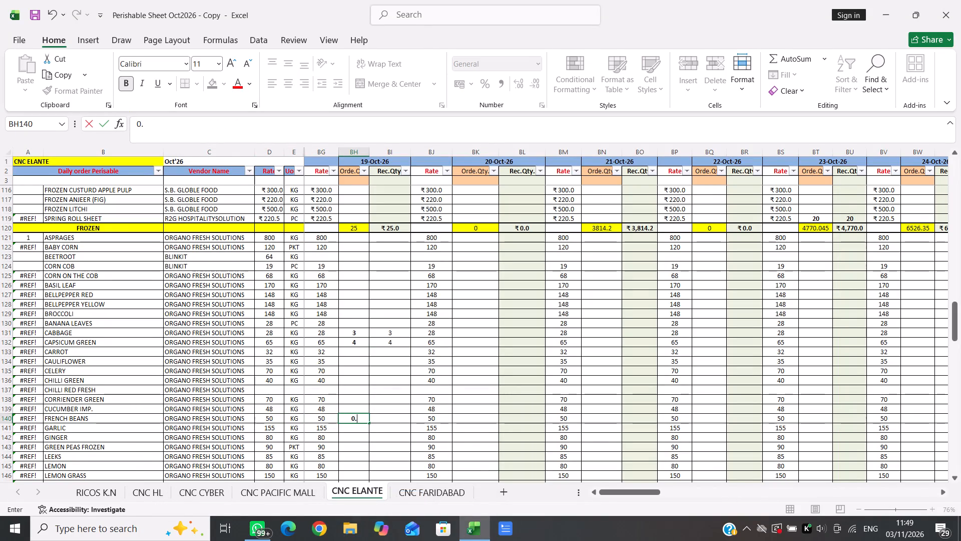
pyautogui.press('5')
pyautogui.press('BackSpace')
pyautogui.write('25')
pyautogui.press('Right')
pyautogui.write('0.252')
pyautogui.press('BackSpace')
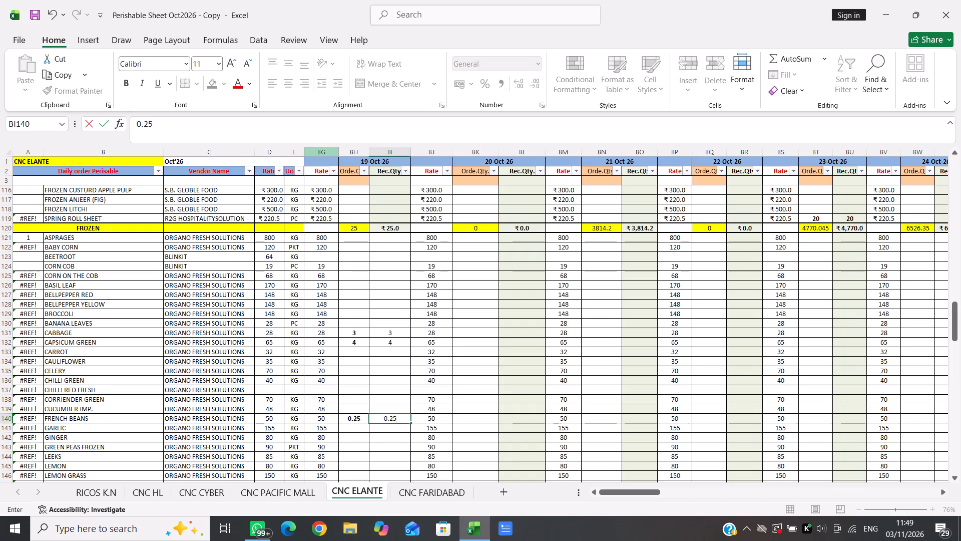
# Select the whole Rate column BG just before the 19-Oct-26 order quantities.
pyautogui.moveTo(338, 154); pyautogui.dragTo(333, 154)
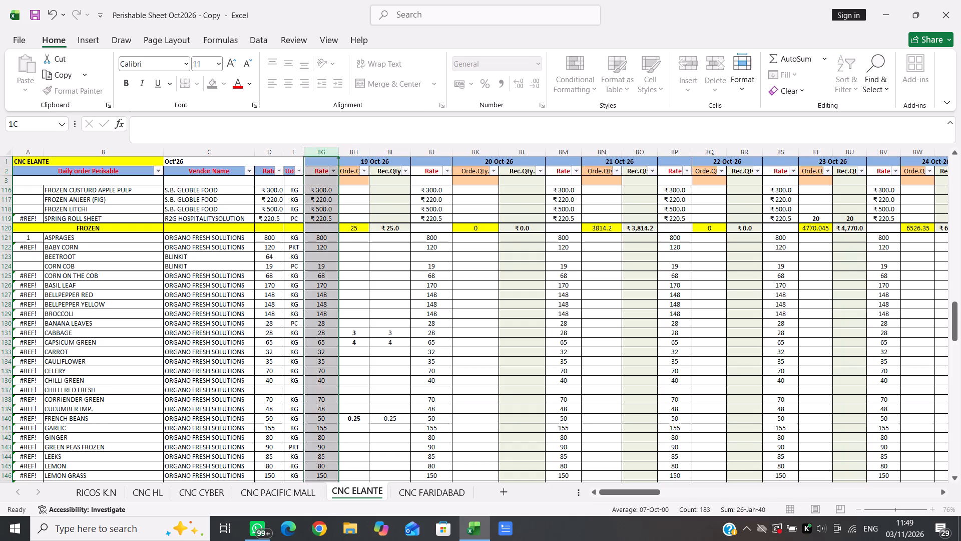
# Narrow the Rate column BG slightly, just before the 19-Oct-26 quantity columns on the CNC ELANTE sheet.
pyautogui.moveTo(333, 154); pyautogui.dragTo(334, 154)
pyautogui.moveTo(338, 153); pyautogui.dragTo(332, 153)
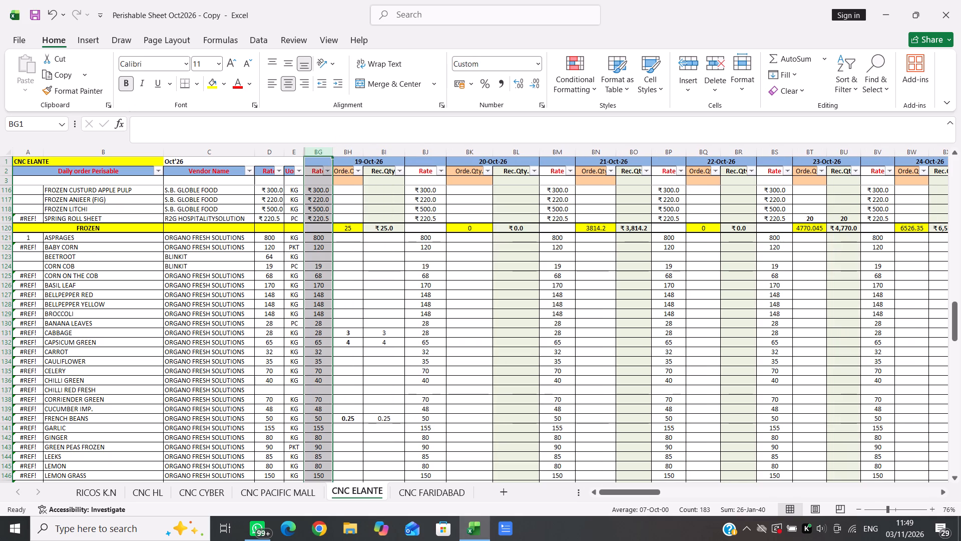
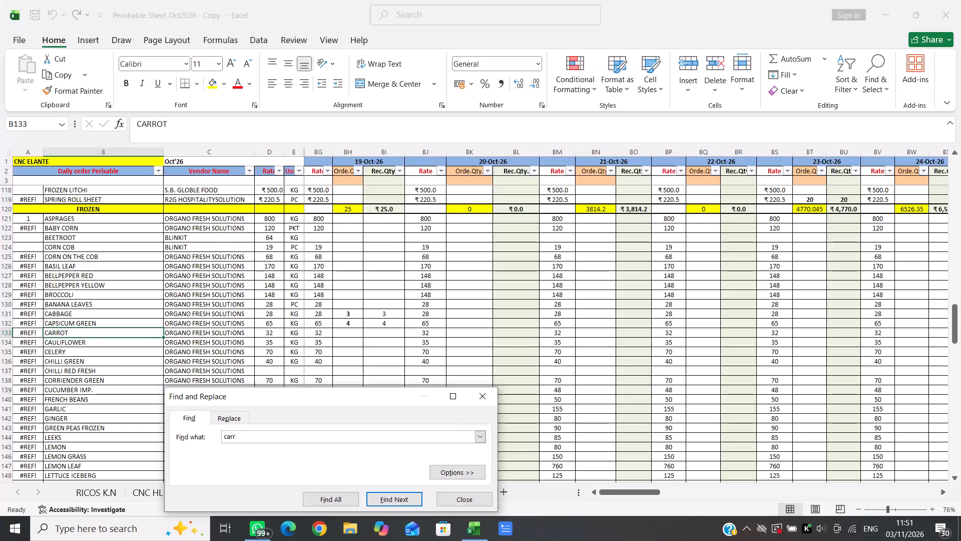
# Close the carrot search and select CARROT's ordered quantity cell under 19-Oct-26 on the CNC ELANTE sheet.
pyautogui.click(488, 393)
pyautogui.press('Right')
pyautogui.press('Right')
pyautogui.press('Right')
pyautogui.press('Right')
pyautogui.press('Right')
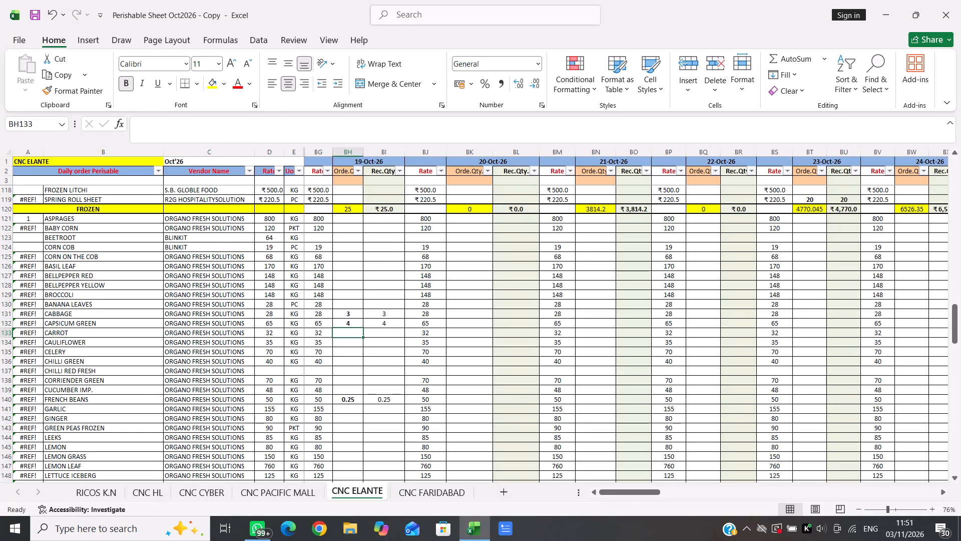
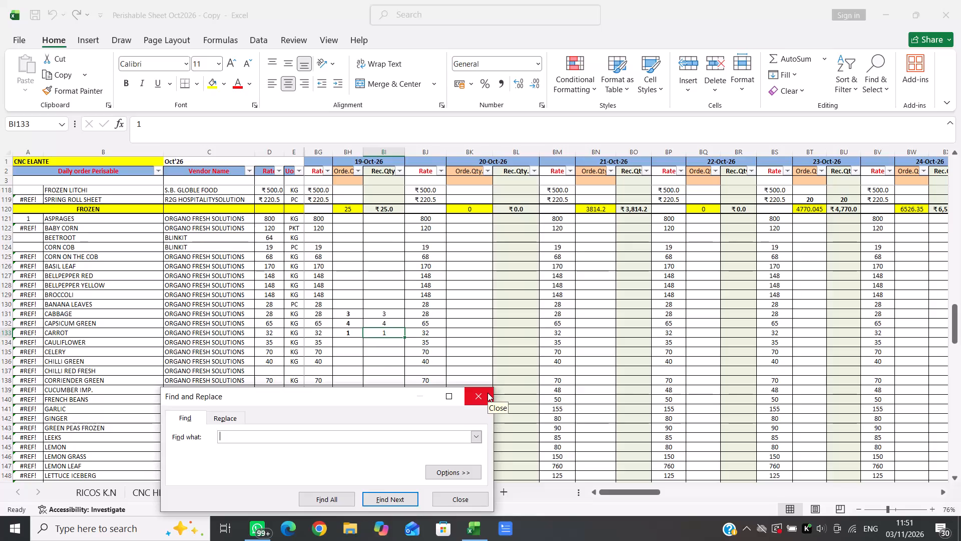
# Search the CNC ELANTE sheet for beans and move along the FRENCH BEANS row towards its 19-Oct-26 quantity cells.
pyautogui.press('BackSpace')
pyautogui.write('beans')
pyautogui.press('Return')
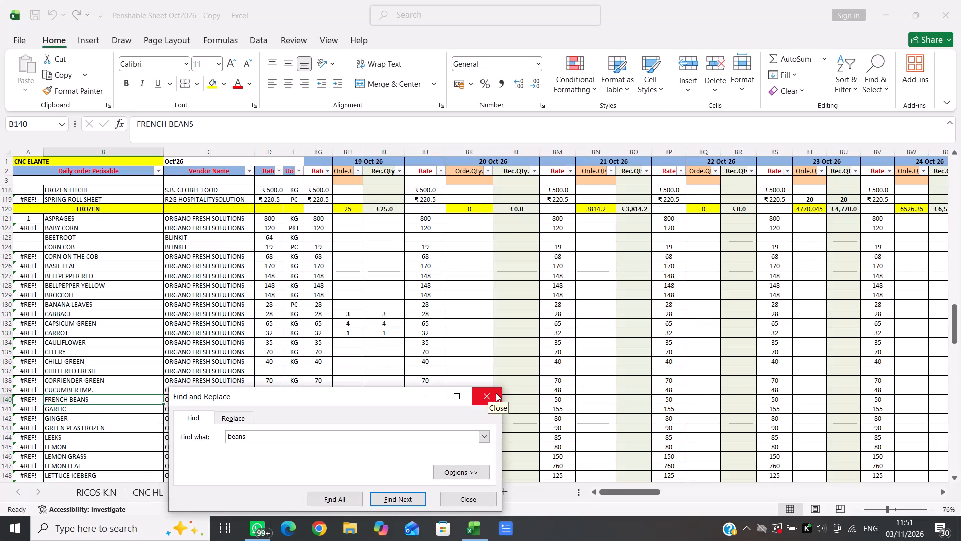
pyautogui.click(496, 393)
pyautogui.press('Right')
pyautogui.press('Right')
pyautogui.press('Right')
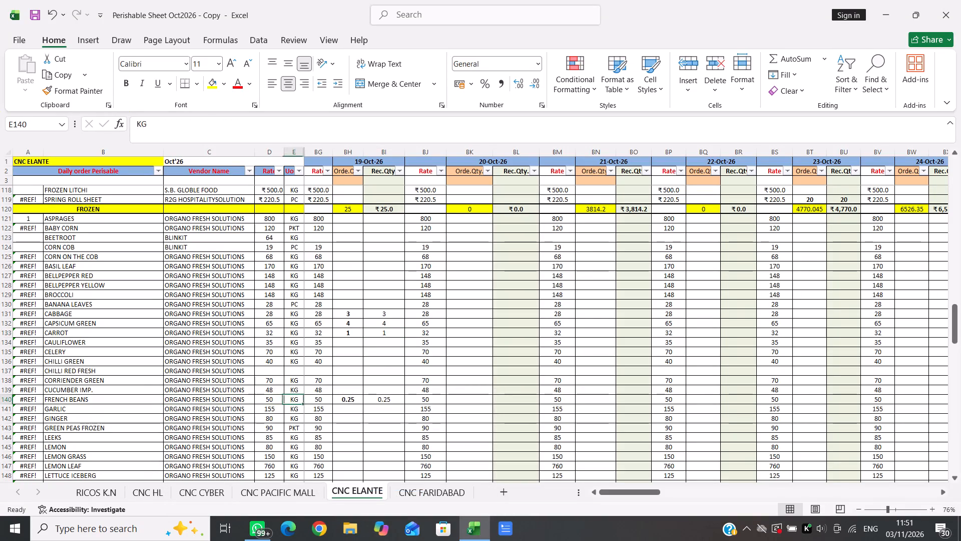
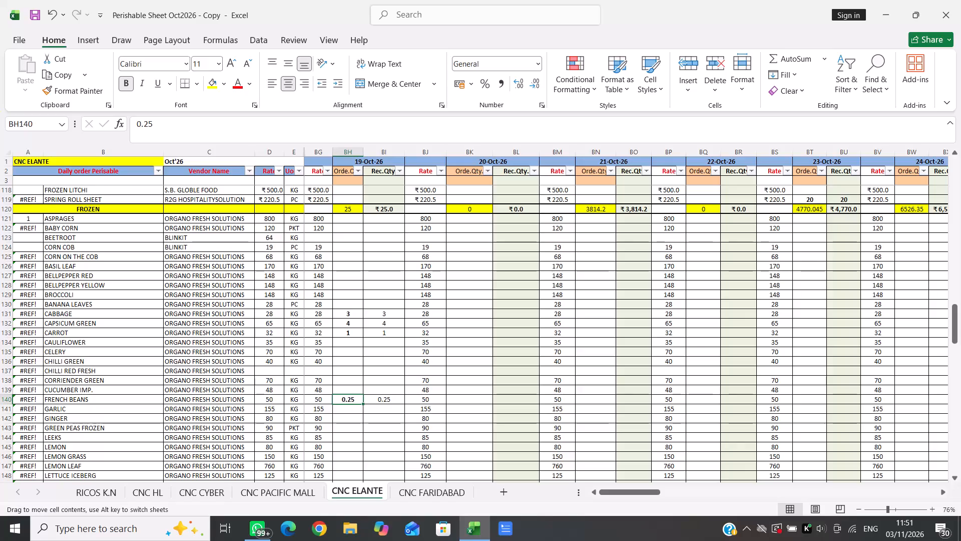
# Select the 19-Oct-26 order quantity cell in the GARLIC row of the CNC ELANTE sheet.
pyautogui.click(345, 410)
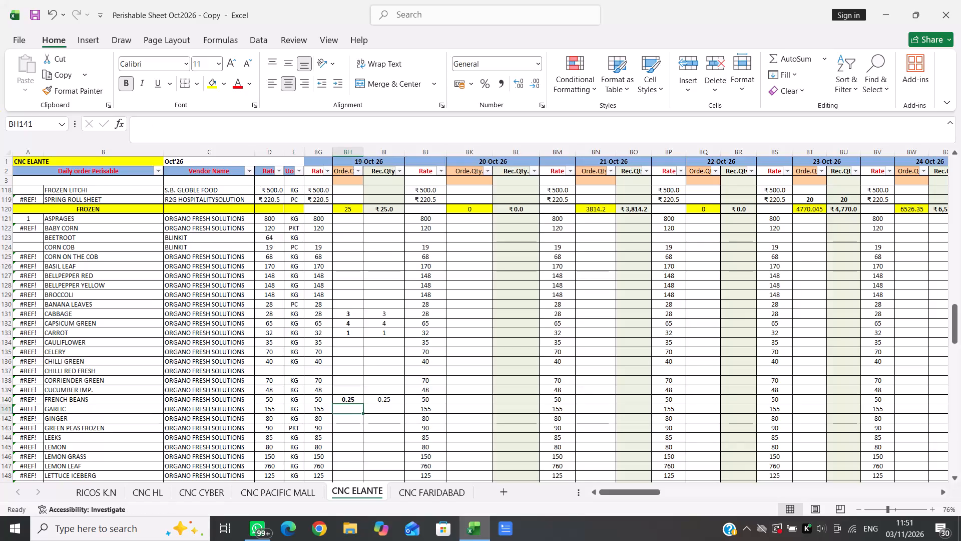
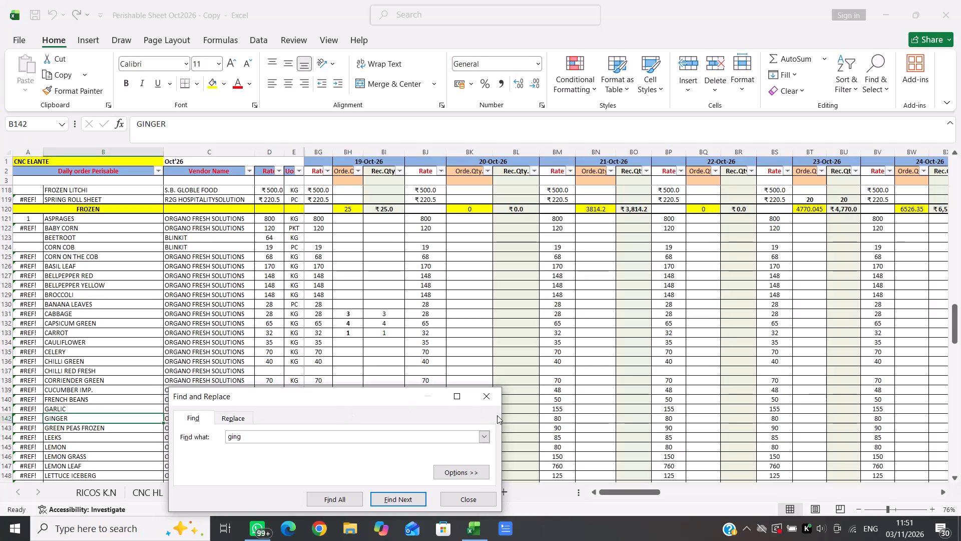
# Close the search and select the 19-Oct-26 received quantity cell in the GINGER row of the CNC ELANTE sheet.
pyautogui.click(490, 402)
pyautogui.press('Right')
pyautogui.press('Right')
pyautogui.press('Right')
pyautogui.press('Right')
pyautogui.press('Right')
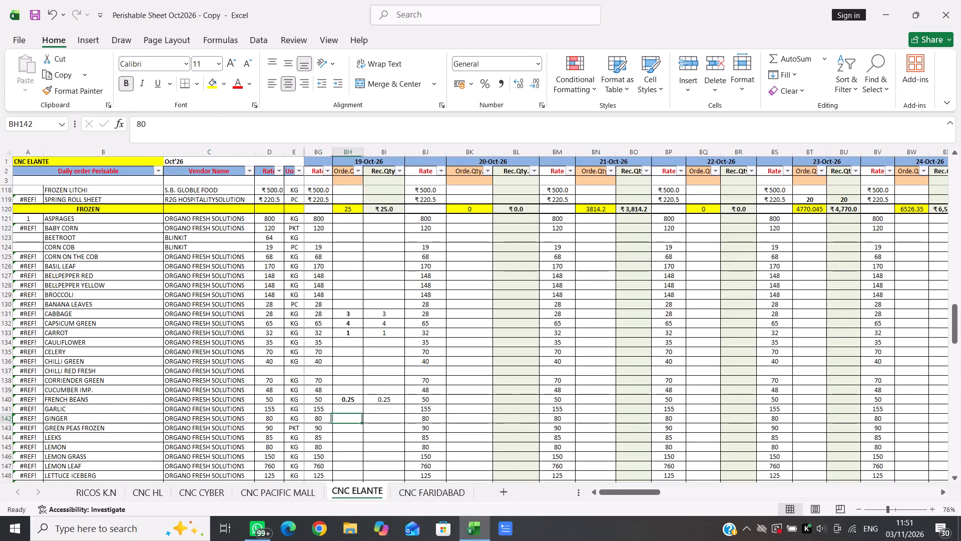
pyautogui.press('Right')
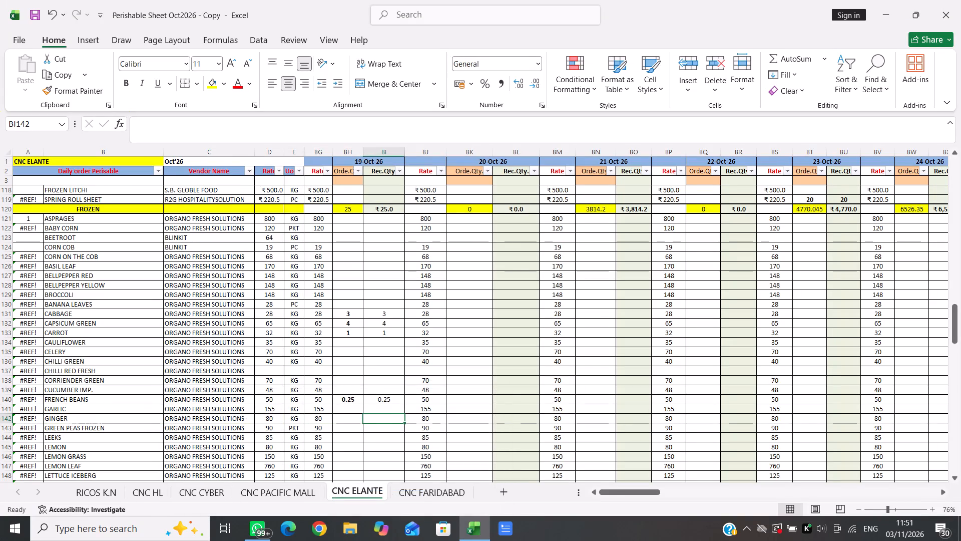
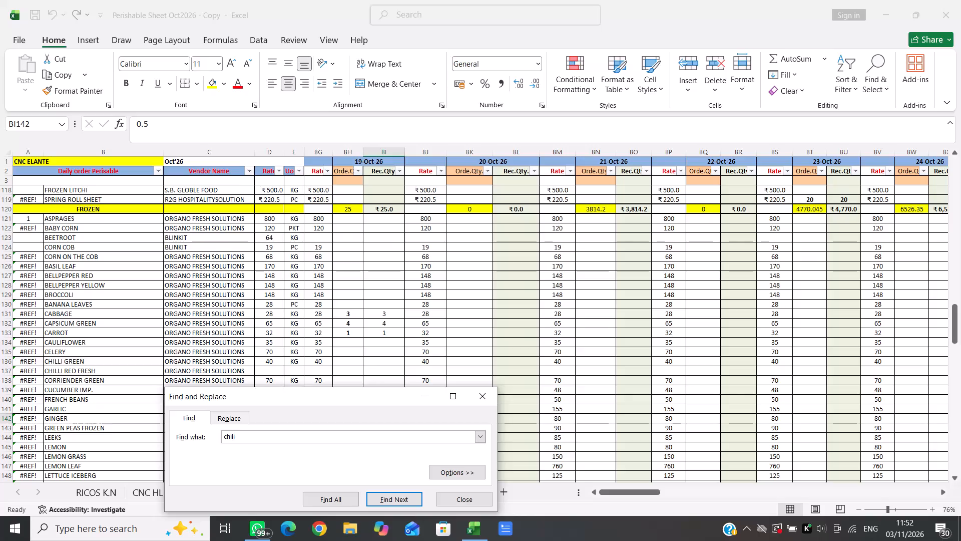
# Search the CNC ELANTE sheet for "chil" and move along the CHILLI GREEN row toward the 19-Oct-26 quantity cells.
pyautogui.press('BackSpace')
pyautogui.press('Return')
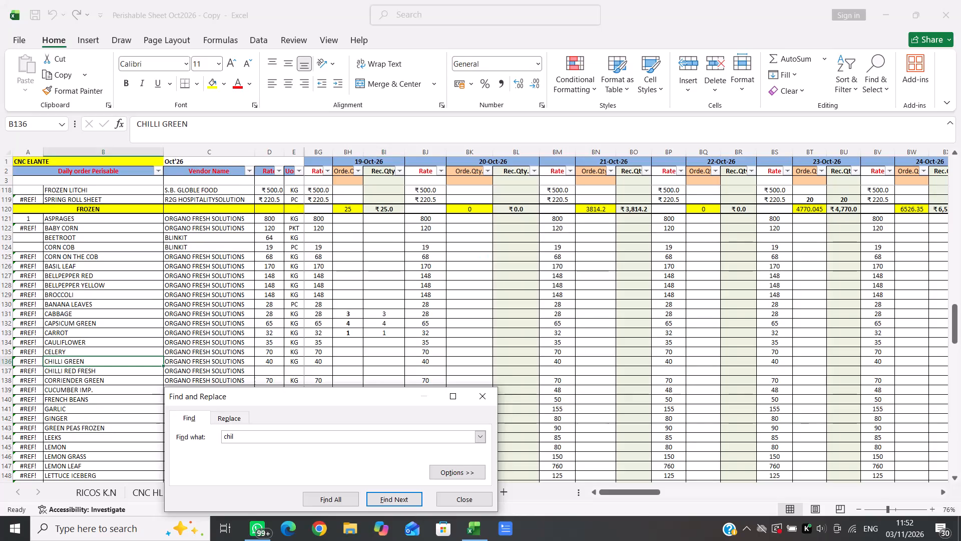
pyautogui.click(484, 397)
pyautogui.press('Right')
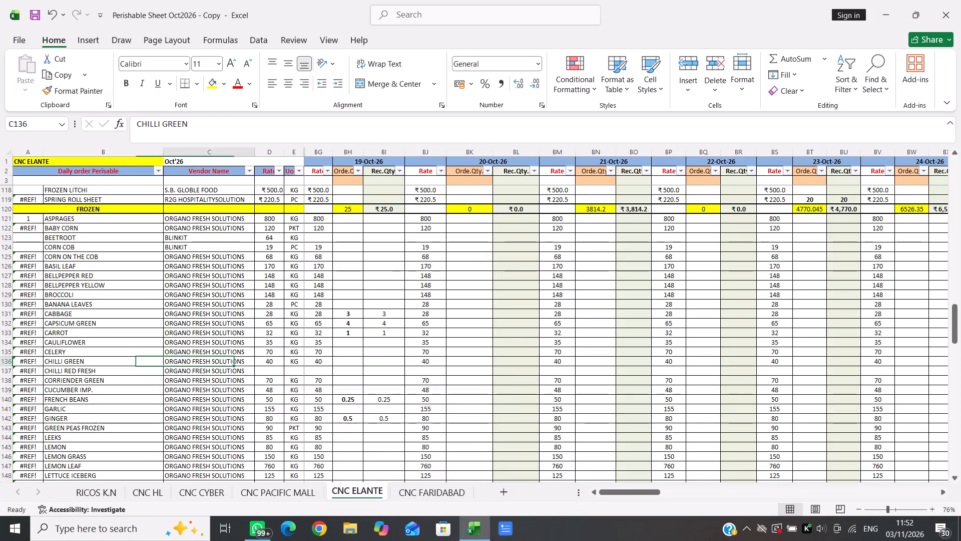
pyautogui.press('Right')
pyautogui.press('Right')
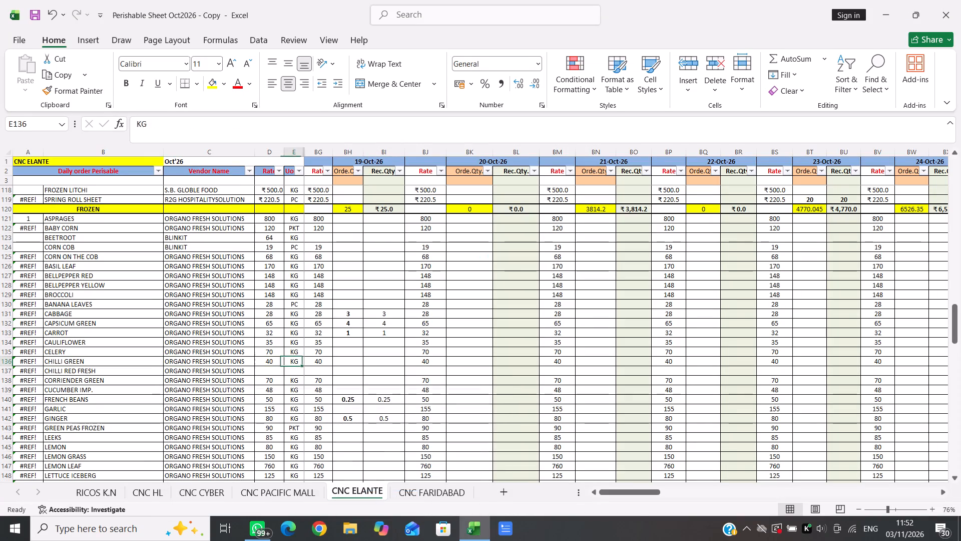
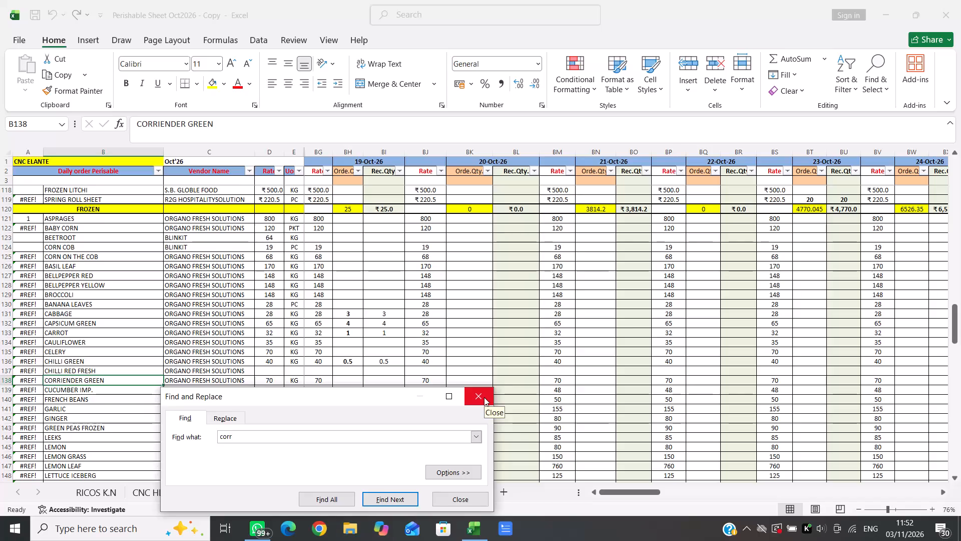
# Enter 2 as the 19-Oct-26 order quantity for CORRIENDER GREEN on the CNC ELANTE sheet.
pyautogui.click(484, 397)
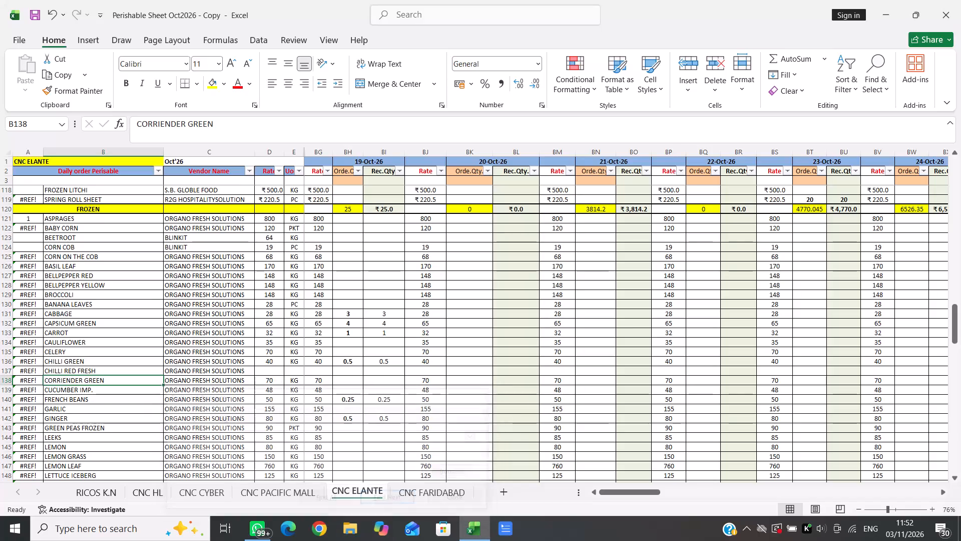
pyautogui.press('Right')
pyautogui.press('Right')
pyautogui.press('Right')
pyautogui.press('Right')
pyautogui.press('Right')
pyautogui.press('2')
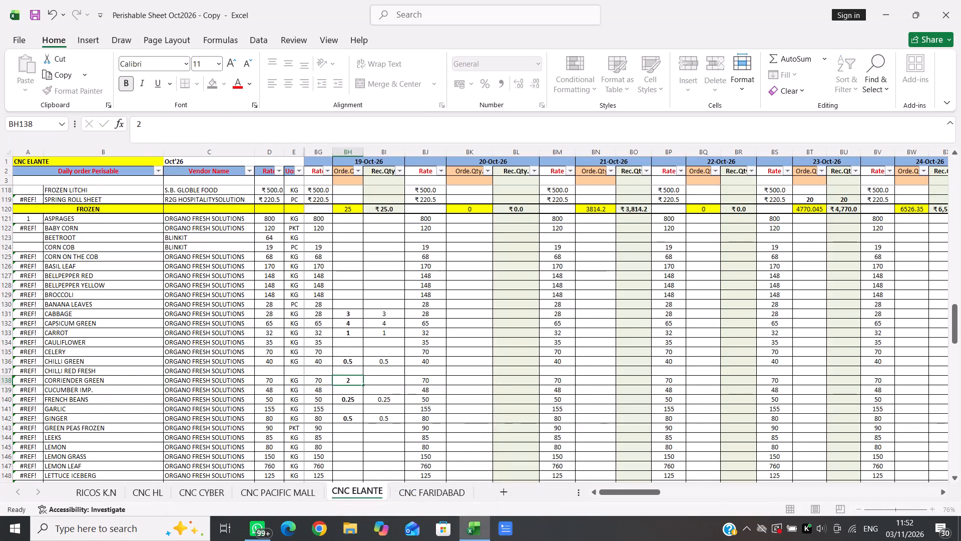
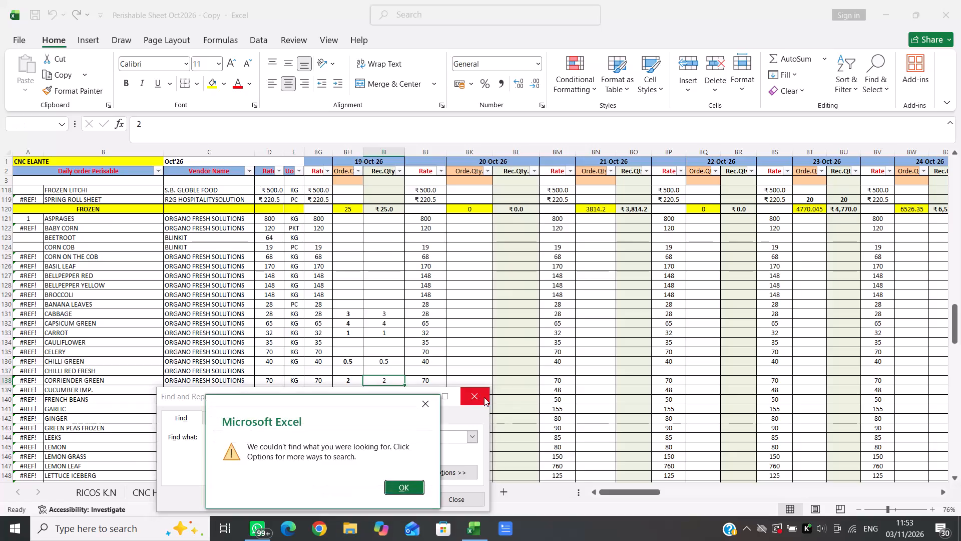
# Search the CNC ELANTE sheet for "min" to locate MINT and enter 0.5 as its 19-Oct-26 order quantity.
pyautogui.press('Return')
pyautogui.press('BackSpace')
pyautogui.press('Return')
pyautogui.press('Return')
pyautogui.press('BackSpace')
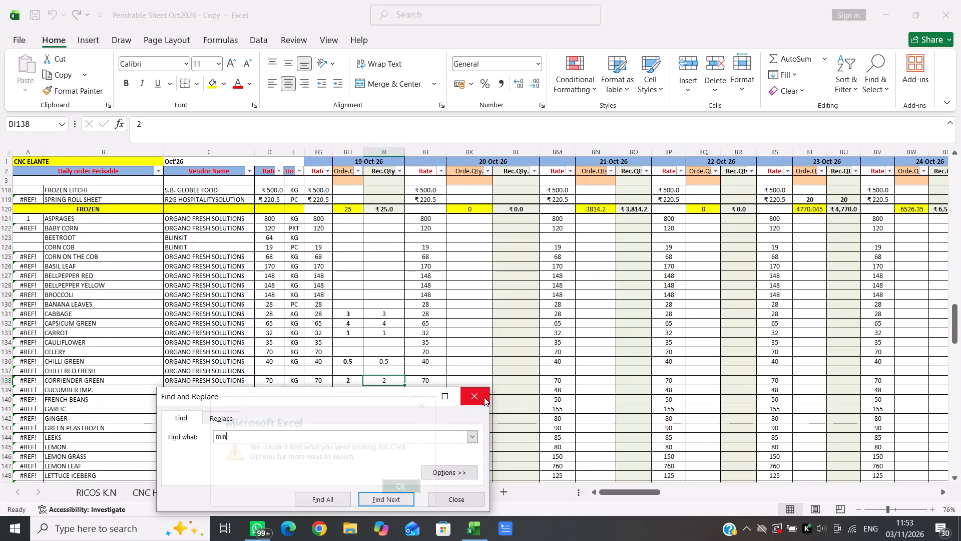
pyautogui.press('Return')
pyautogui.press('Right')
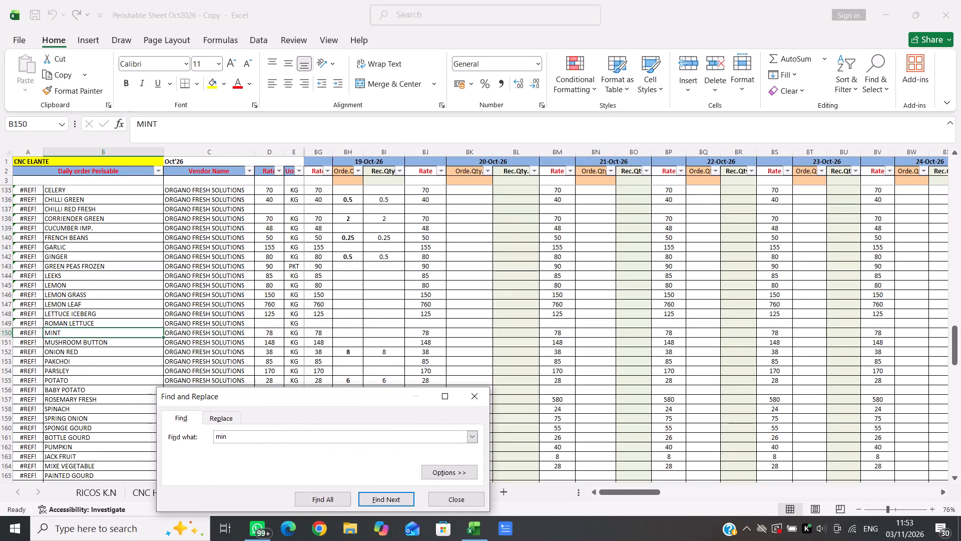
pyautogui.press('Right')
pyautogui.press('Right')
pyautogui.press('Right')
pyautogui.click(477, 394)
pyautogui.press('Right')
pyautogui.press('Right')
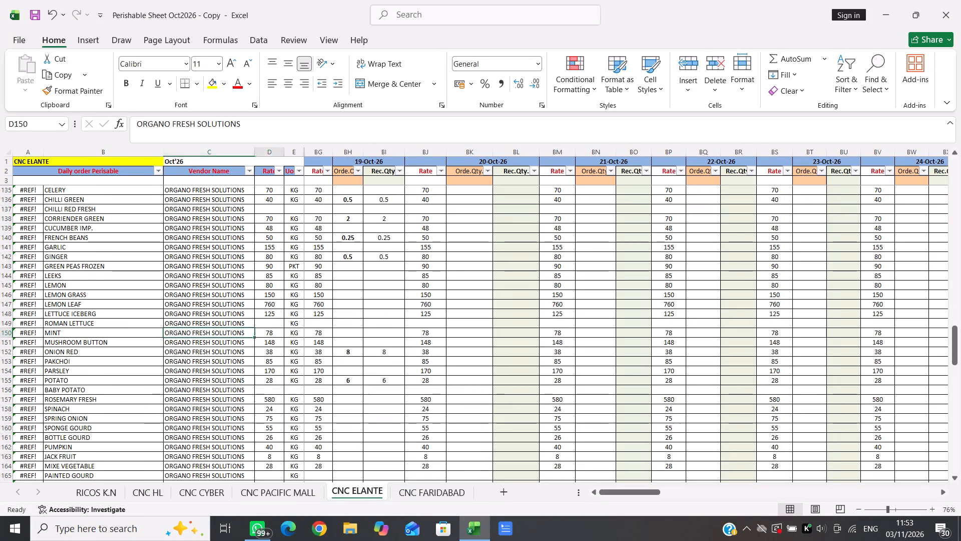
pyautogui.press('Right')
pyautogui.press('Right')
pyautogui.press('Right')
pyautogui.write('0.5')
pyautogui.press('Right')
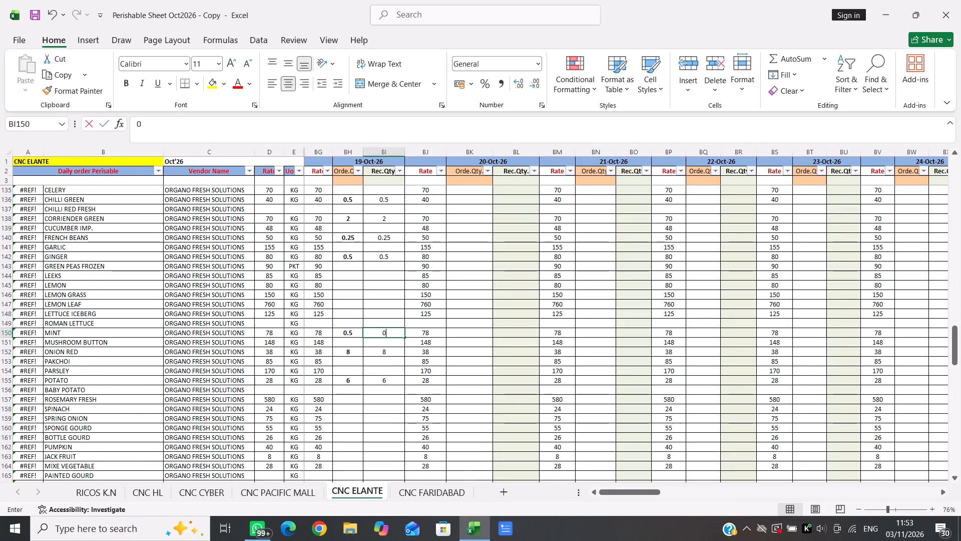
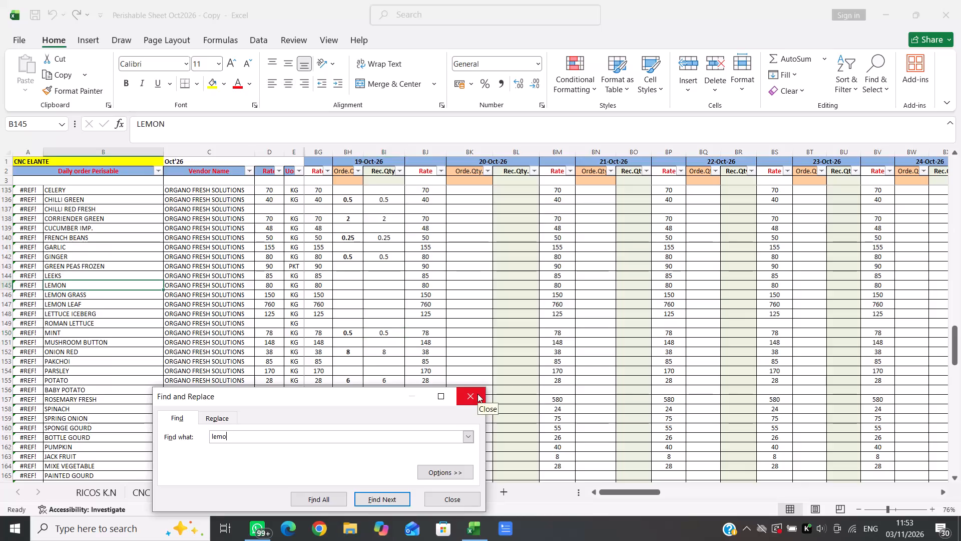
# Close the search at LEMON and enter 5 as its 19-Oct-26 order quantity on the CNC ELANTE sheet.
pyautogui.click(477, 394)
pyautogui.press('Right')
pyautogui.press('Right')
pyautogui.press('Right')
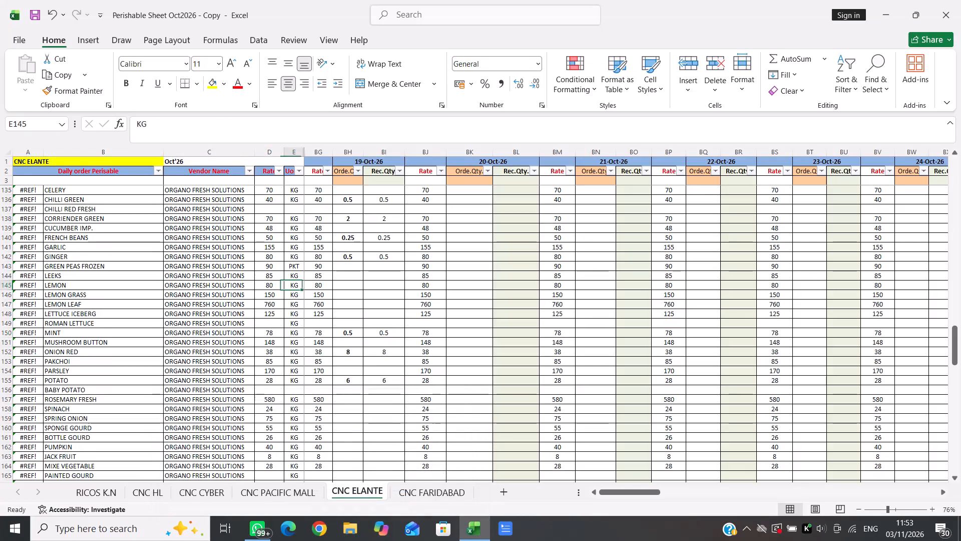
pyautogui.press('Right')
pyautogui.press('Right')
pyautogui.press('5')
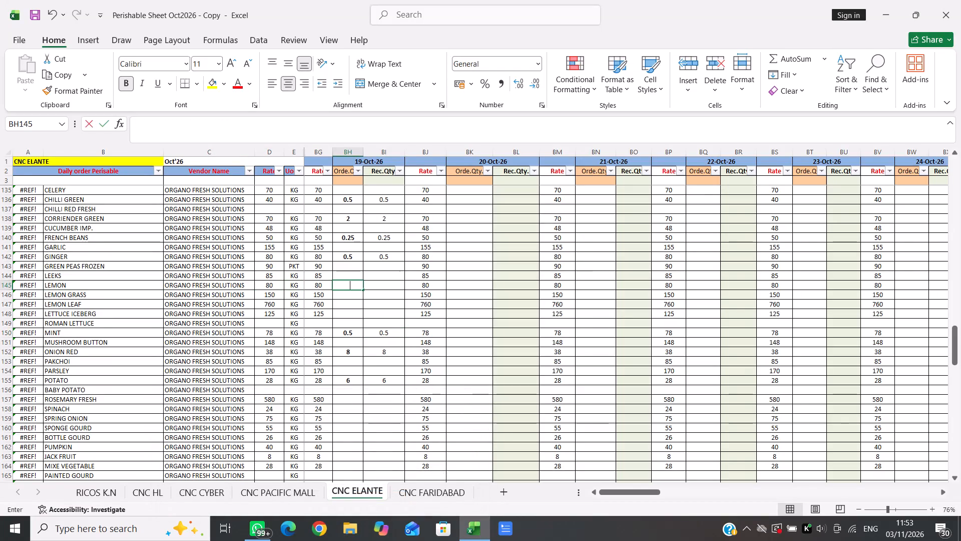
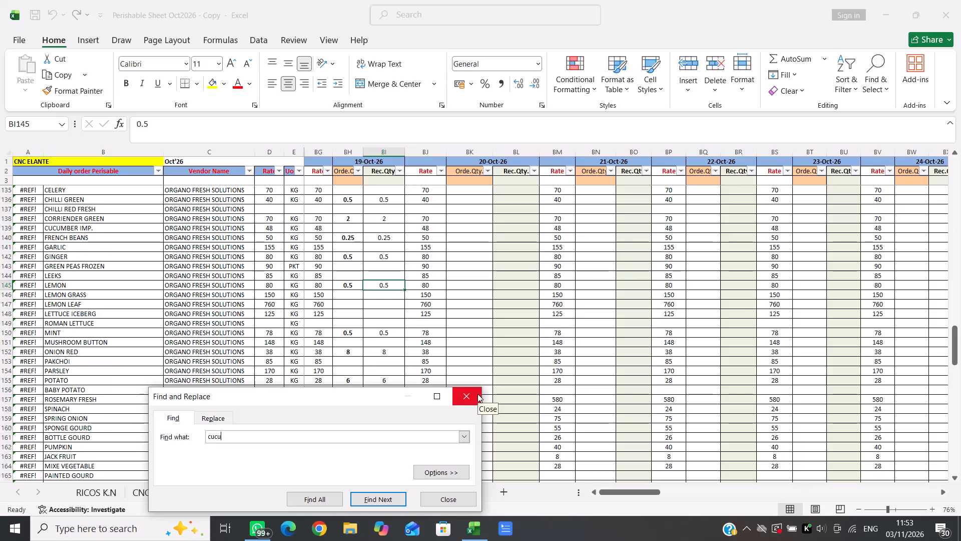
# Find the CUCUMBER IMP. row with the search text cucu, close the search and move along the row toward the 19-Oct-26 order quantity.
pyautogui.press('Return')
pyautogui.press('Return')
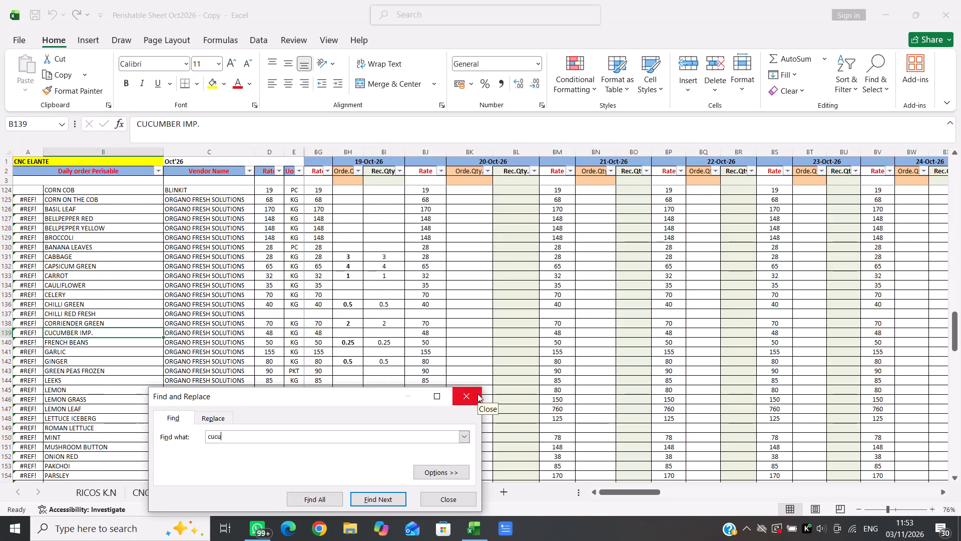
pyautogui.click(466, 398)
pyautogui.press('Right')
pyautogui.press('Right')
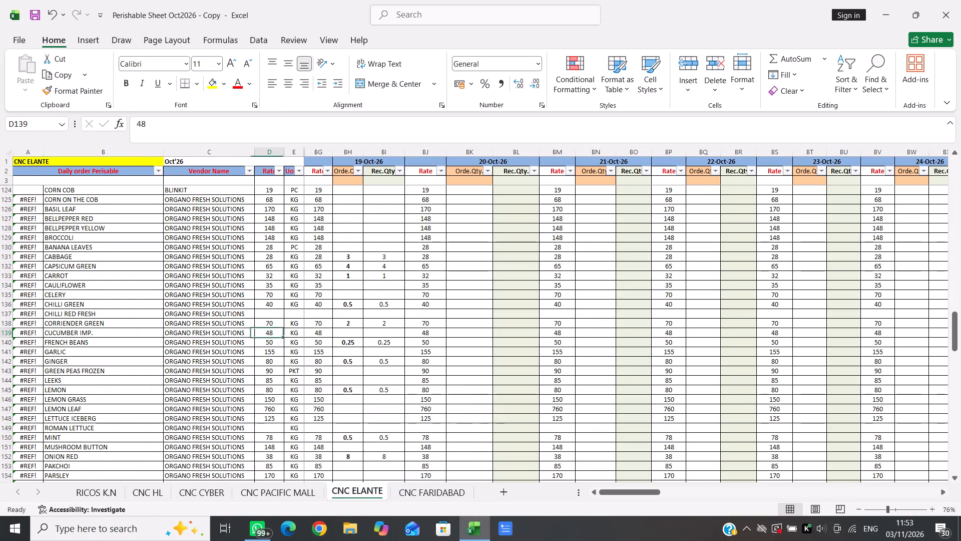
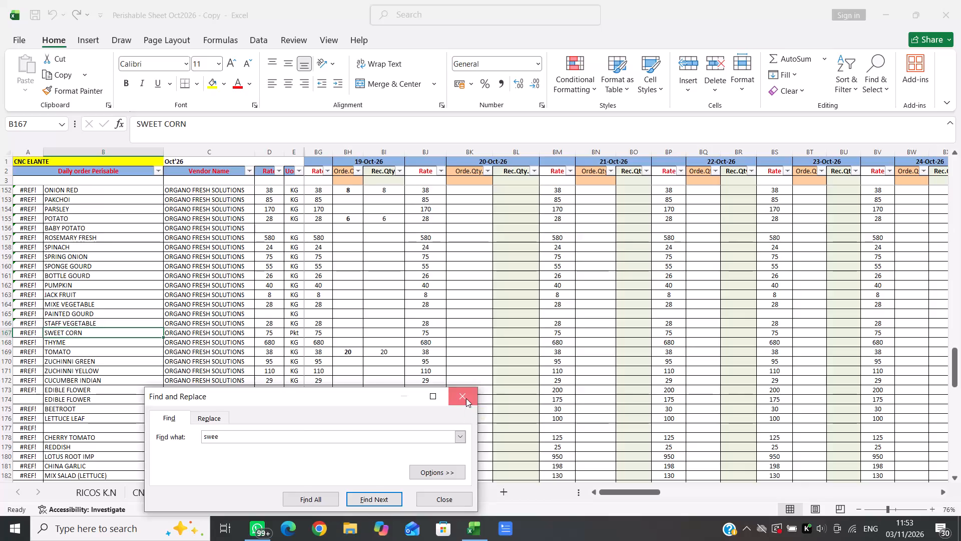
# Go to the 19-Oct-26 order quantity cell in the SWEET CORN row of the CNC ELANTE sheet.
pyautogui.press('Right')
pyautogui.press('Right')
pyautogui.press('Right')
pyautogui.press('Right')
pyautogui.press('Right')
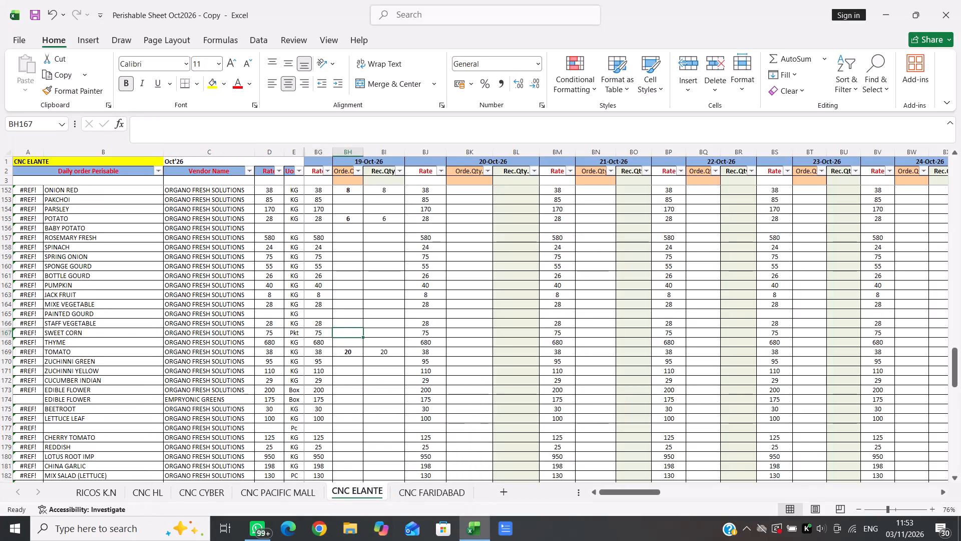
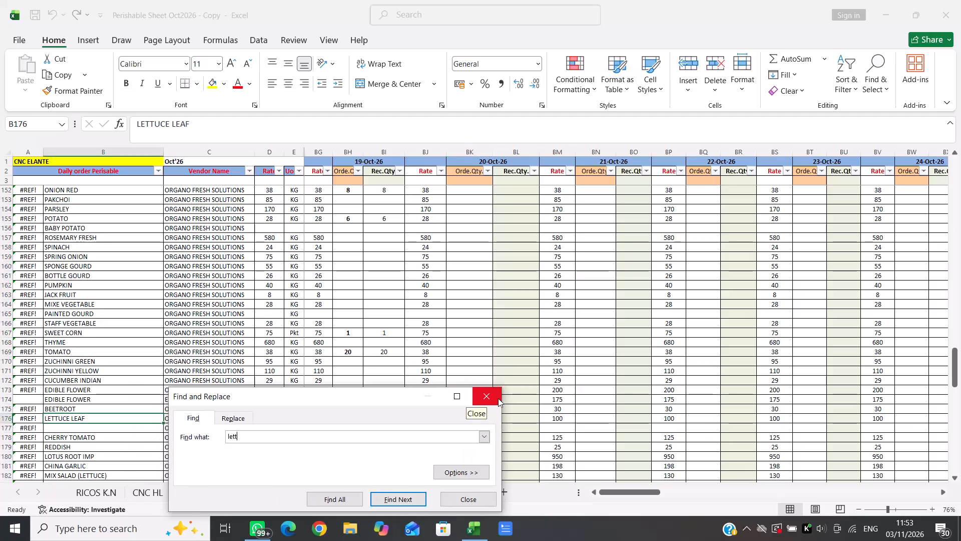
# Enter 0.3 as the 19-Oct-26 order quantity for LETTUCE LEAF on the CNC ELANTE sheet.
pyautogui.click(498, 398)
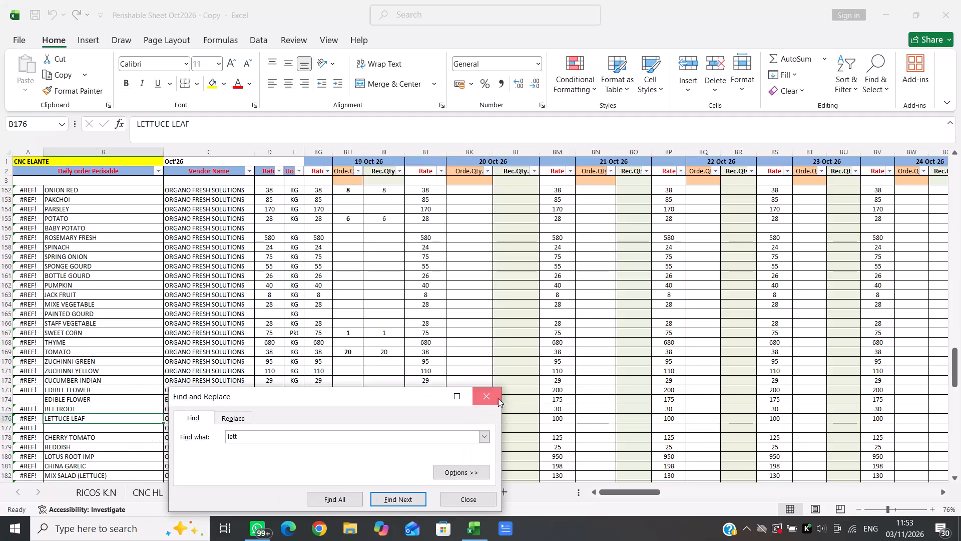
pyautogui.press('Right')
pyautogui.press('Right')
pyautogui.press('Right')
pyautogui.press('Right')
pyautogui.press('Right')
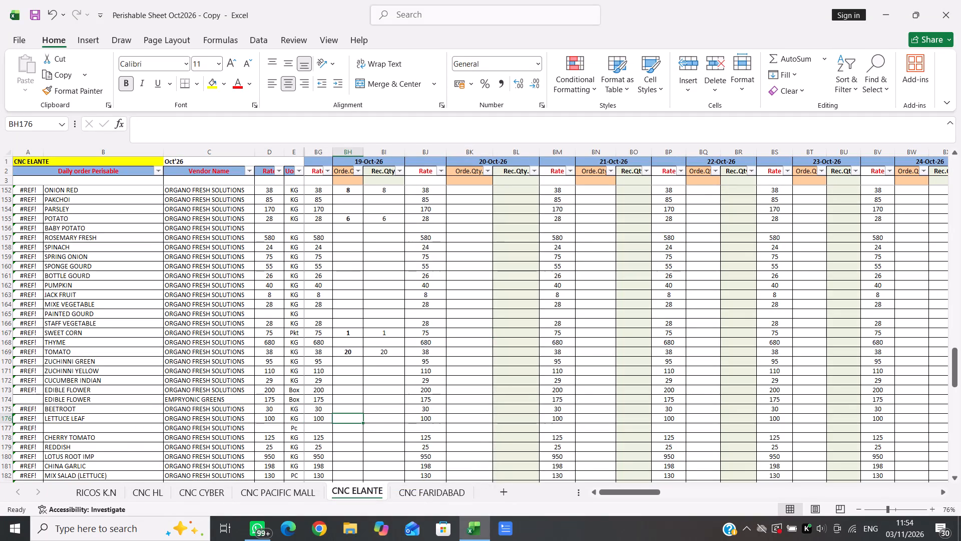
pyautogui.write('0.2')
pyautogui.press('BackSpace')
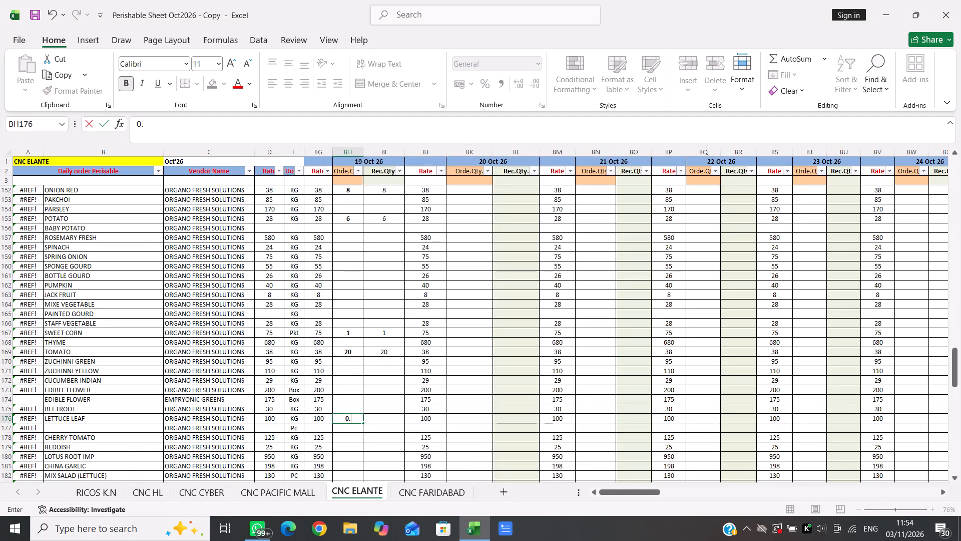
pyautogui.press('3')
pyautogui.press('Right')
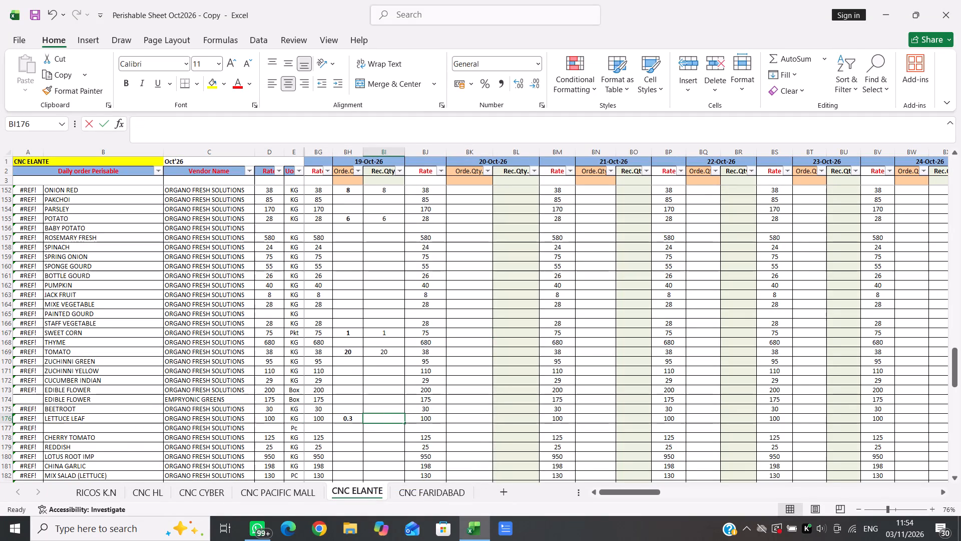
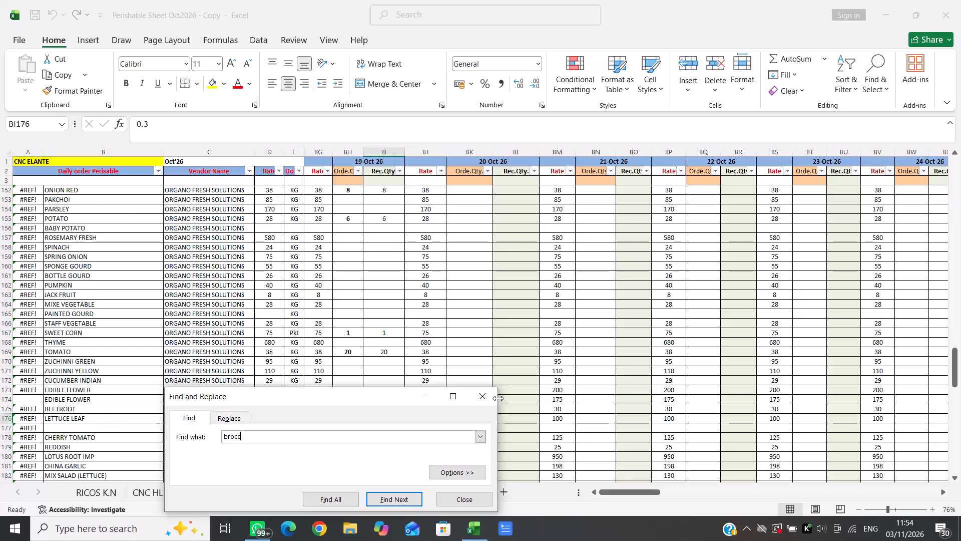
# Find the BROCCOLI row on the CNC ELANTE sheet and enter 4 as its 19-Oct-26 order quantity.
pyautogui.press('Return')
pyautogui.click(475, 398)
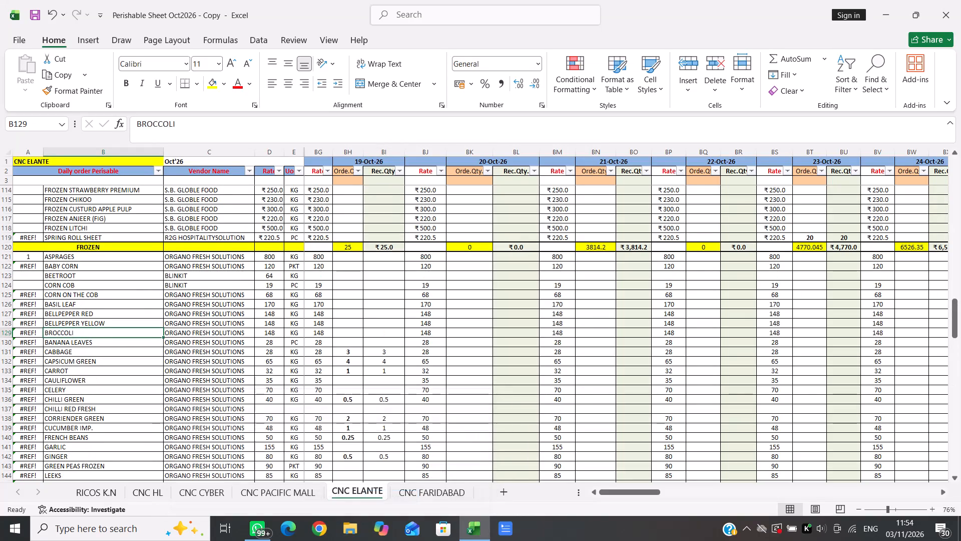
pyautogui.press('Right')
pyautogui.press('Right')
pyautogui.press('Right')
pyautogui.press('Right')
pyautogui.press('Right')
pyautogui.press('4')
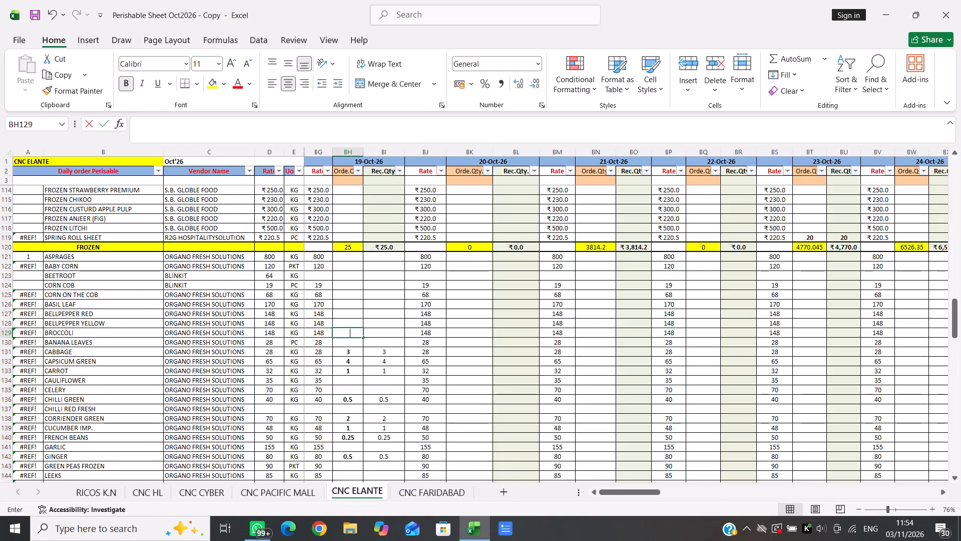
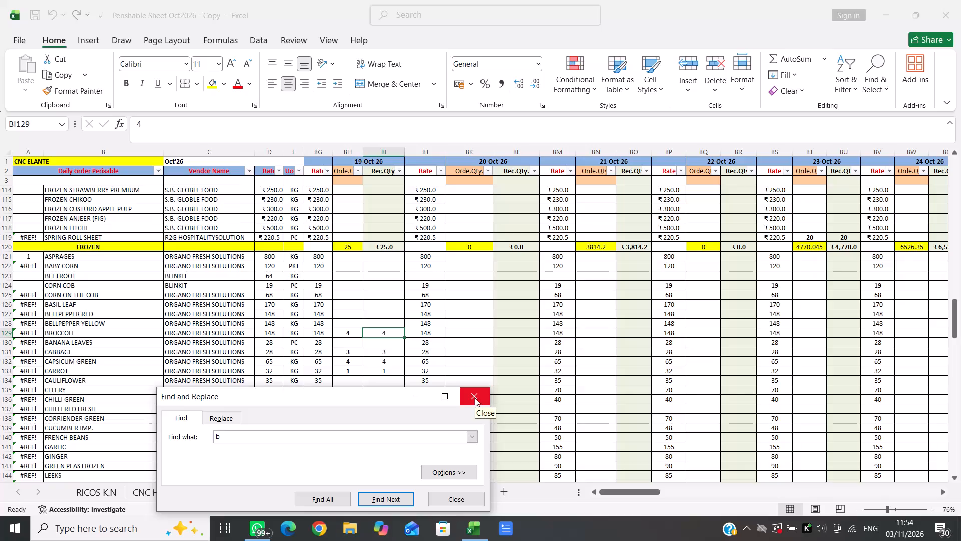
# Search the CNC ELANTE sheet for "bell" to find the BELLPEPPER RED row and move along it toward its 19-Oct-26 order quantity.
pyautogui.write('ek')
pyautogui.press('BackSpace')
pyautogui.write('ll')
pyautogui.press('Return')
pyautogui.click(475, 398)
pyautogui.press('Right')
pyautogui.press('Right')
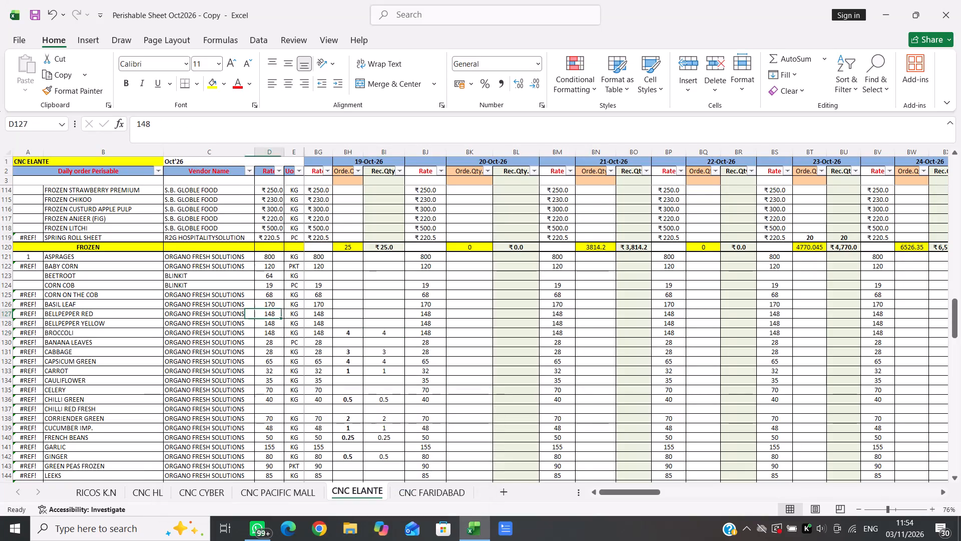
pyautogui.press('Right')
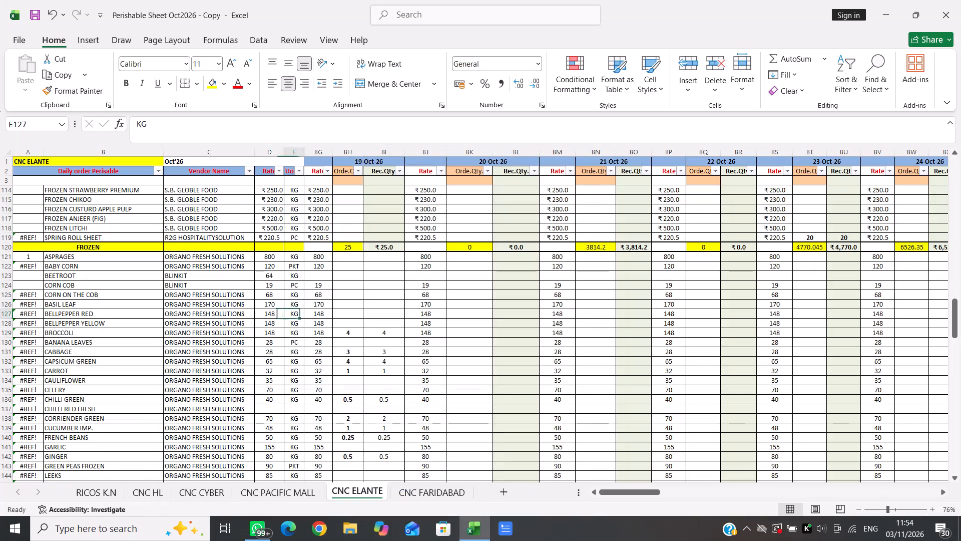
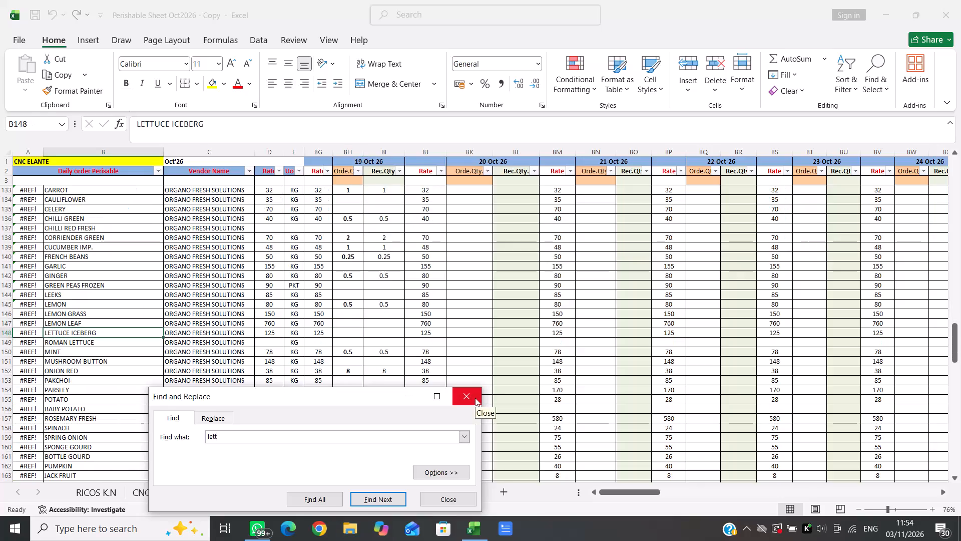
# Enter 0.6 as the 19-Oct-26 order quantity in the LETTUCE ICEBERG row of the CNC ELANTE sheet.
pyautogui.click(475, 398)
pyautogui.press('Right')
pyautogui.press('Right')
pyautogui.press('Right')
pyautogui.press('Right')
pyautogui.press('Right')
pyautogui.write('0.6')
pyautogui.press('Right')
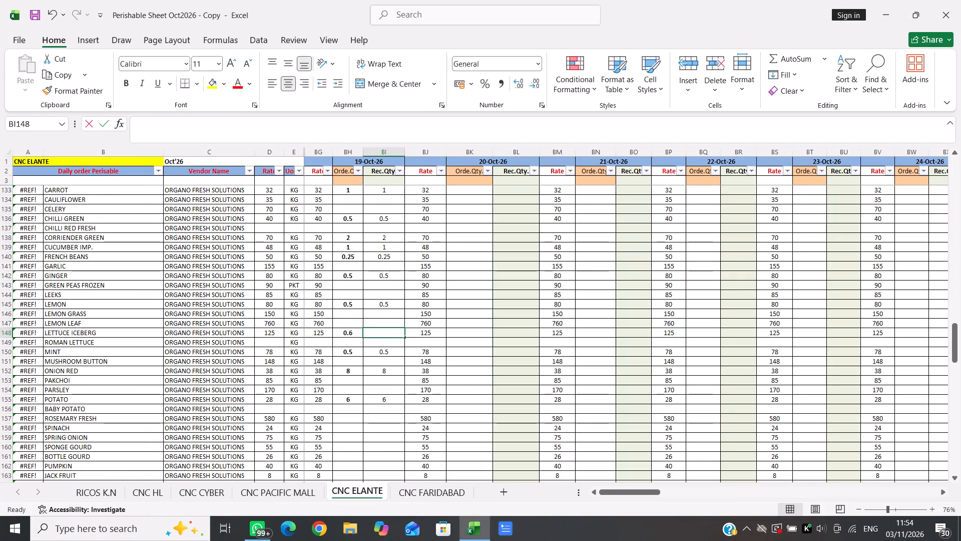
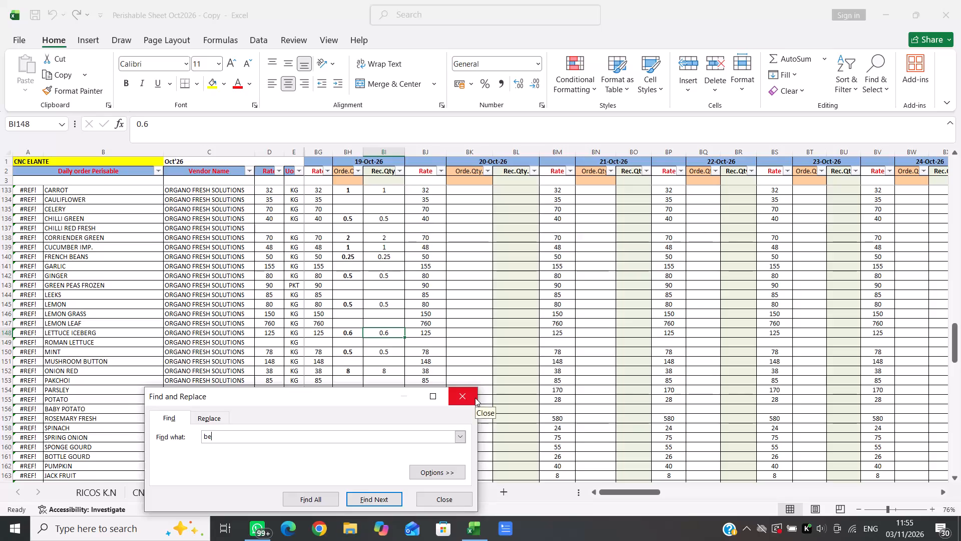
# Find the BABY CORN row in the CNC ELANTE sheet and enter 0.2 as its 19-Oct-26 order quantity.
pyautogui.press('BackSpace')
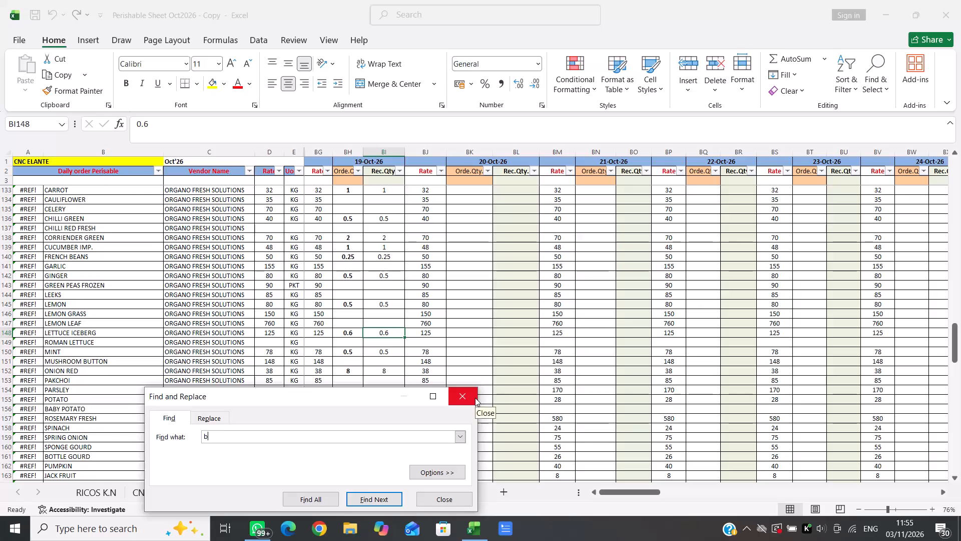
pyautogui.write('aby c')
pyautogui.press('Return')
pyautogui.click(475, 398)
pyautogui.press('Right')
pyautogui.press('Right')
pyautogui.press('Right')
pyautogui.press('Right')
pyautogui.press('Right')
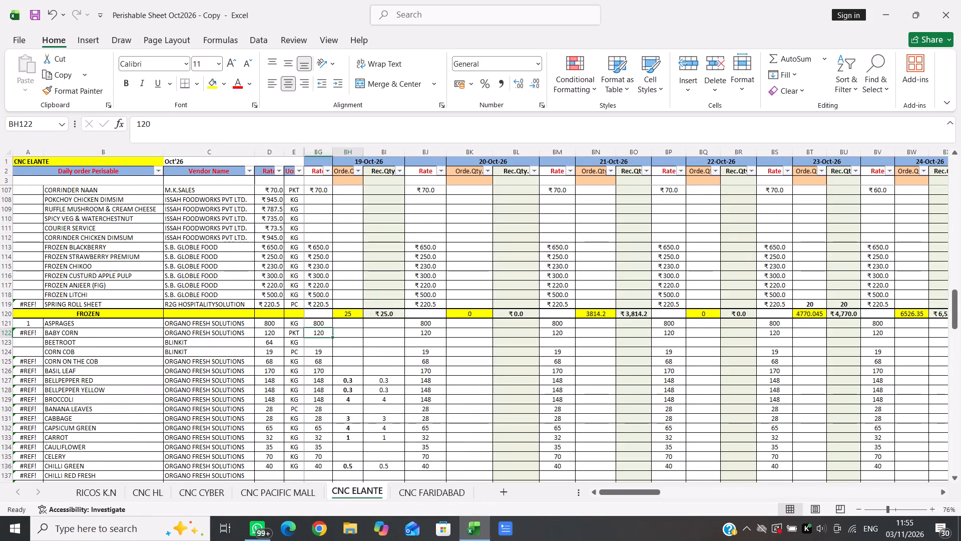
pyautogui.write('0.2')
pyautogui.press('Right')
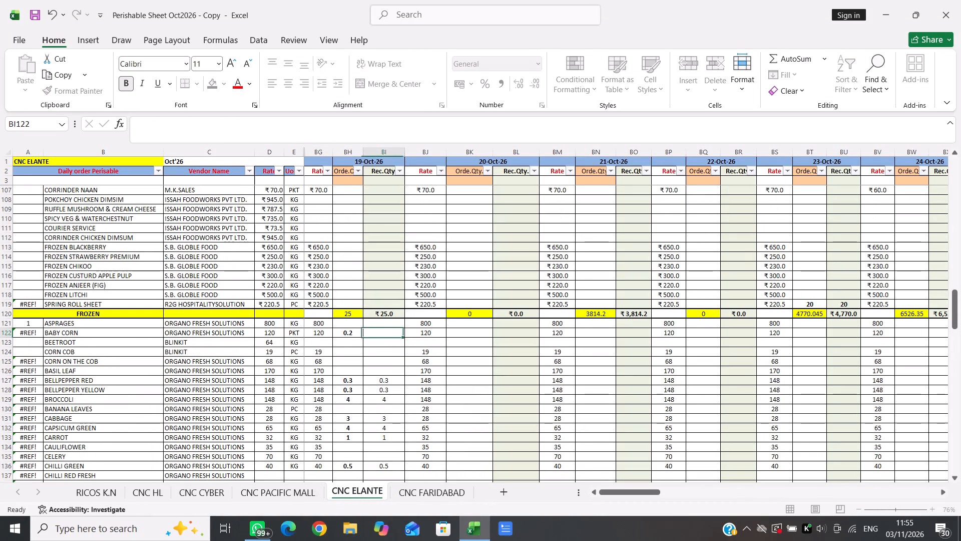
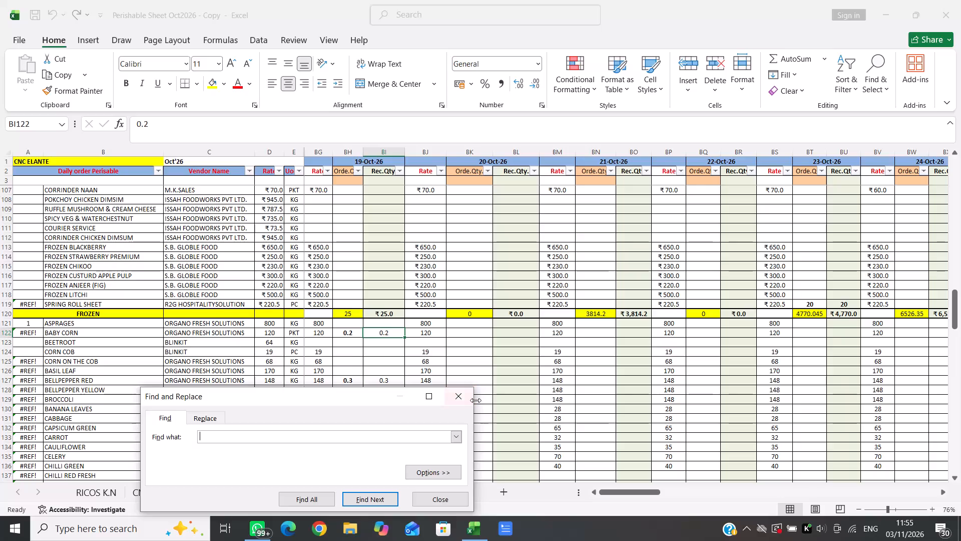
# Return to the CNC ELANTE sheet and close the Find and Replace dialog.
pyautogui.hotkey('alt', 'Tab')
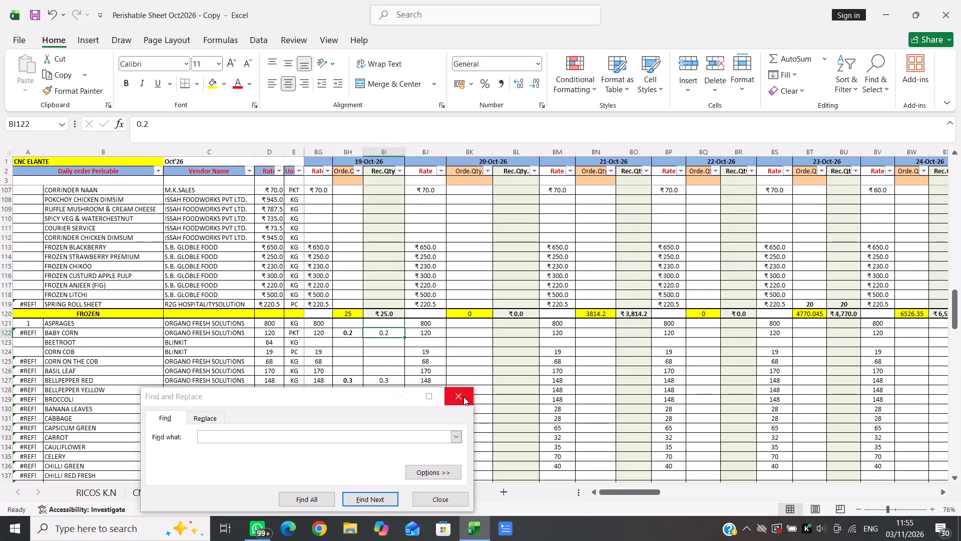
pyautogui.click(463, 397)
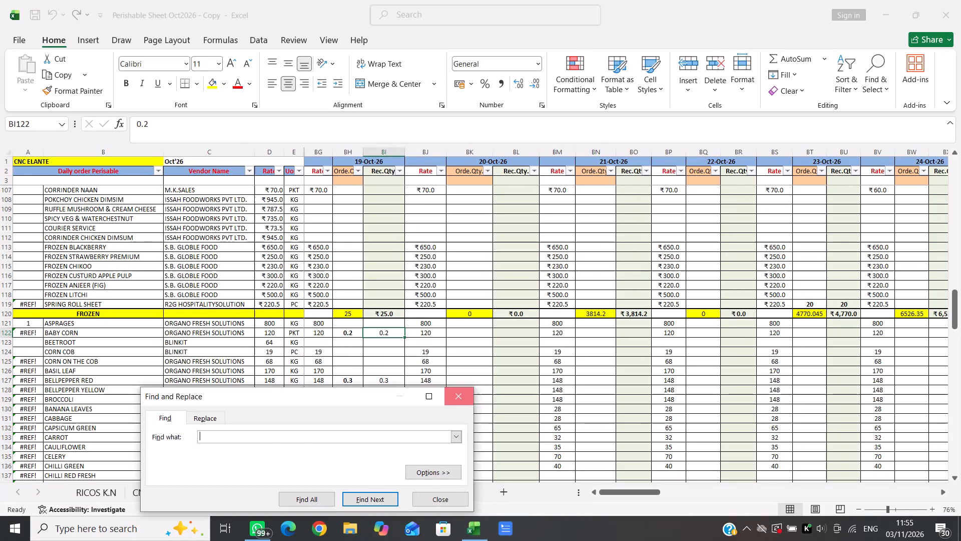
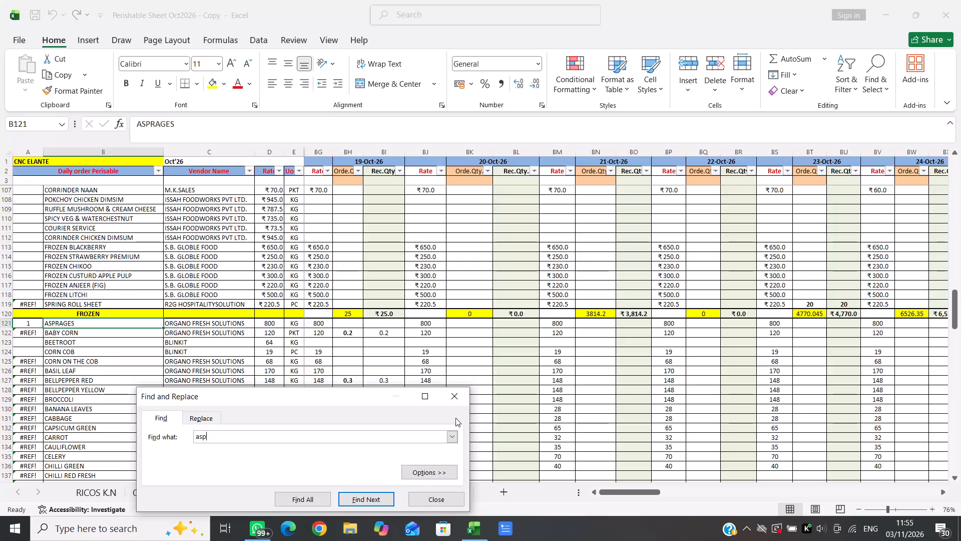
# Enter 0.4 as both the ordered and received quantity for ASPRAGES under 19-Oct-26 on the CNC ELANTE sheet.
pyautogui.click(451, 400)
pyautogui.press('Right')
pyautogui.press('Right')
pyautogui.press('Right')
pyautogui.press('Right')
pyautogui.press('Right')
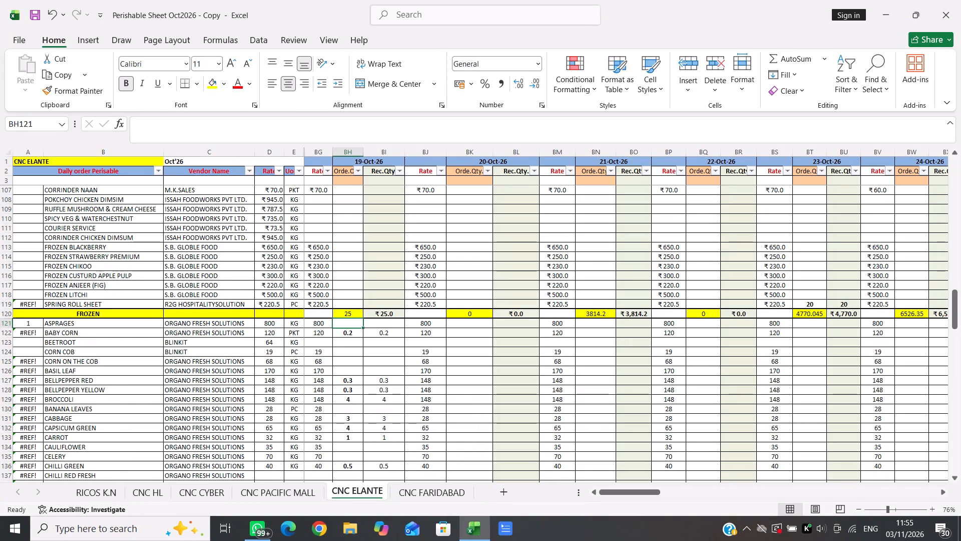
pyautogui.write('0.4')
pyautogui.press('Right')
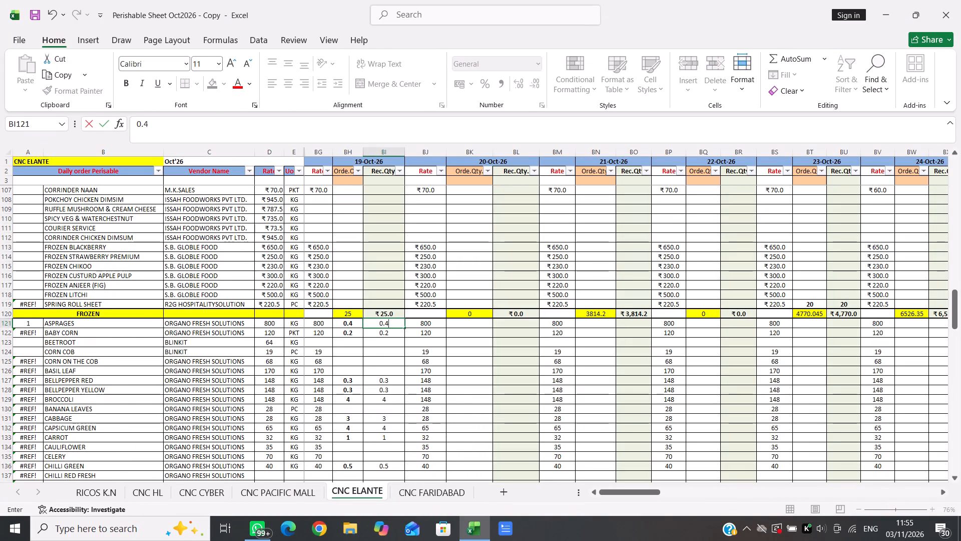
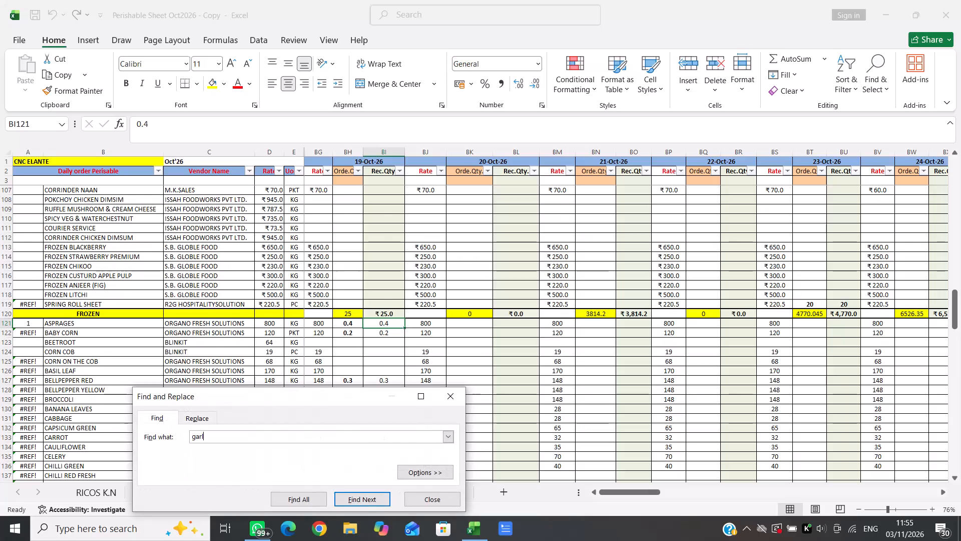
# Find the GARLIC row by searching for "garl" and go to its ordered quantity cell under 19-Oct-26.
pyautogui.press('Return')
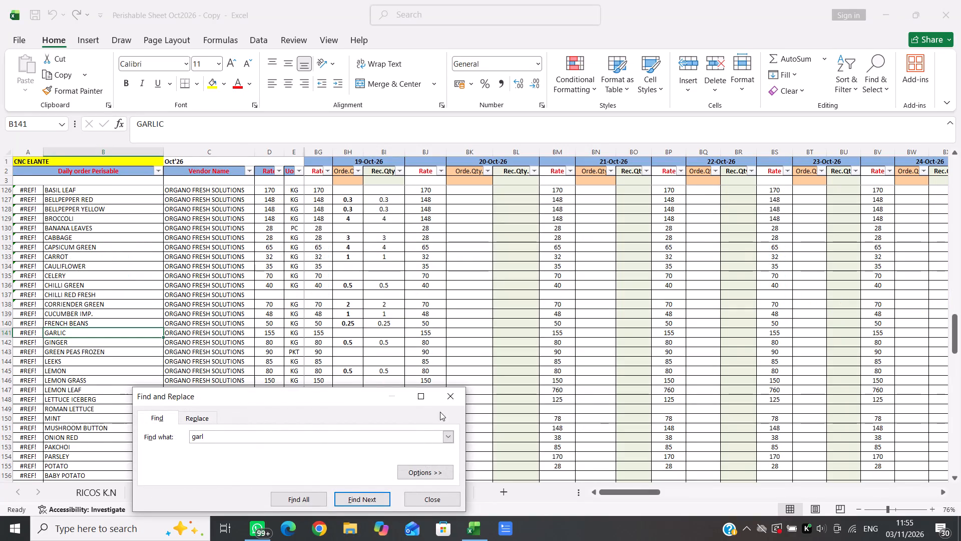
pyautogui.click(456, 400)
pyautogui.press('Right')
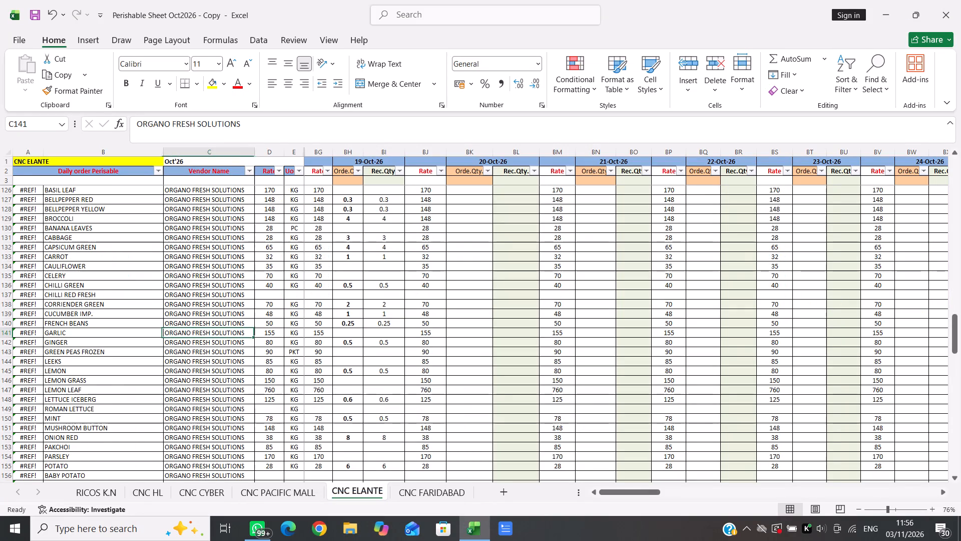
pyautogui.press('Right')
pyautogui.press('Right')
pyautogui.press('Right')
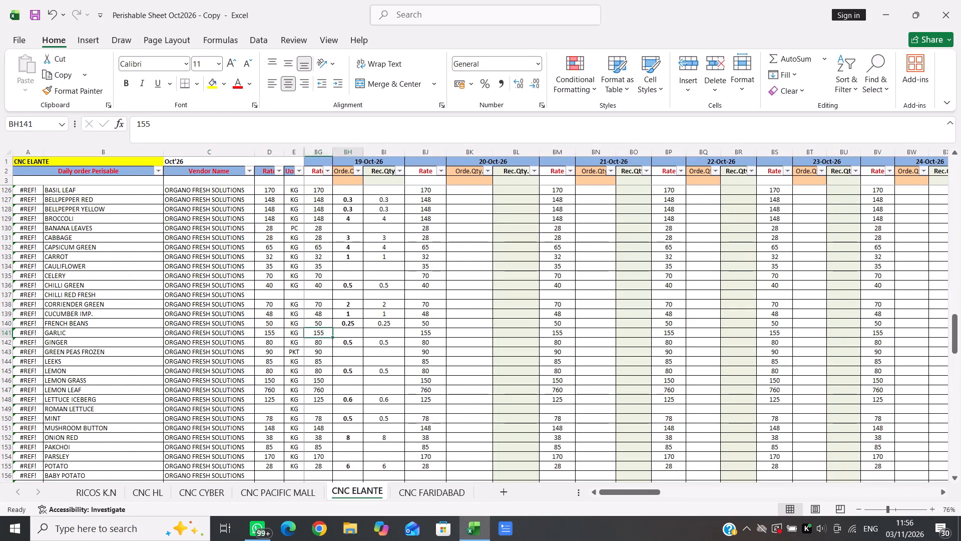
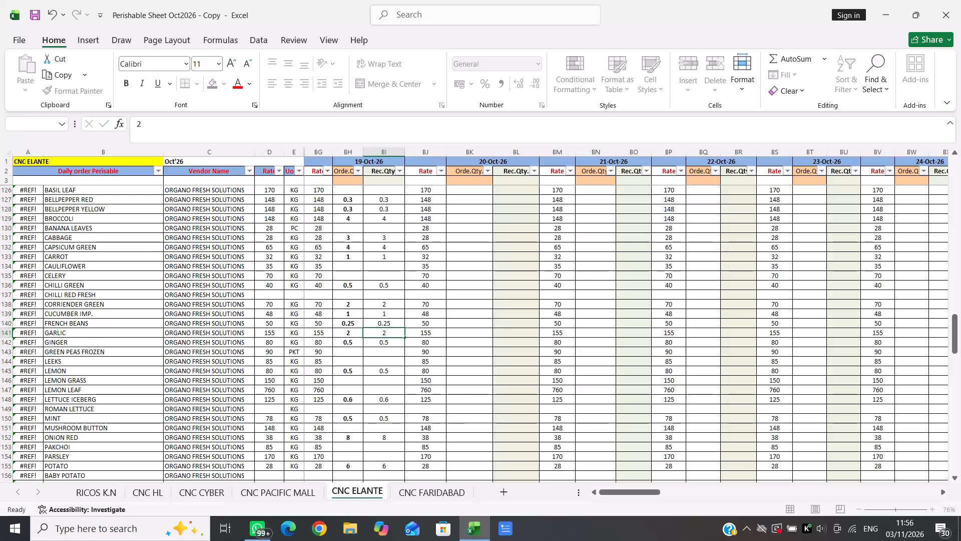
# Find the MUSHROOM BUTTON row by searching for "mush" and move along it towards its 19-Oct-26 ordered quantity cell.
pyautogui.press('BackSpace')
pyautogui.press('BackSpace')
pyautogui.press('BackSpace')
pyautogui.write('mush')
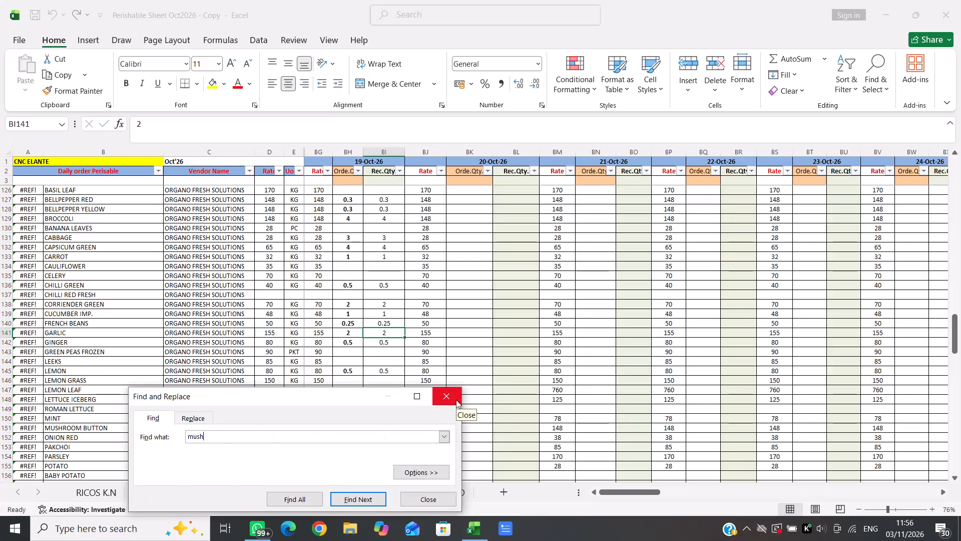
pyautogui.press('Return')
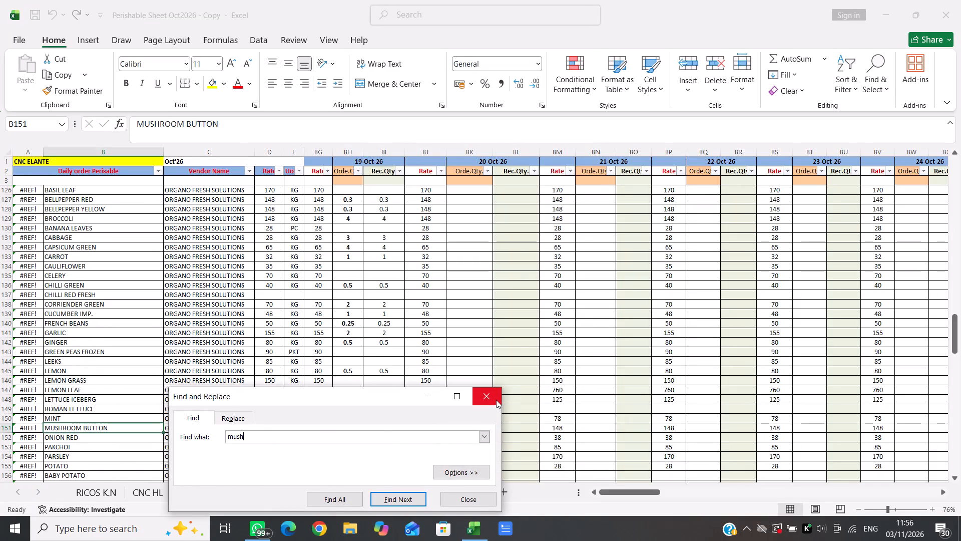
pyautogui.hotkey('alt', 'Tab')
pyautogui.hotkey('alt', 'Tab')
pyautogui.click(496, 400)
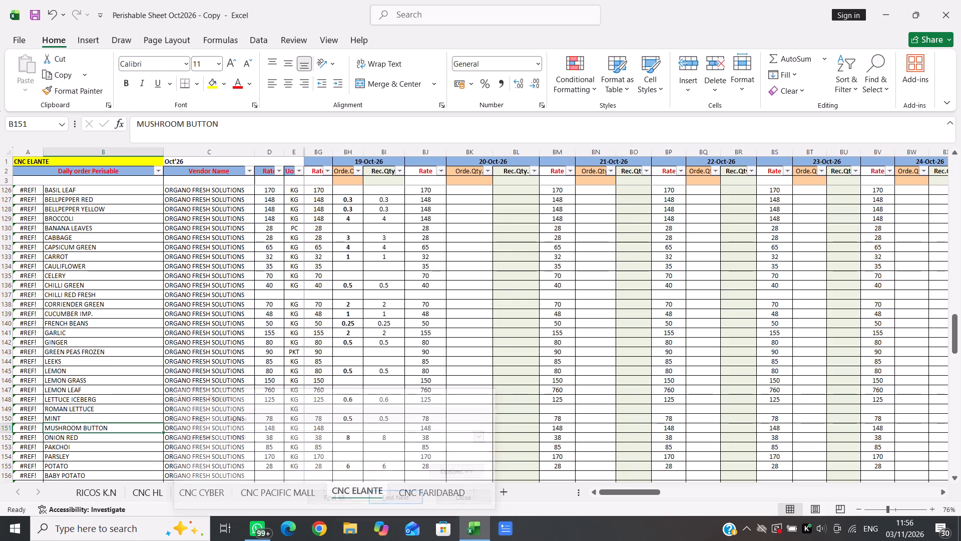
pyautogui.press('Right')
pyautogui.press('Right')
pyautogui.press('Right')
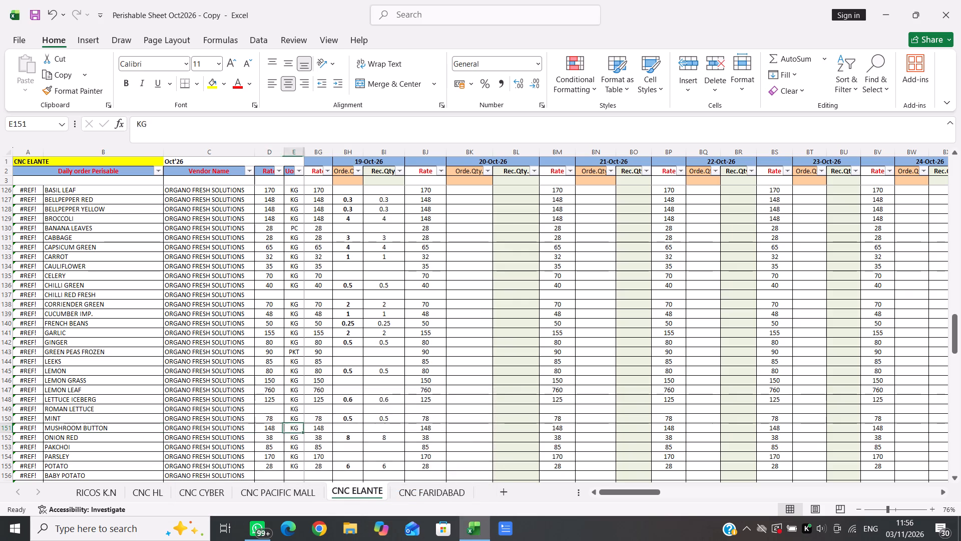
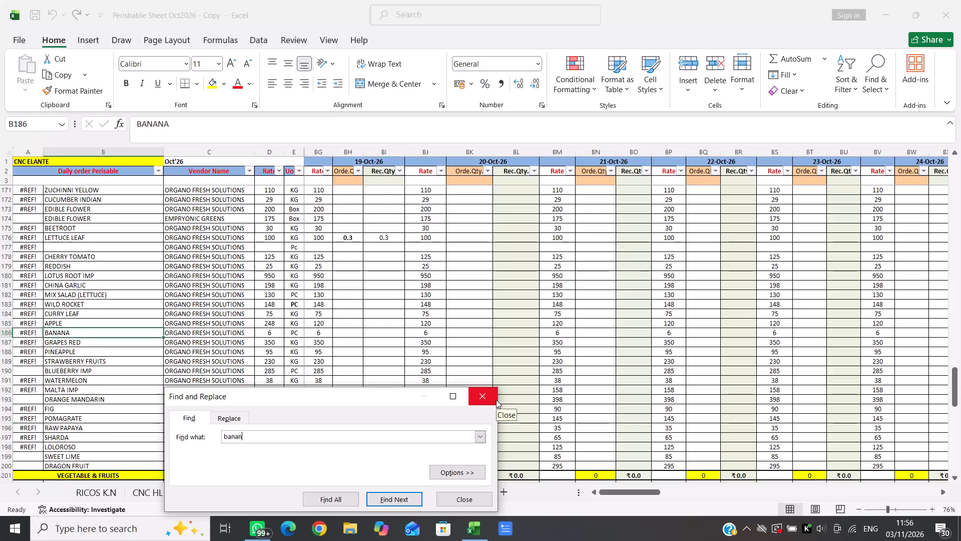
# Find the BANANA LEAVES row by searching for "banan" and move along it towards its 19-Oct-26 ordered quantity cell.
pyautogui.press('Return')
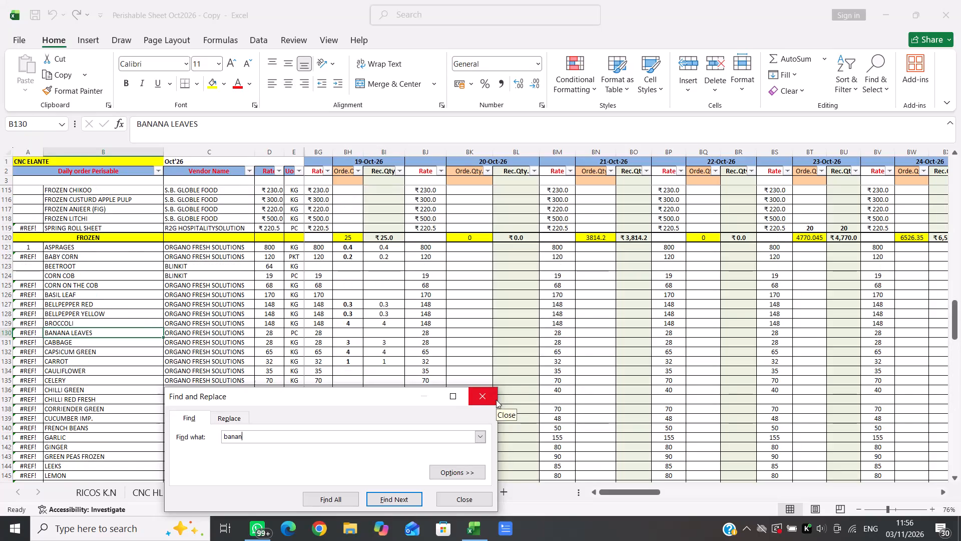
pyautogui.click(491, 399)
pyautogui.press('Right')
pyautogui.press('Right')
pyautogui.press('Right')
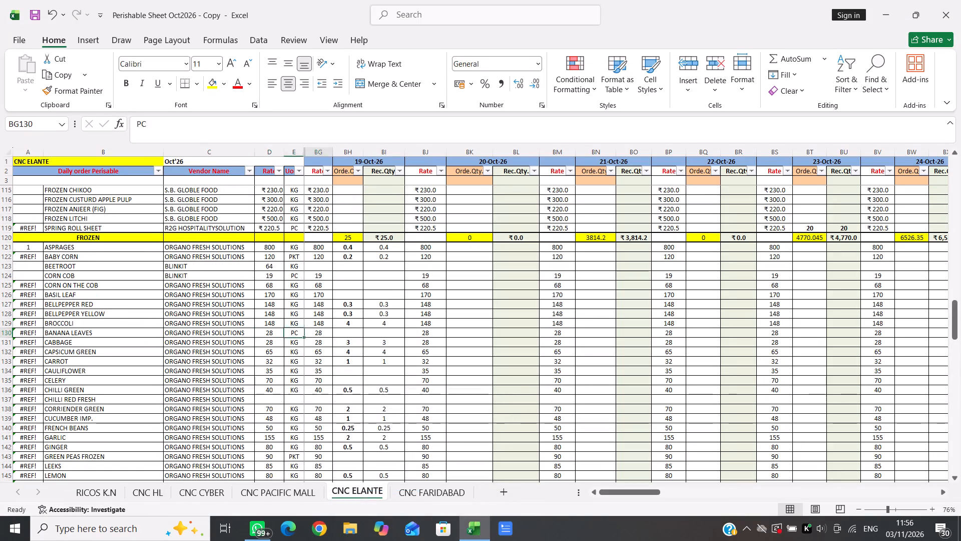
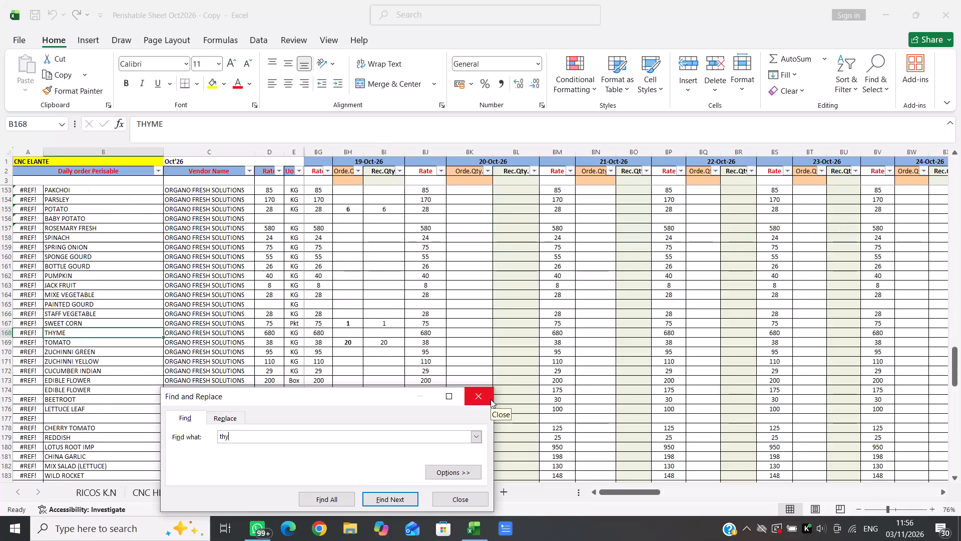
# Enter 0.1 as the 19-Oct-26 ordered quantity for THYME on the CNC ELANTE sheet.
pyautogui.click(480, 397)
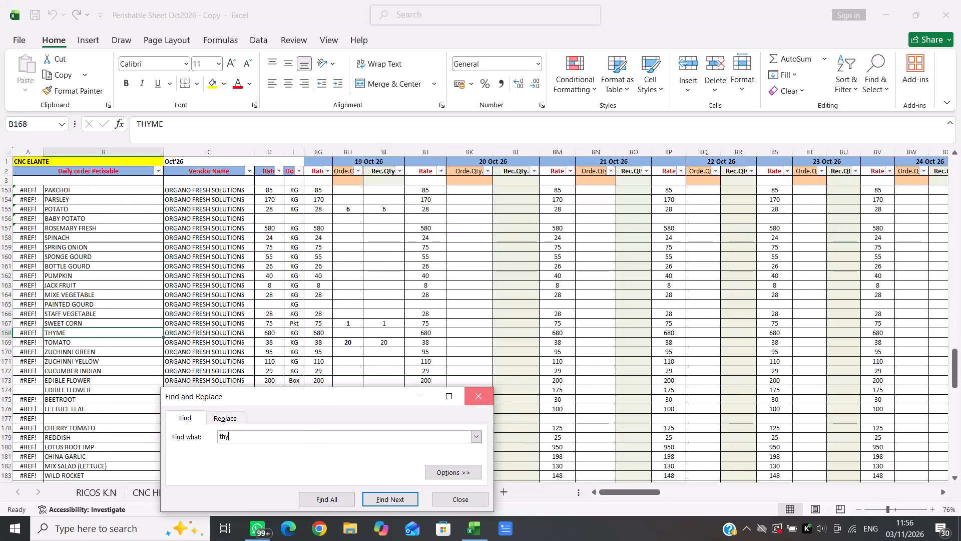
pyautogui.press('Right')
pyautogui.press('Right')
pyautogui.press('Right')
pyautogui.press('Right')
pyautogui.press('Right')
pyautogui.write('0.1')
pyautogui.press('Right')
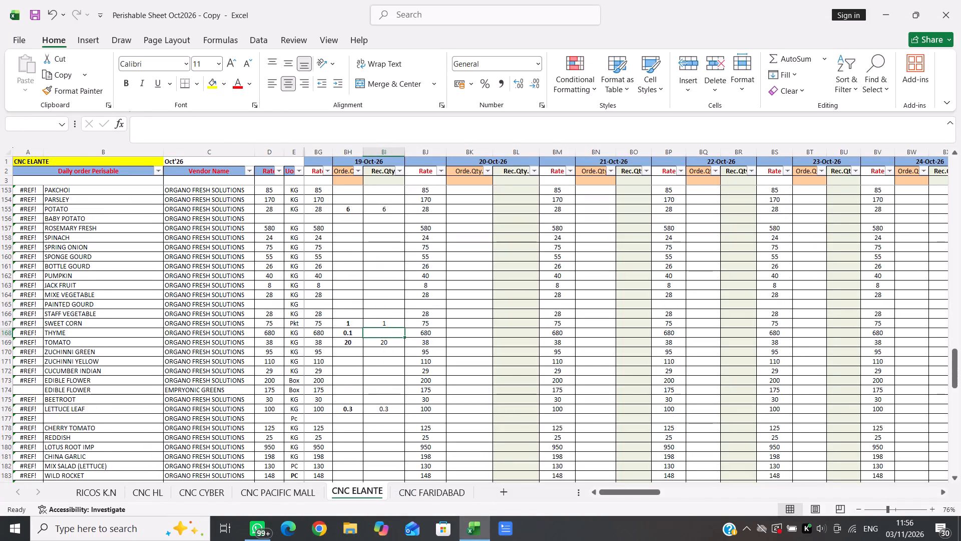
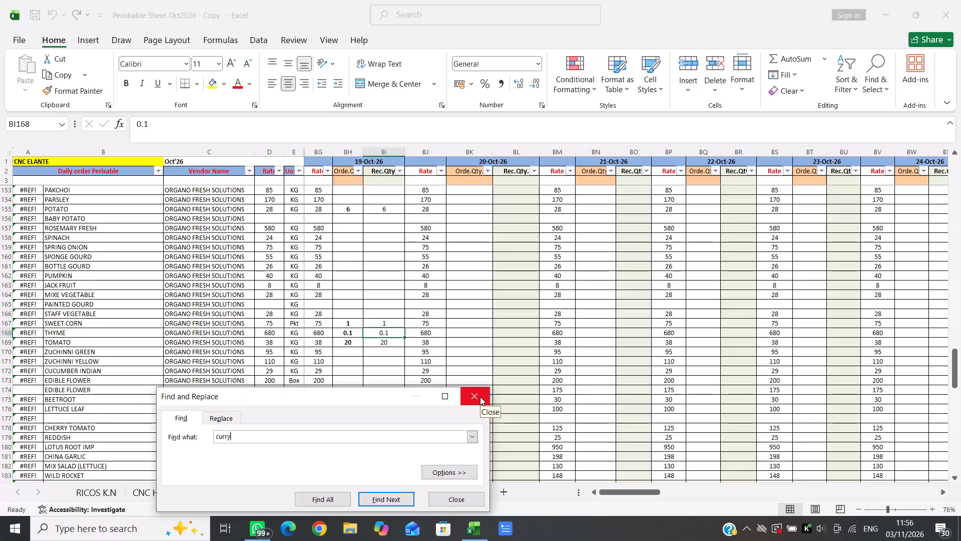
# Search the CNC ELANTE sheet for curry and move along the CURRY LEAF row to its 19-Oct-26 columns.
pyautogui.press('Return')
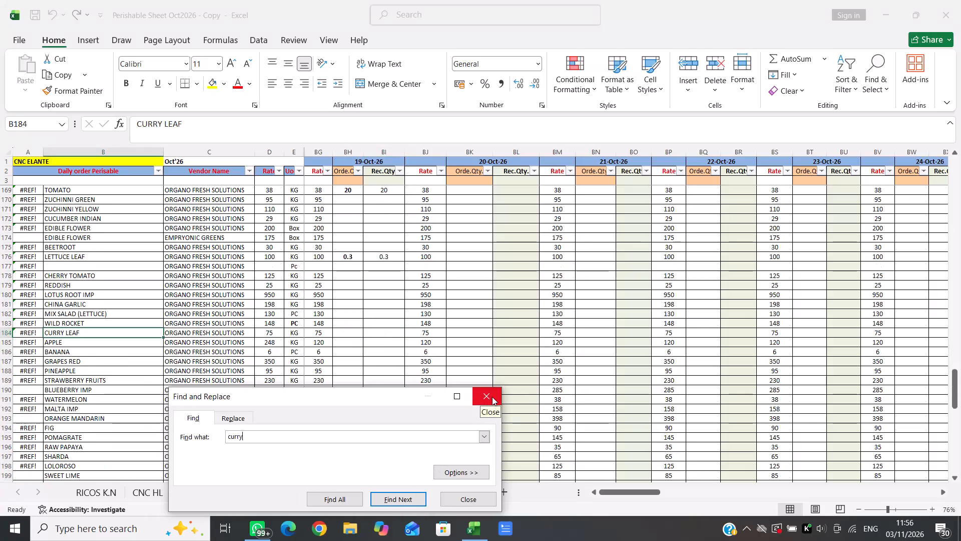
pyautogui.click(492, 397)
pyautogui.press('Right')
pyautogui.press('Right')
pyautogui.press('Right')
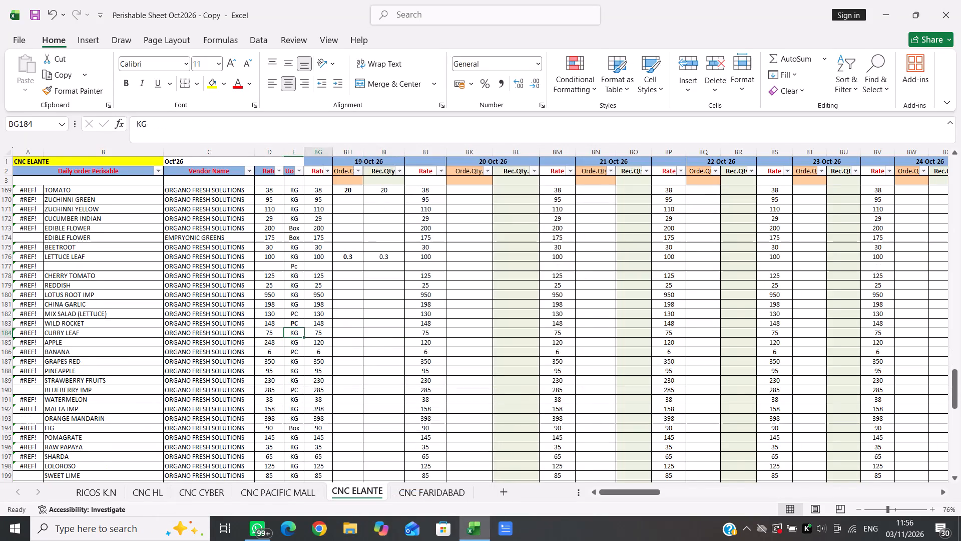
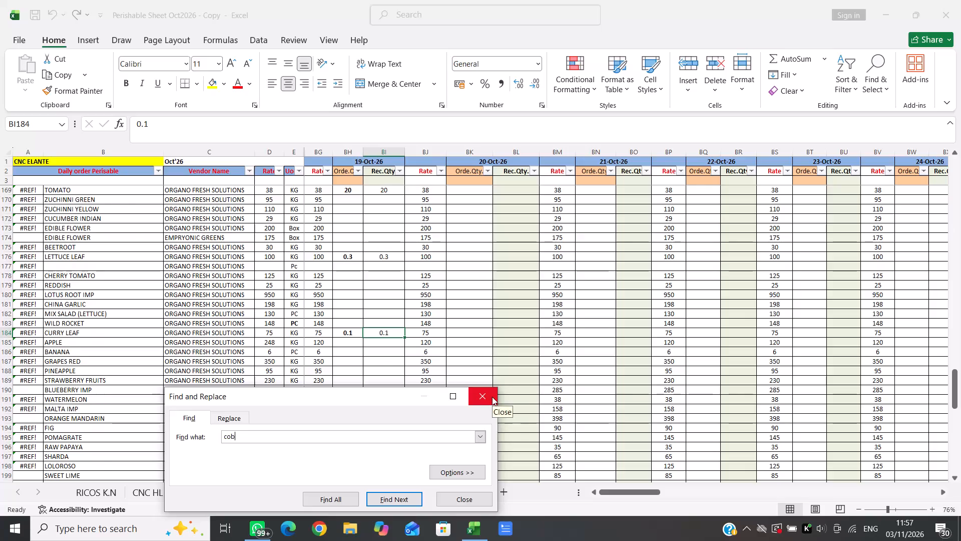
# Find the cob items and enter an ordered quantity of 3 for CORN ON THE COB under 19-Oct-26.
pyautogui.press('Return')
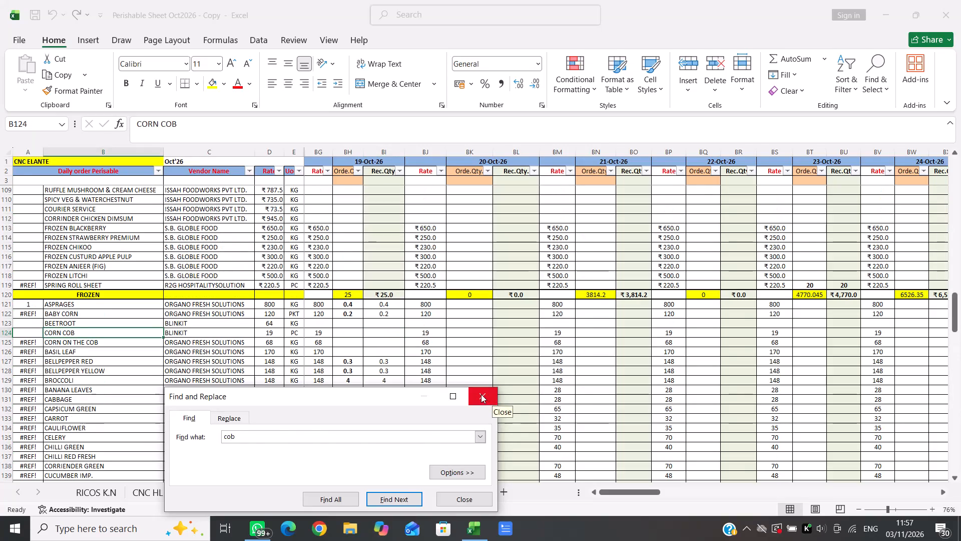
pyautogui.click(481, 394)
pyautogui.press('Right')
pyautogui.press('Right')
pyautogui.press('Right')
pyautogui.press('Right')
pyautogui.press('Right')
pyautogui.press('Down')
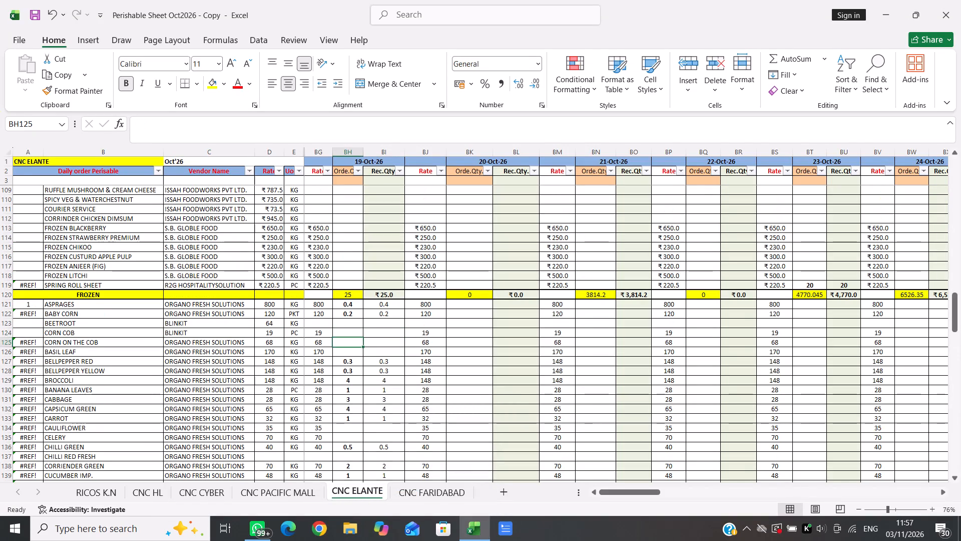
pyautogui.press('3')
pyautogui.press('Right')
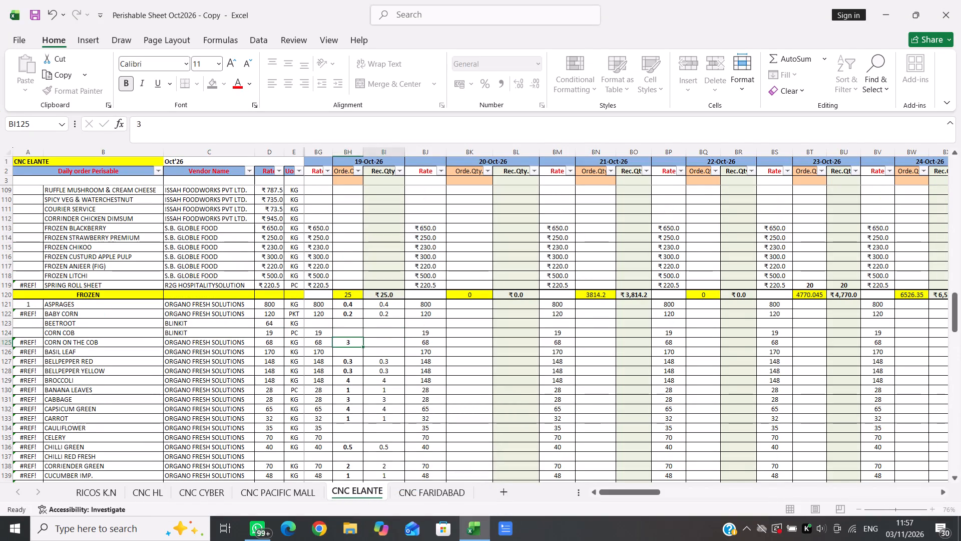
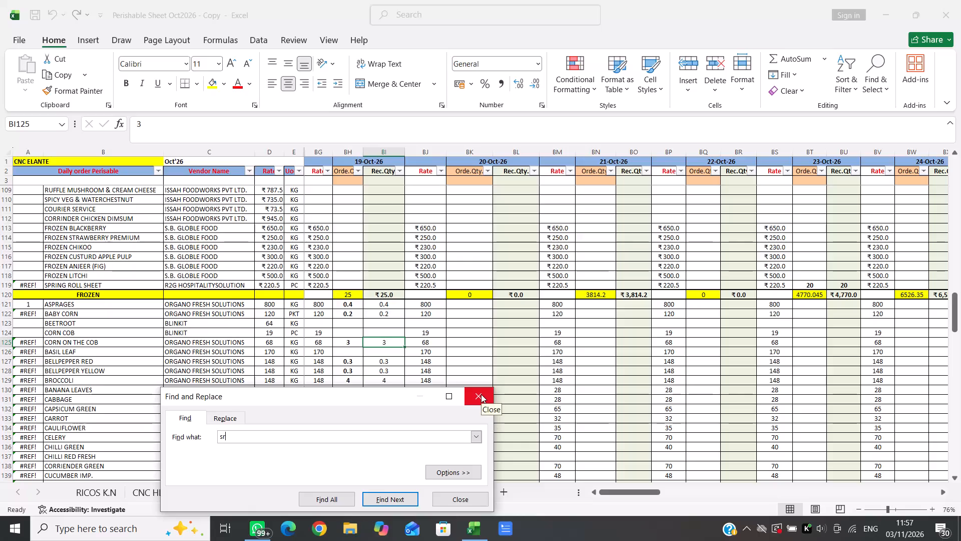
# Search the sheet for "staff" and move along the STAFF VEGETABLE row to its 19-Oct-26 entry.
pyautogui.press('BackSpace')
pyautogui.write('taff')
pyautogui.press('Return')
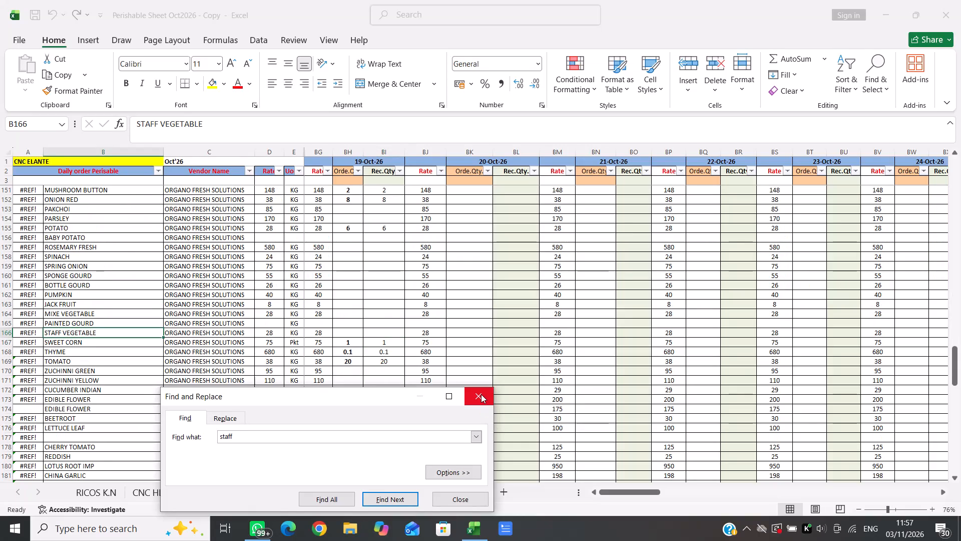
pyautogui.click(481, 394)
pyautogui.press('Right')
pyautogui.press('Right')
pyautogui.press('Right')
pyautogui.press('Right')
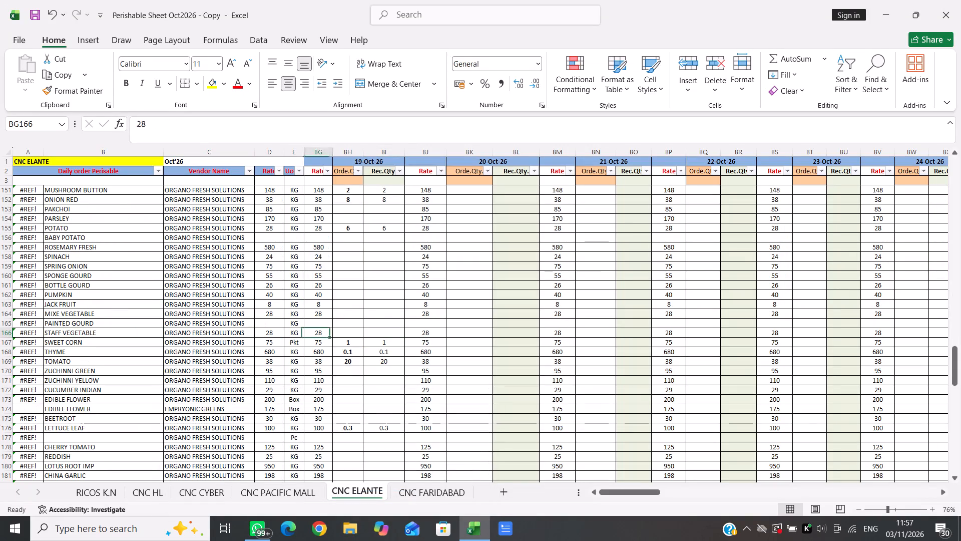
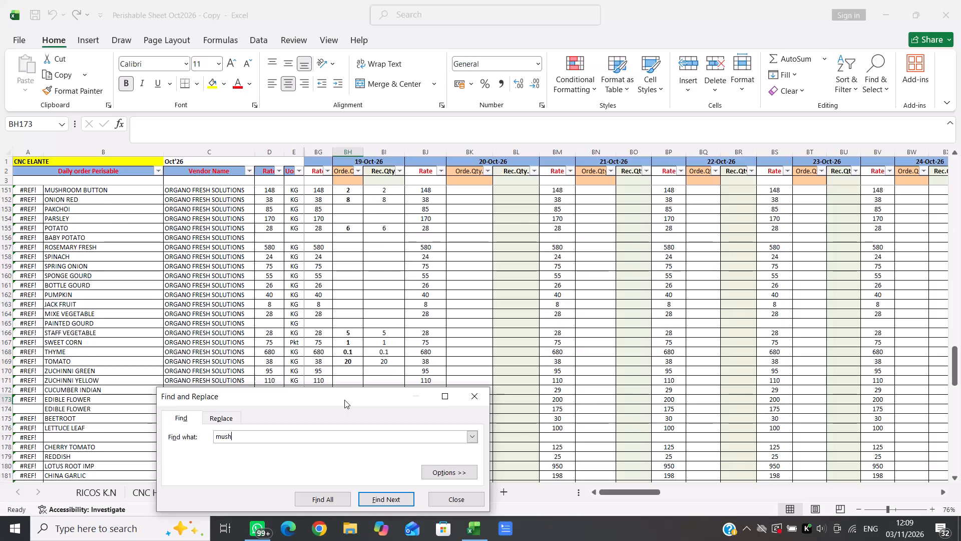
# Search the sheet for "mush" until the MUSHROOM BUTTON row is found, and move along it to its 19-Oct-26 order quantity.
pyautogui.press('Return')
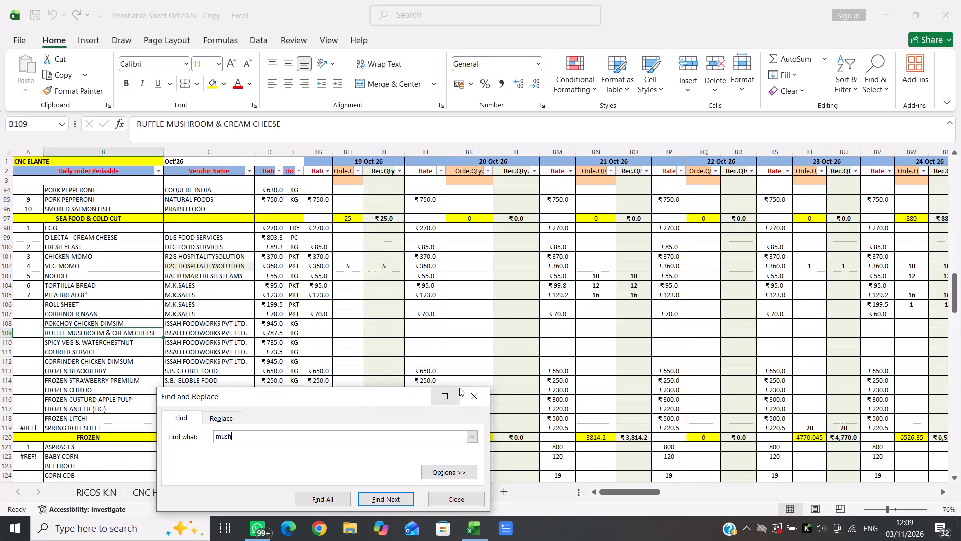
pyautogui.press('Return')
pyautogui.press('Return')
pyautogui.press('Return')
pyautogui.press('Return')
pyautogui.press('Return')
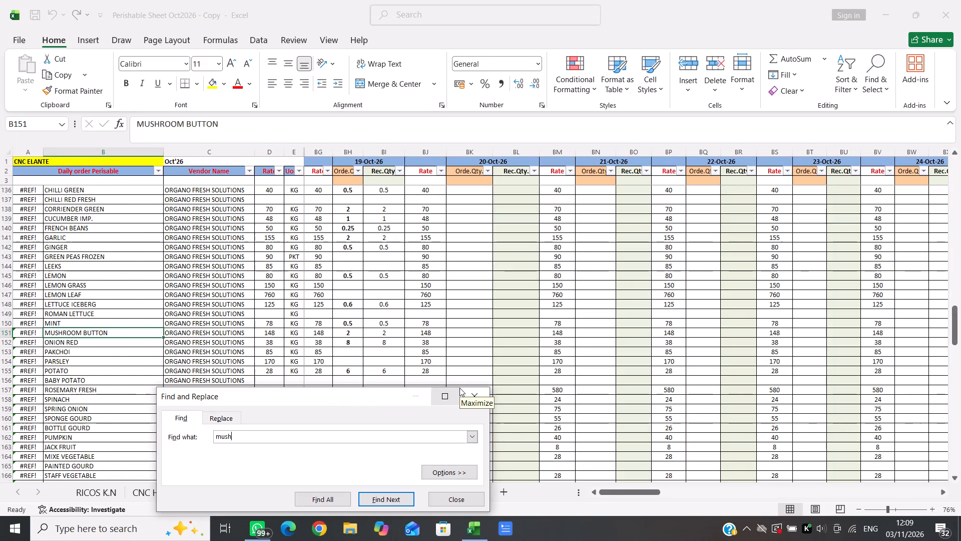
pyautogui.click(477, 398)
pyautogui.press('Right')
pyautogui.press('Right')
pyautogui.press('Right')
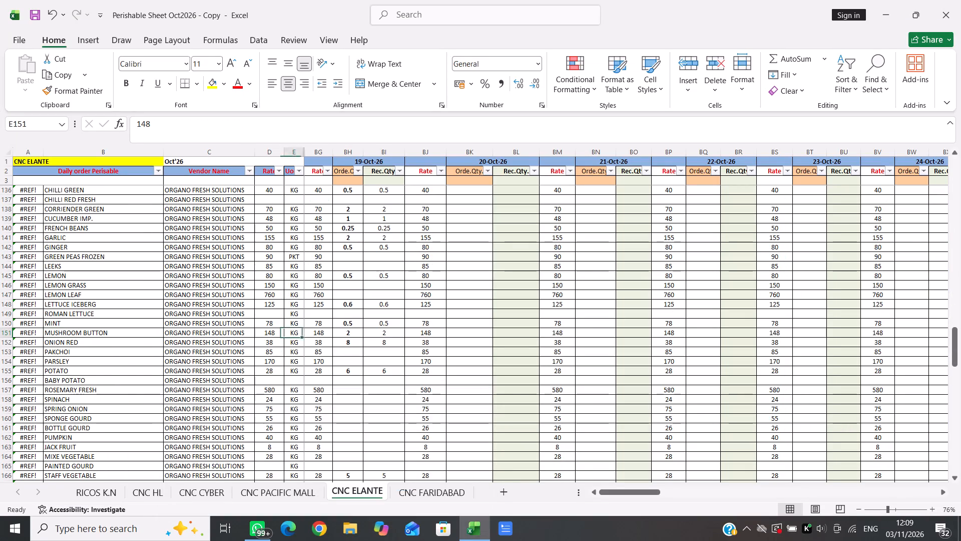
pyautogui.press('Right')
pyautogui.press('Right')
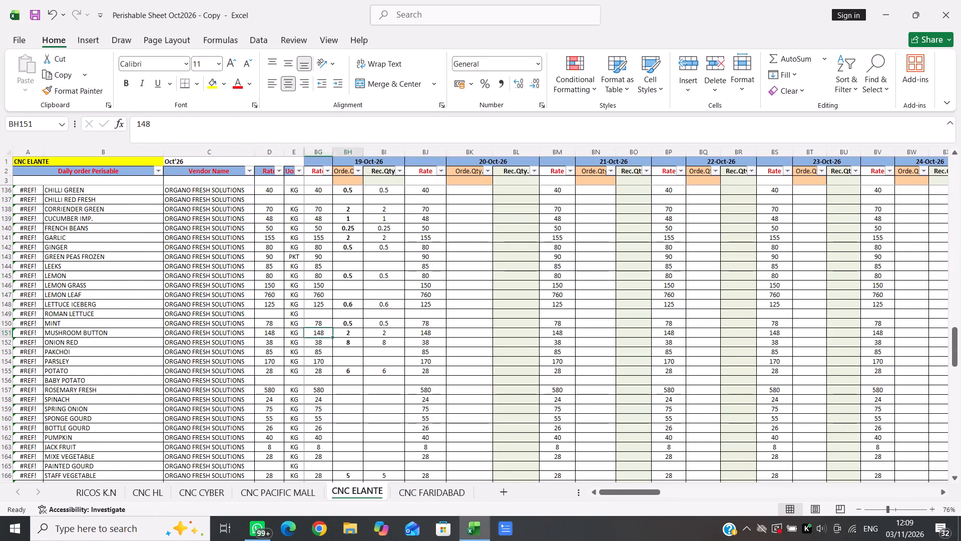
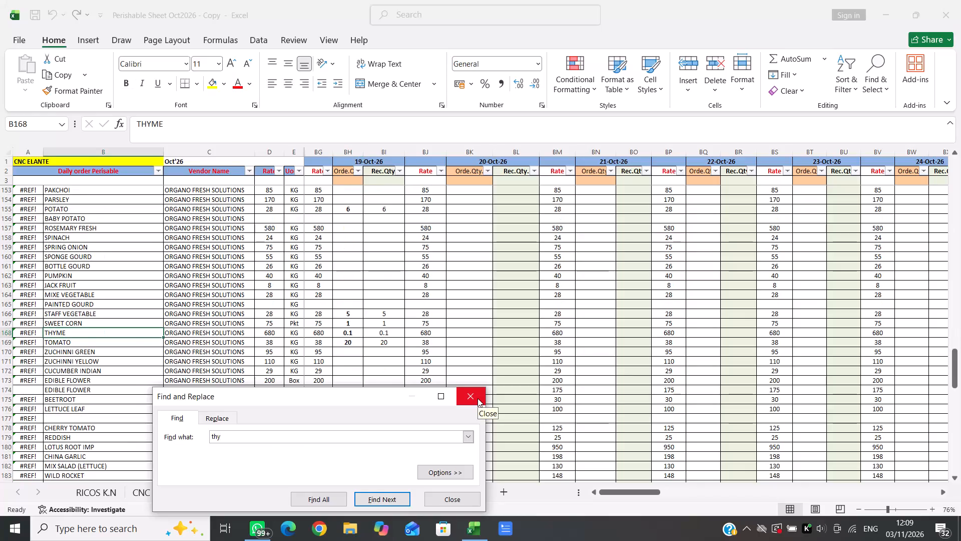
# Close the search at the THYME row and move along it to check its 19-Oct-26 order quantity.
pyautogui.click(477, 398)
pyautogui.press('Right')
pyautogui.press('Right')
pyautogui.press('Right')
pyautogui.press('Right')
pyautogui.press('Right')
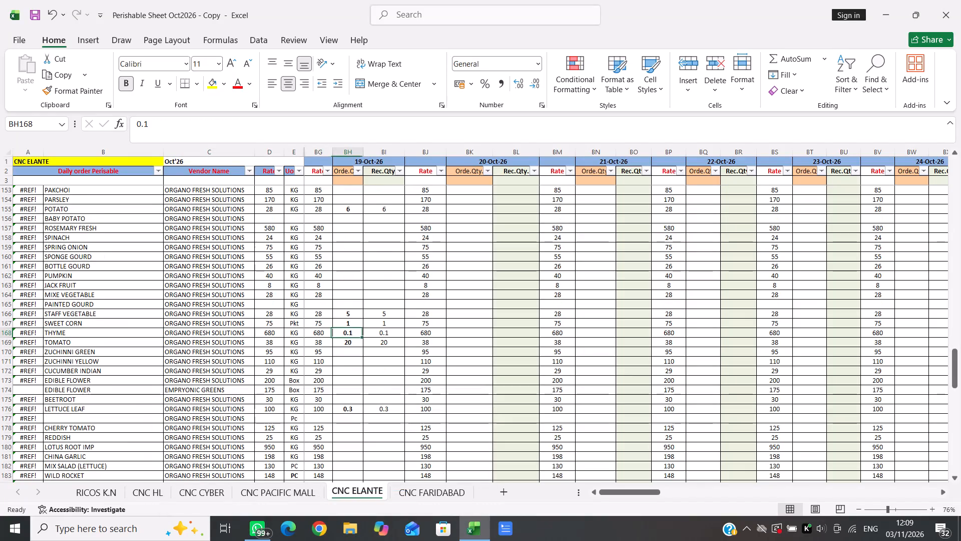
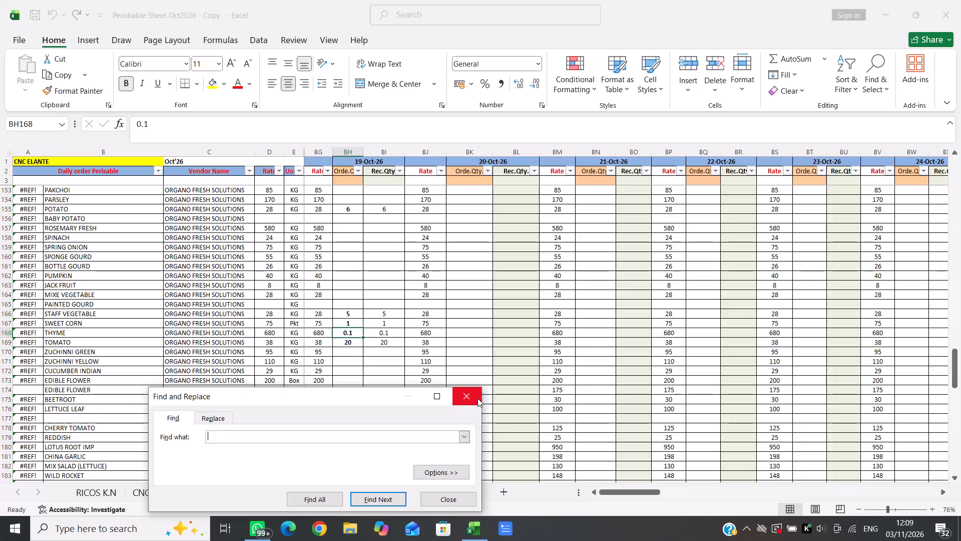
# Find "staff" in the order sheet and move along the STAFF VEGETABLE row toward its 19-Oct-26 order quantity.
pyautogui.press('BackSpace')
pyautogui.press('BackSpace')
pyautogui.write('staff')
pyautogui.press('Return')
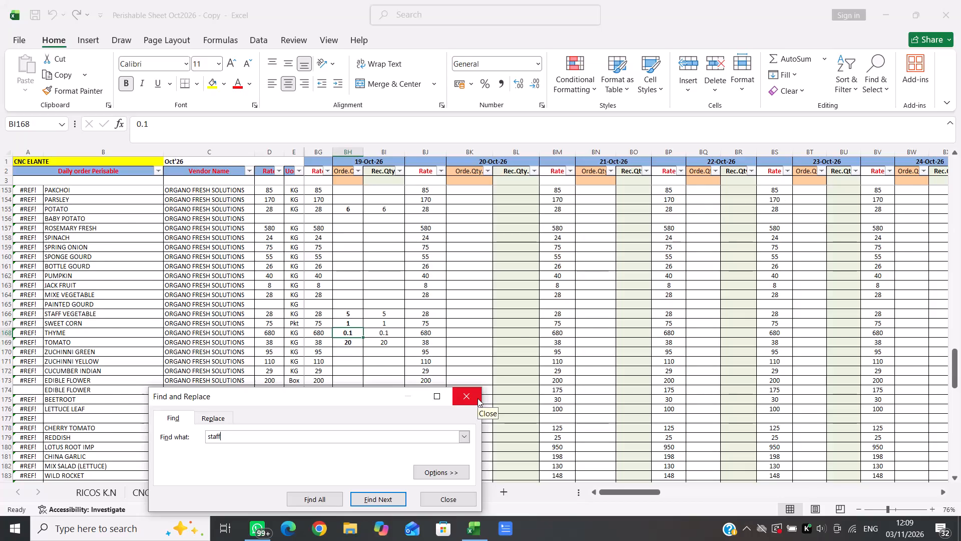
pyautogui.press('Return')
pyautogui.click(477, 398)
pyautogui.press('Right')
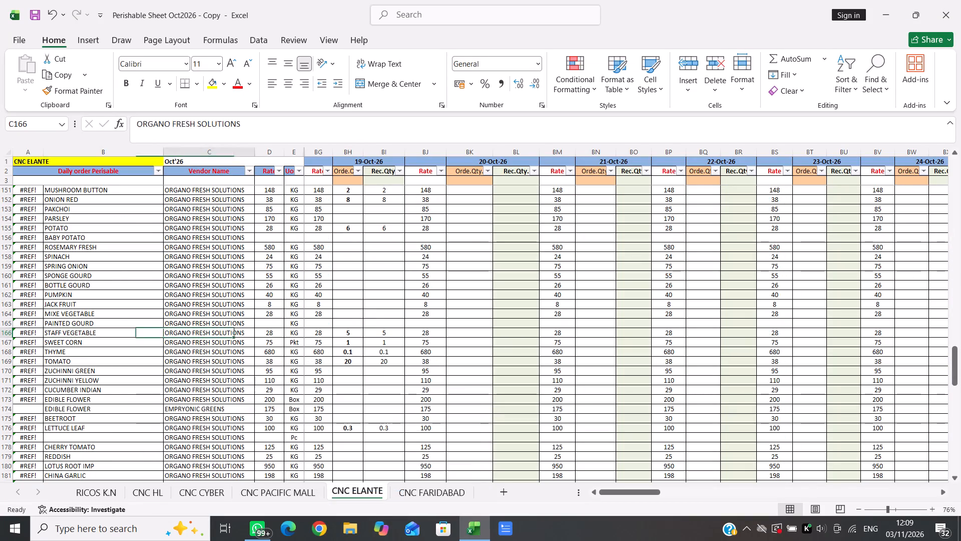
pyautogui.press('Right')
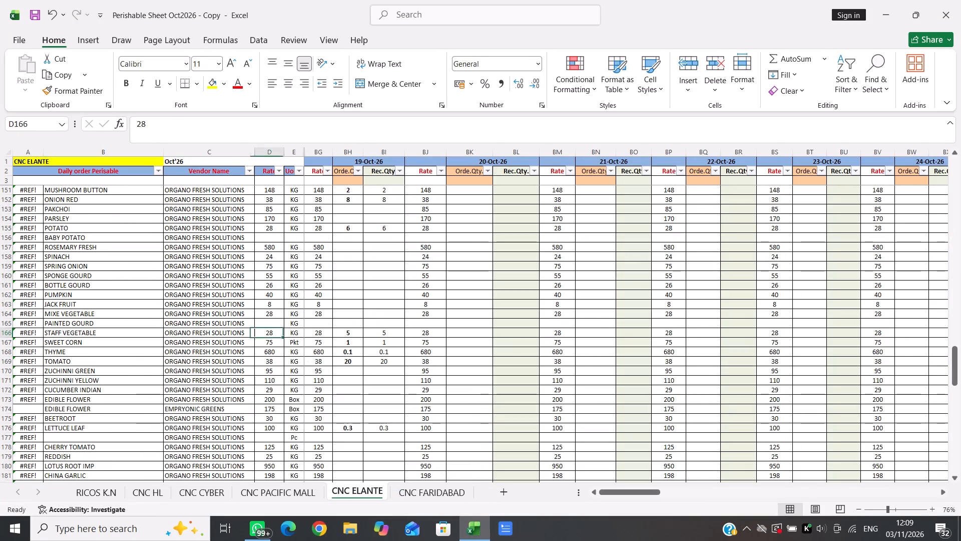
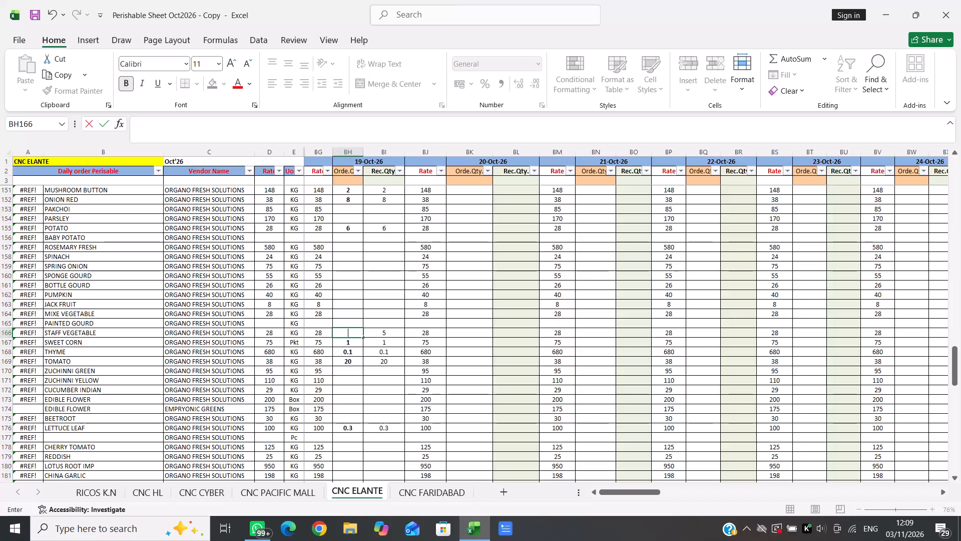
# Set the STAFF VEGETABLE order quantity for 19-Oct-26 to 5.
pyautogui.press('BackSpace')
pyautogui.press('BackSpace')
pyautogui.press('BackSpace')
pyautogui.press('5')
# Search the order sheet for "CARR" and go to the CARROT row's 19-Oct-26 order quantity.
pyautogui.hotkey('ctrl', 'f')
pyautogui.press('BackSpace')
pyautogui.press('BackSpace')
pyautogui.press('BackSpace')
pyautogui.write('CARR')
pyautogui.press('Return')
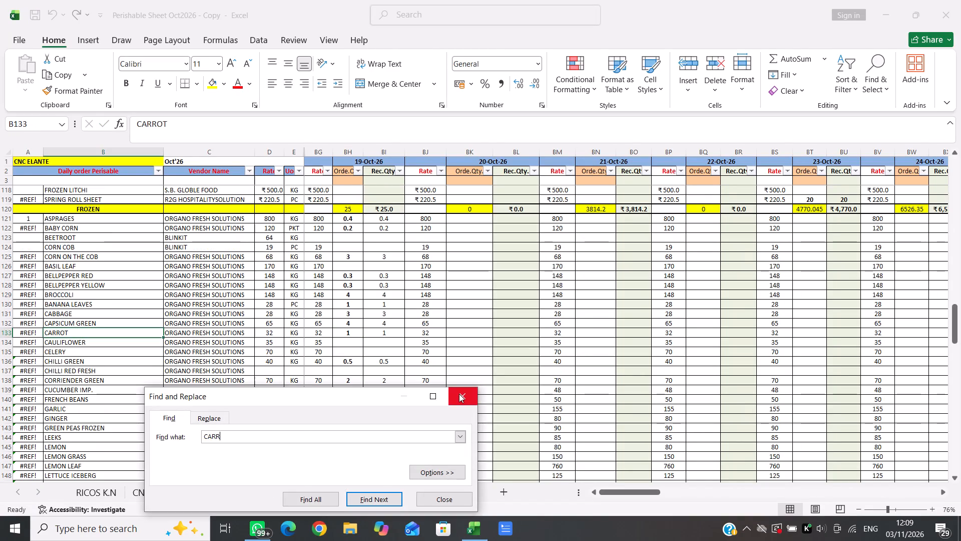
pyautogui.click(459, 394)
pyautogui.press('Right')
pyautogui.press('Right')
pyautogui.press('Right')
pyautogui.press('Right')
pyautogui.press('Right')
pyautogui.press('Right')
pyautogui.press('Right')
pyautogui.press('Right')
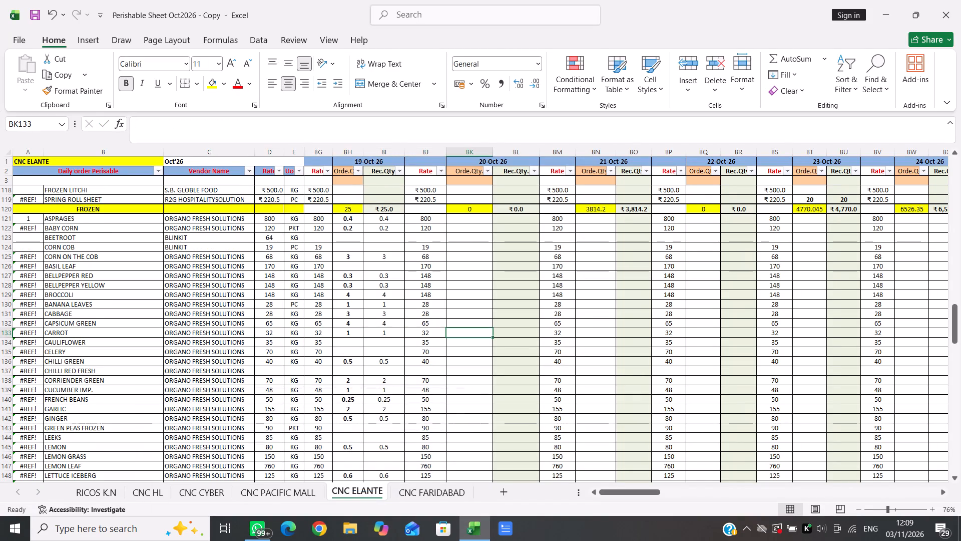
pyautogui.press('Left')
pyautogui.press('Left')
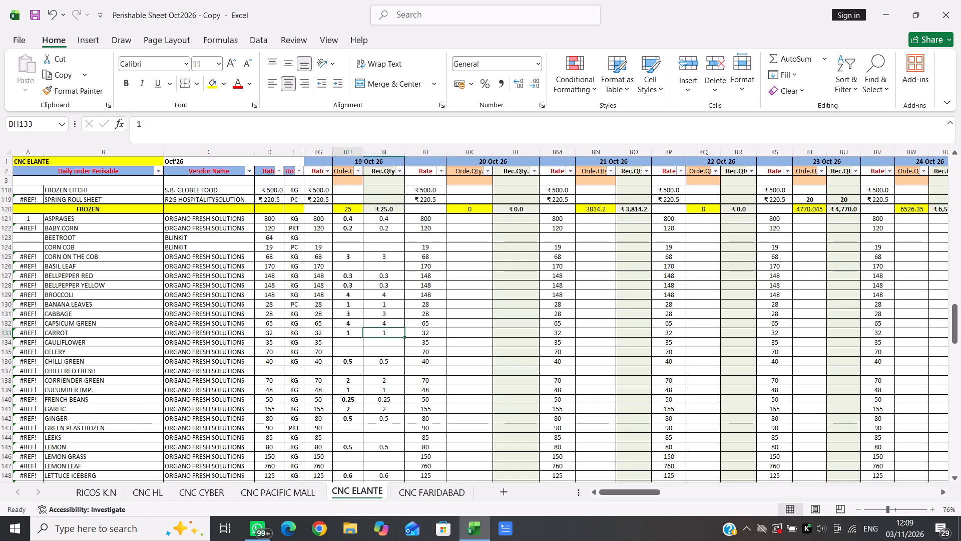
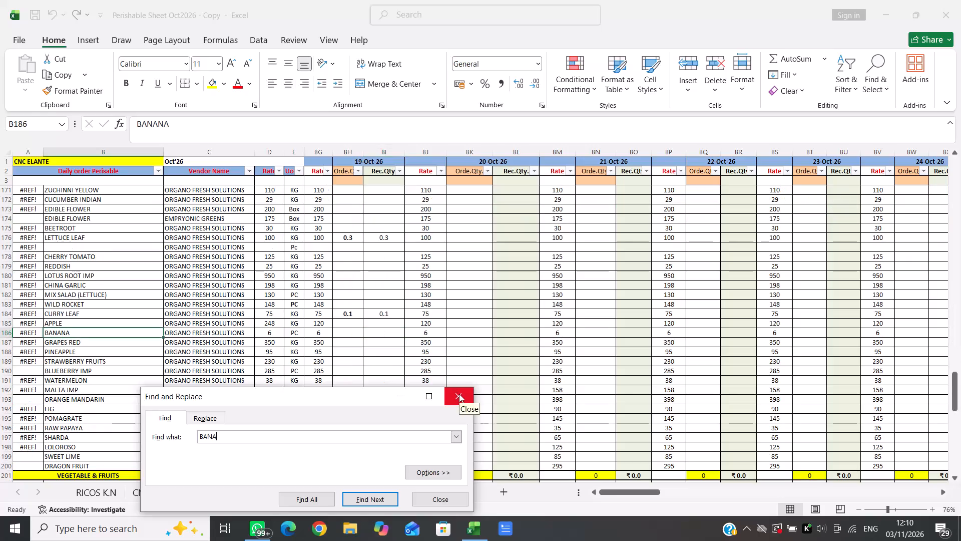
# Enter 3 as the BANANA row's order quantity for 19-Oct-26 on the CNC ELANTE sheet.
pyautogui.click(459, 394)
pyautogui.press('Right')
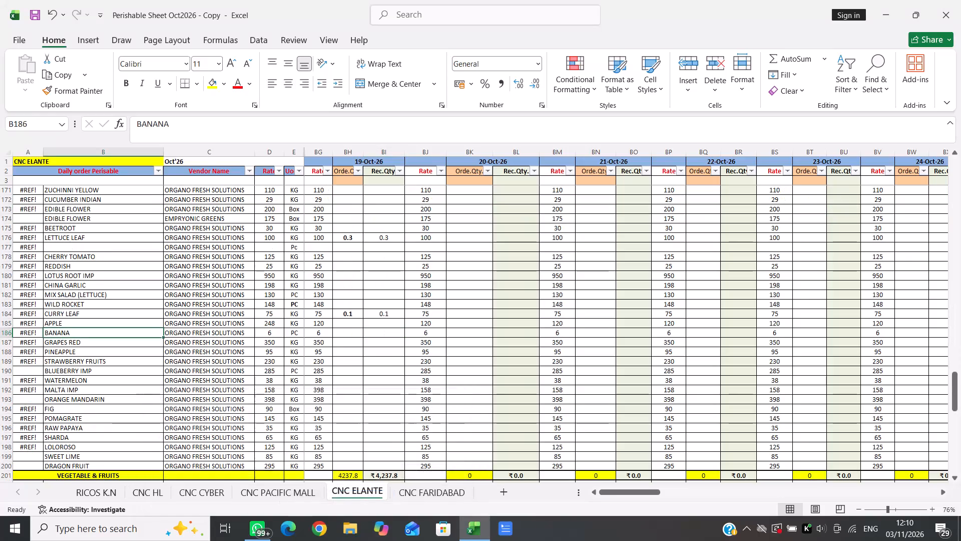
pyautogui.press('Right')
pyautogui.press('Right')
pyautogui.press('Right')
pyautogui.press('Right')
pyautogui.press('3')
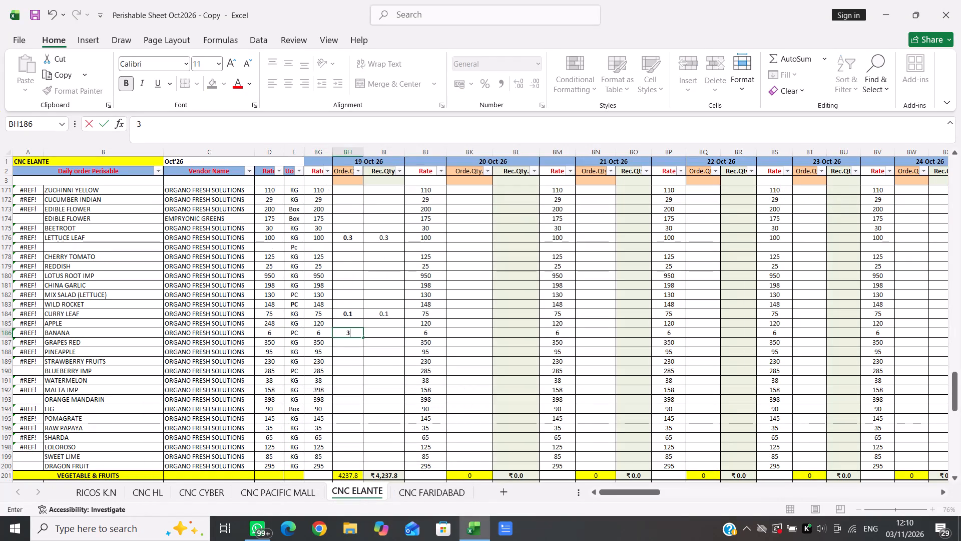
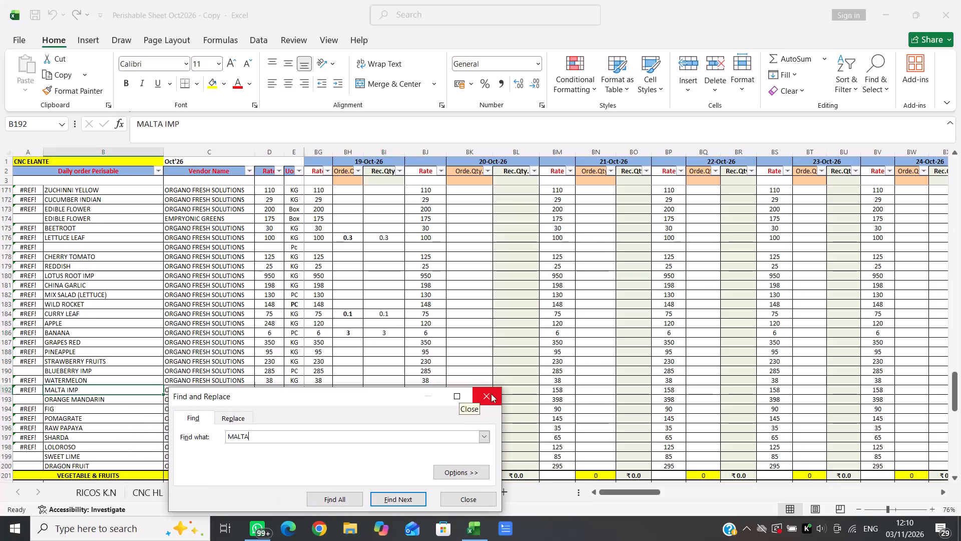
# Close the search and go to the MALTA IMP row's order quantity cell for 19-Oct-26 on the CNC ELANTE sheet.
pyautogui.press('Right')
pyautogui.press('Right')
pyautogui.press('Right')
pyautogui.press('Right')
pyautogui.click(491, 394)
pyautogui.press('Right')
pyautogui.press('Right')
pyautogui.press('Right')
pyautogui.press('Right')
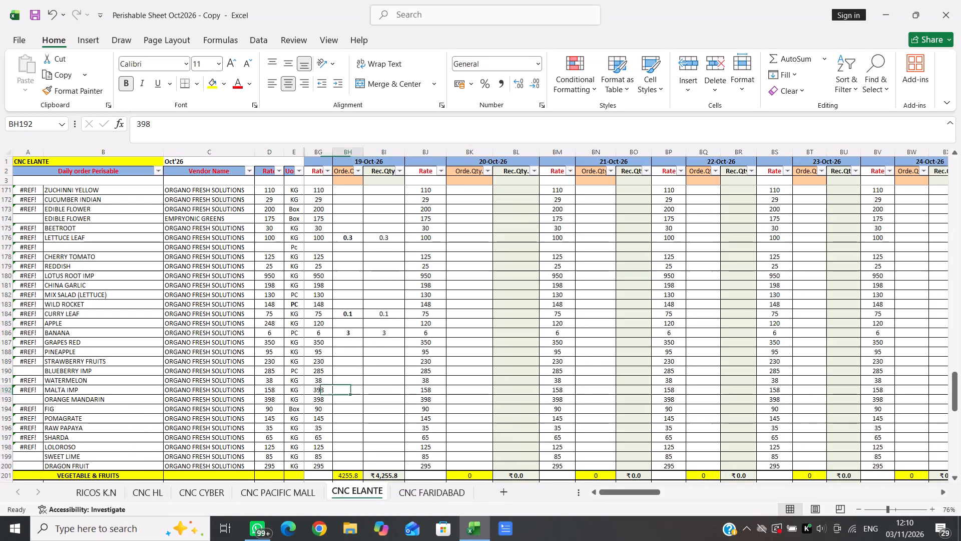
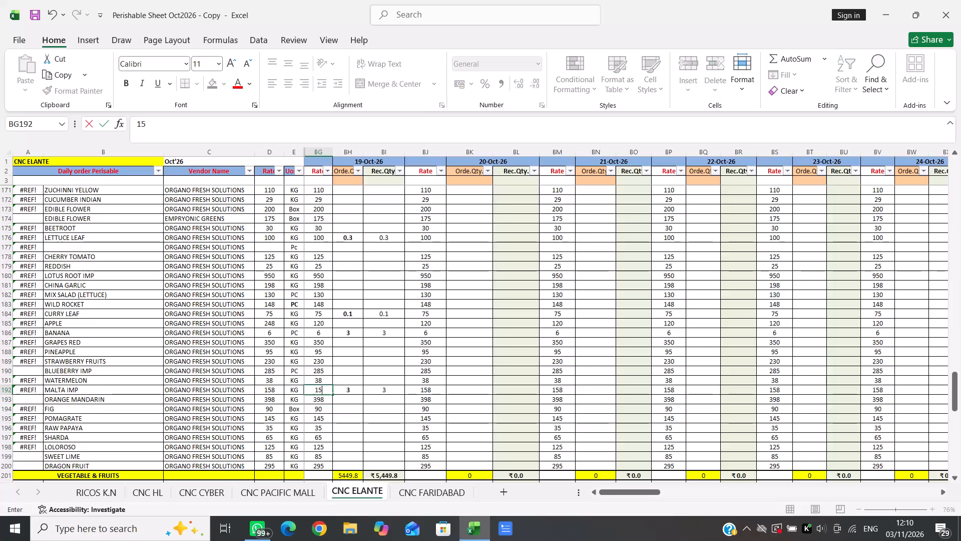
# Set the MALTA IMP rate for 19-Oct-26 to 158 on the CNC ELANTE sheet and move to its order quantity.
pyautogui.press('Right')
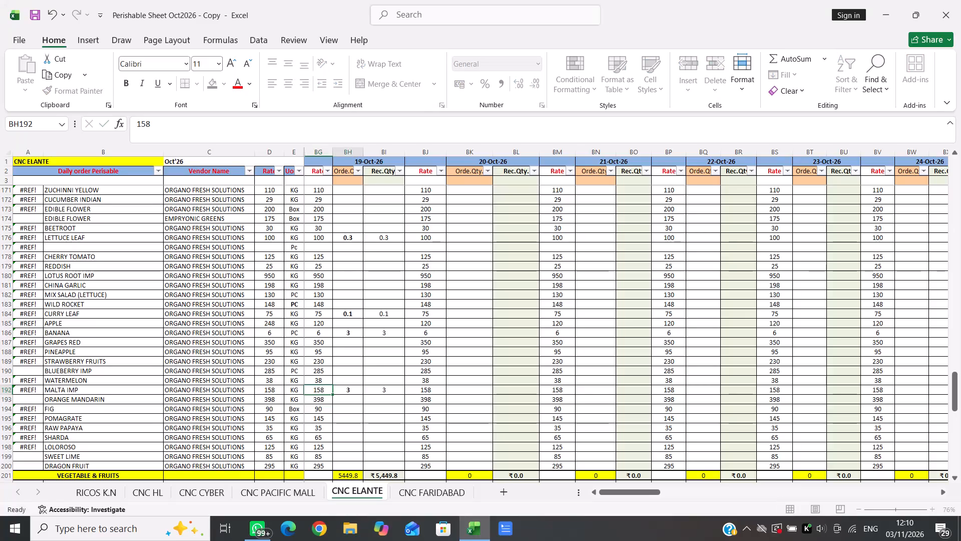
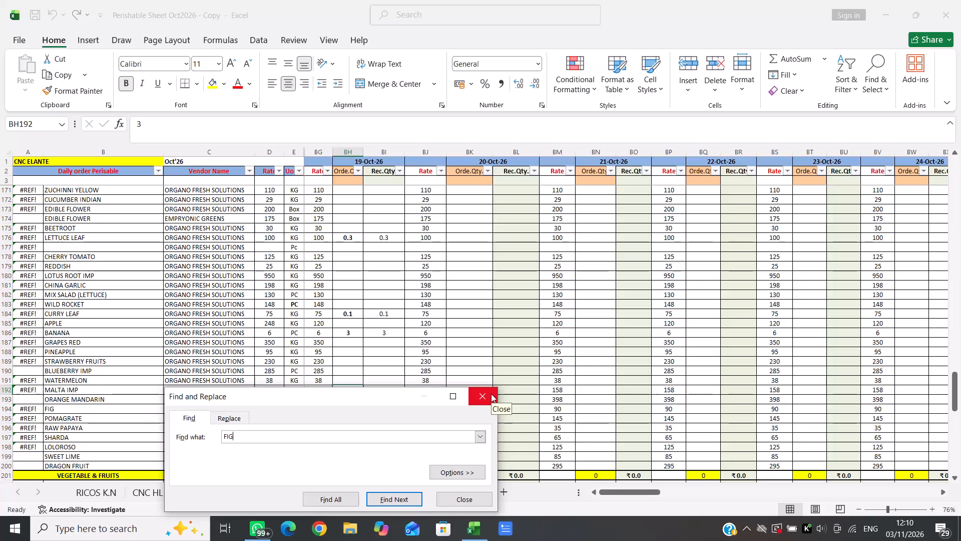
# Find the FIG row on the CNC ELANTE sheet and go to its 19-Oct-26 rate.
pyautogui.press('Return')
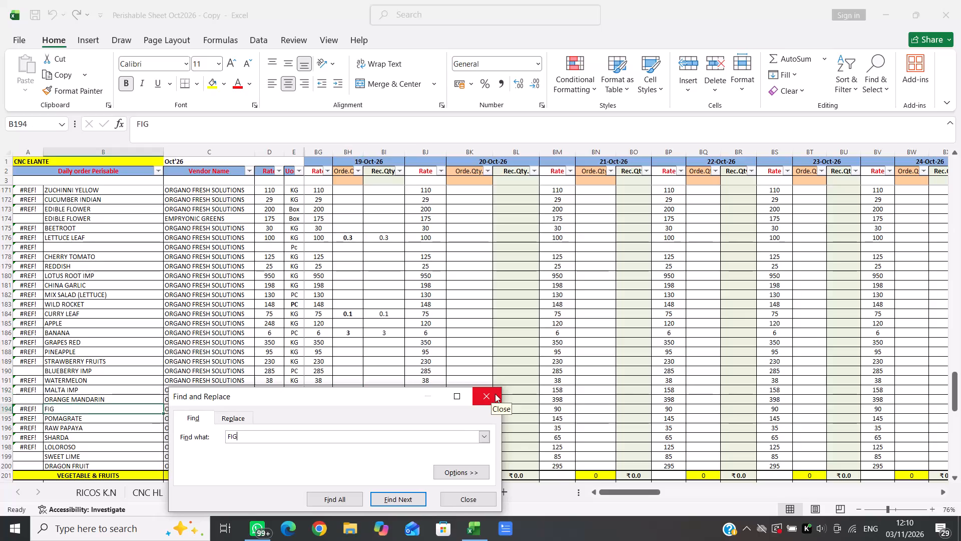
pyautogui.click(495, 394)
pyautogui.press('Right')
pyautogui.press('Right')
pyautogui.press('Right')
pyautogui.press('Right')
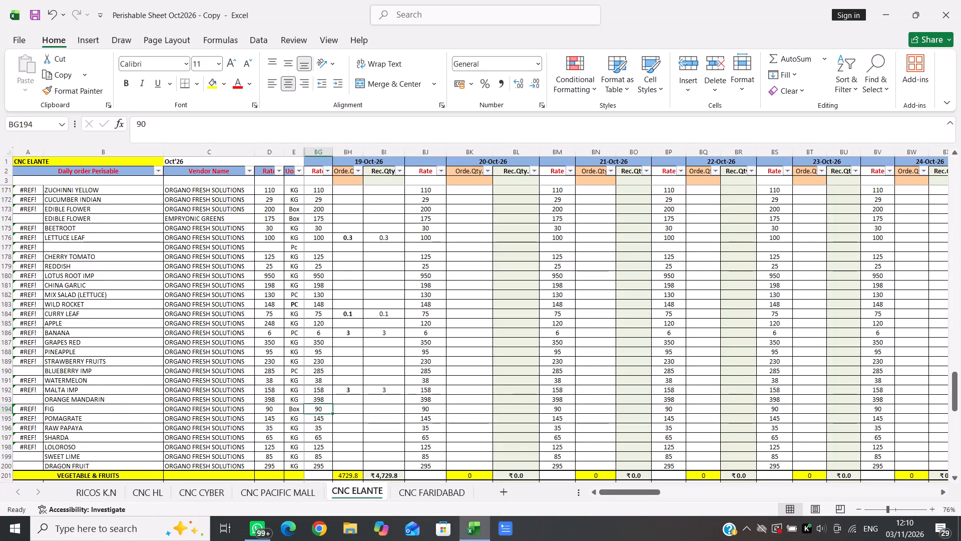
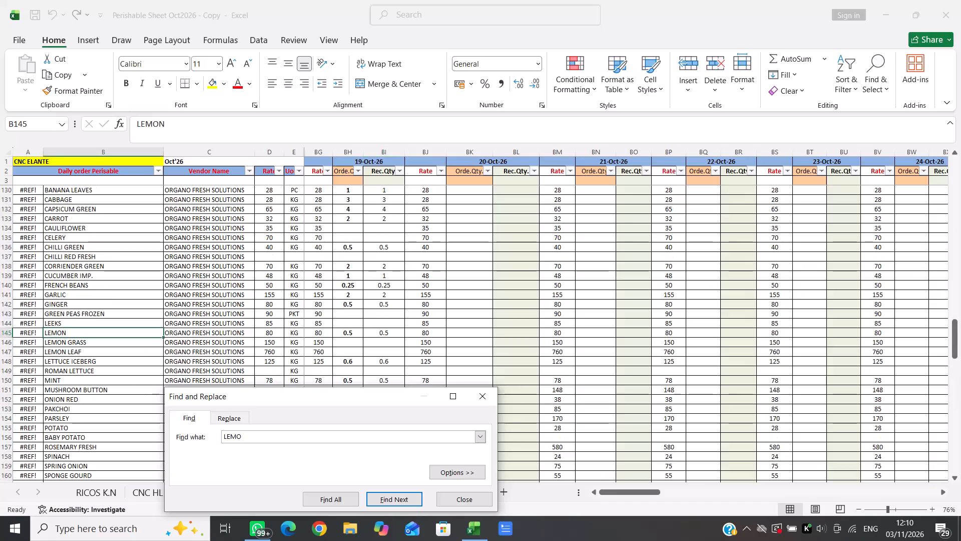
# Go to the LEMON row's 19-Oct-26 rate on the CNC ELANTE sheet.
pyautogui.click(494, 394)
pyautogui.press('Right')
pyautogui.press('Right')
pyautogui.press('Right')
pyautogui.press('Right')
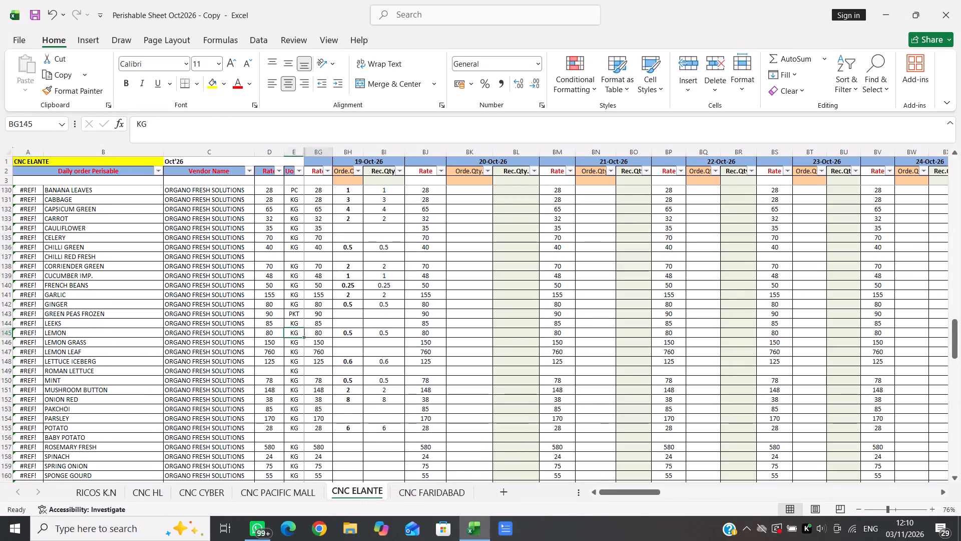
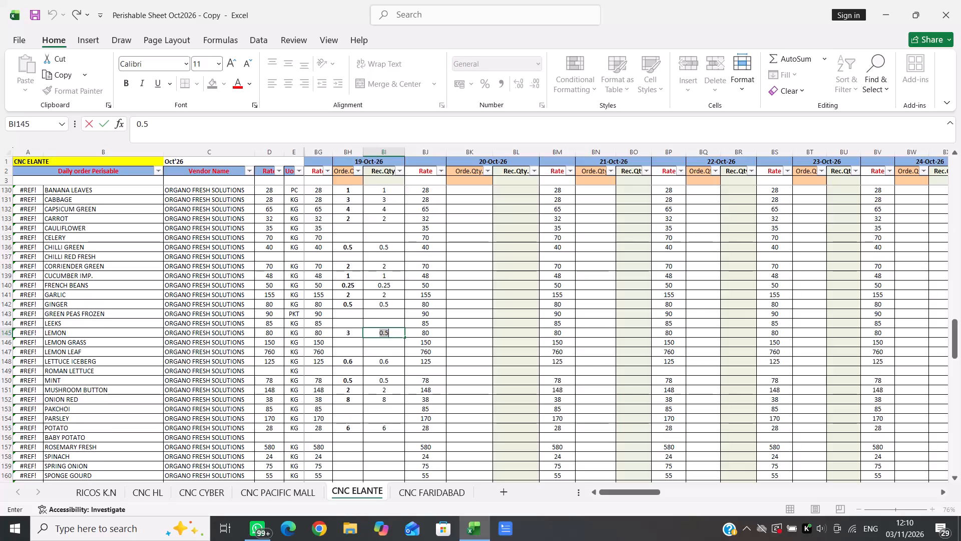
# Set the LEMON row's 19-Oct-26 received quantity to 3 on the CNC ELANTE sheet.
pyautogui.write('3.')
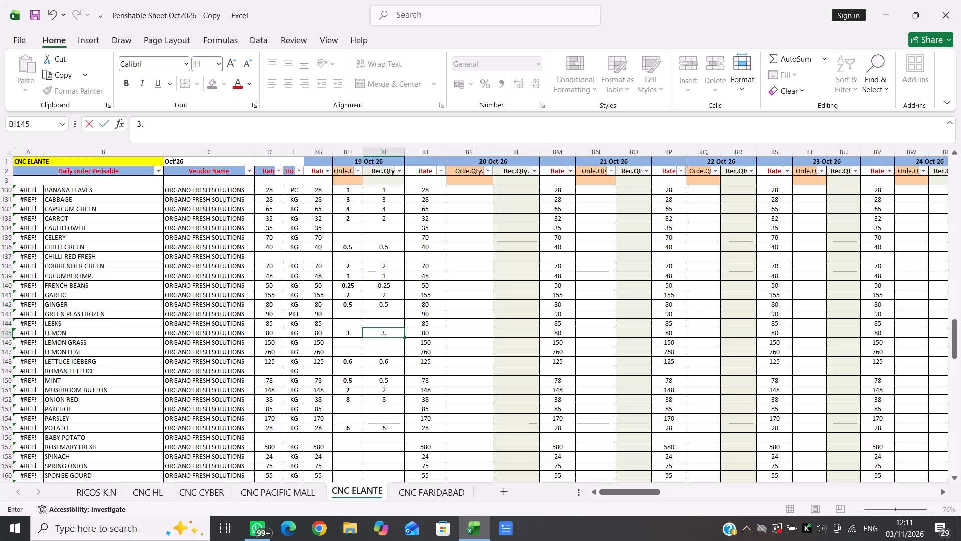
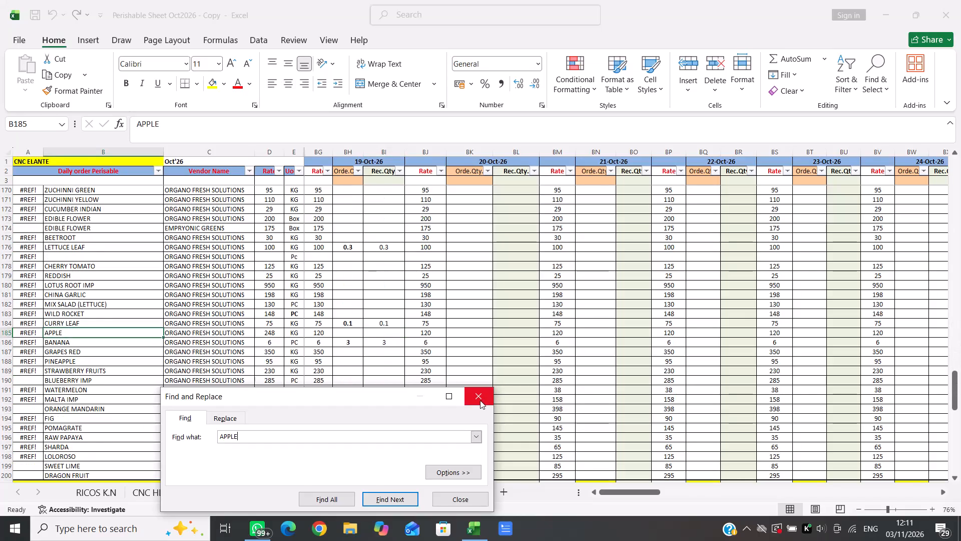
# Go to the APPLE row's 19-Oct-26 entry cells on the CNC ELANTE sheet.
pyautogui.click(480, 400)
pyautogui.press('Right')
pyautogui.press('Right')
pyautogui.press('Right')
pyautogui.press('Right')
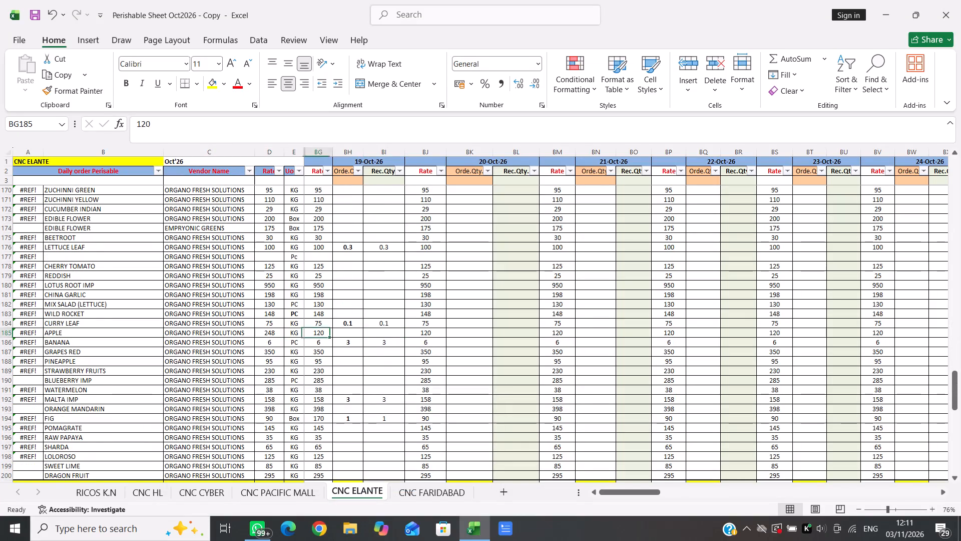
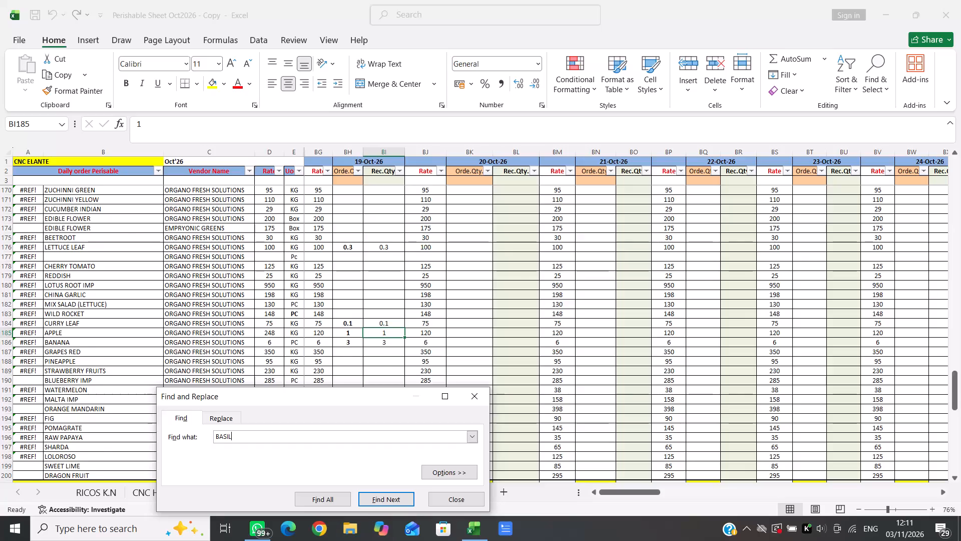
# Find BASIL on the CNC ELANTE sheet and go along the BASIL LEAF row toward its 19-Oct-26 entry cells.
pyautogui.press('Return')
pyautogui.click(477, 397)
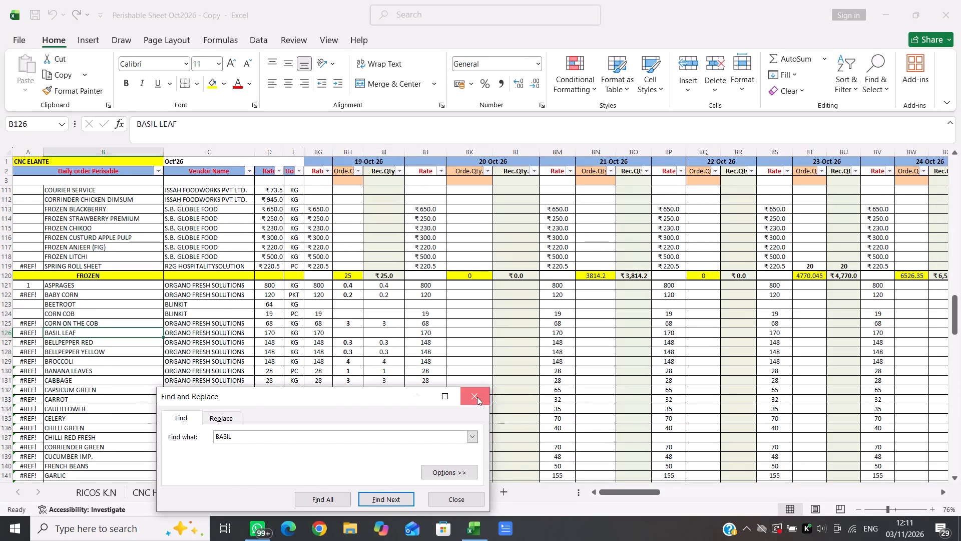
pyautogui.press('Right')
pyautogui.press('Right')
pyautogui.press('Right')
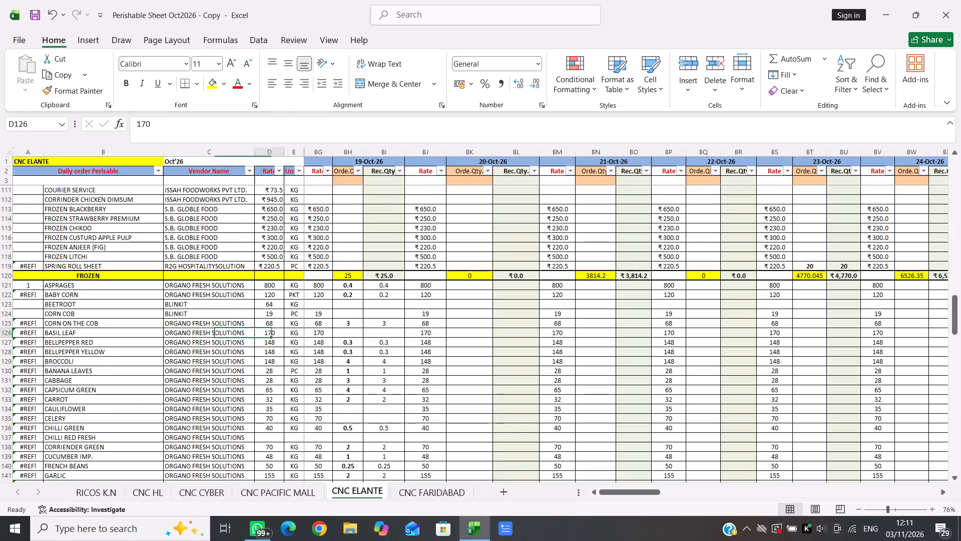
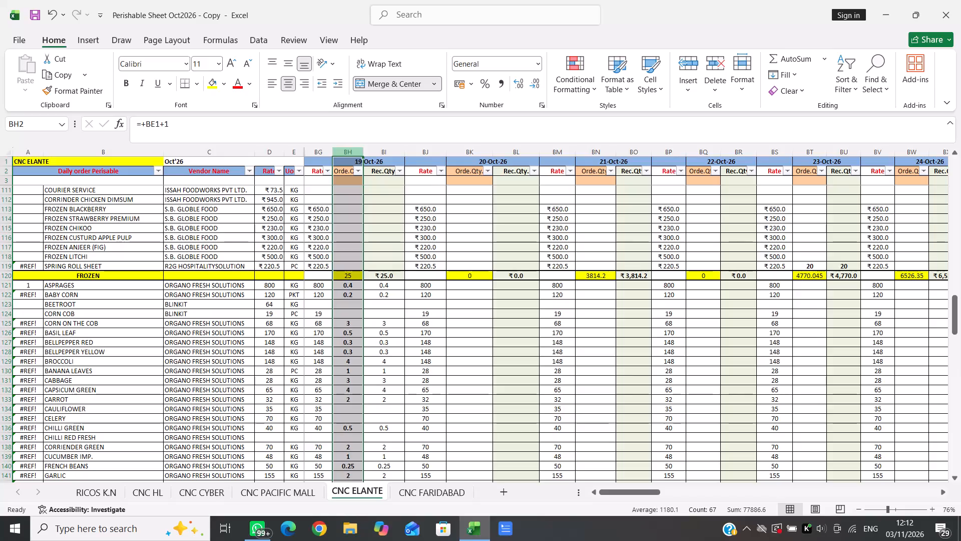
# Hide the 19-Oct-26 column group on the CNC ELANTE sheet, from its Rate column through Rec.Qty (BG to BI).
pyautogui.click(318, 151)
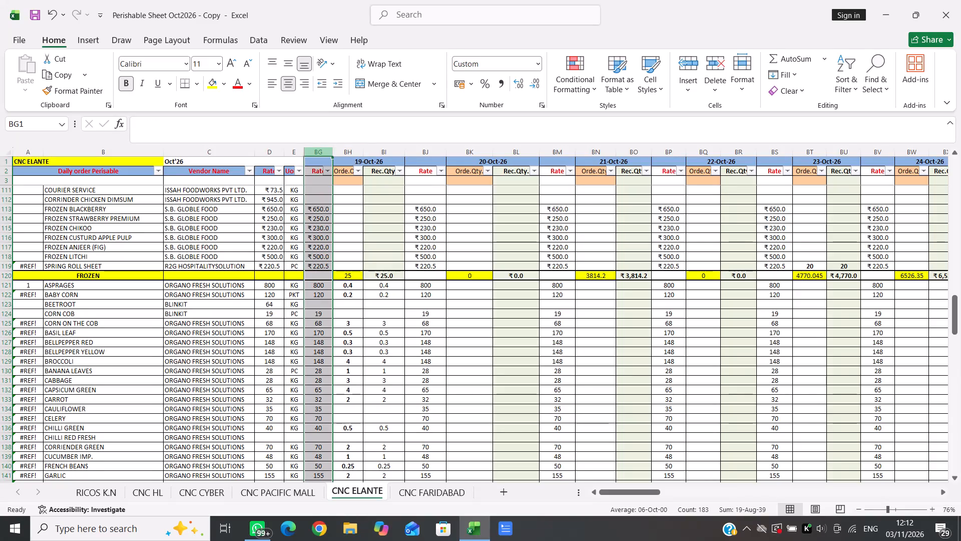
pyautogui.hotkey('shift', 'Right')
pyautogui.rightClick(318, 151)
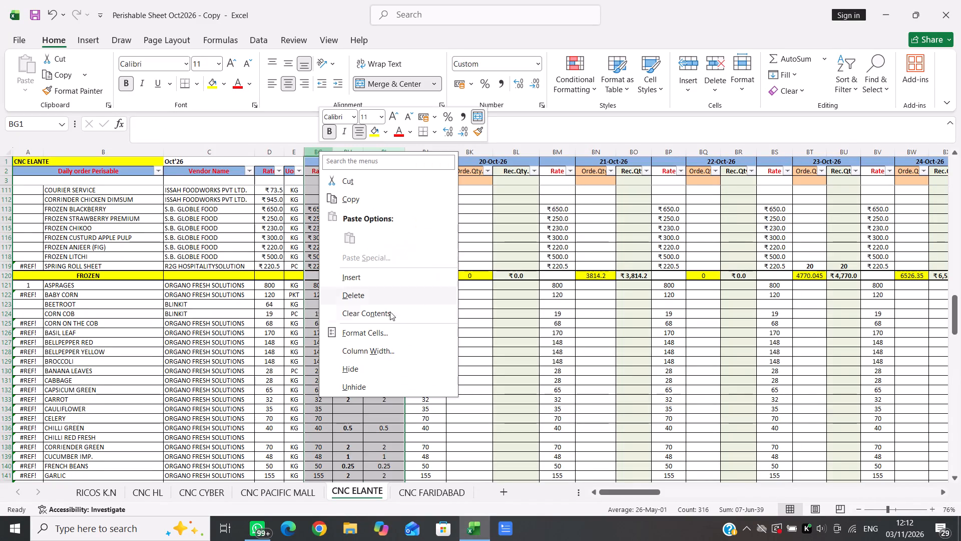
pyautogui.click(354, 368)
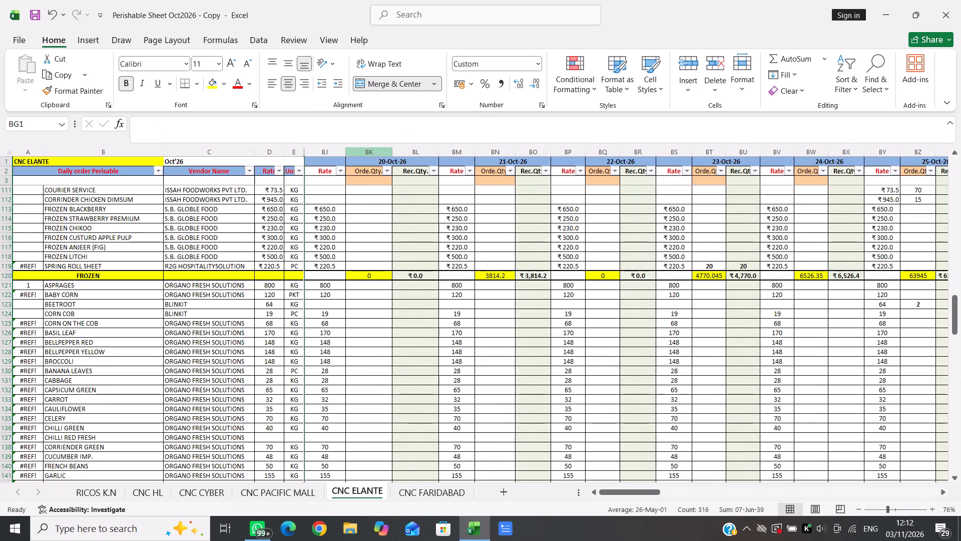
# Narrow the Rate column BJ just before the 20-Oct-26 order quantities so that it is slightly slimmer.
pyautogui.moveTo(345, 149); pyautogui.dragTo(339, 151)
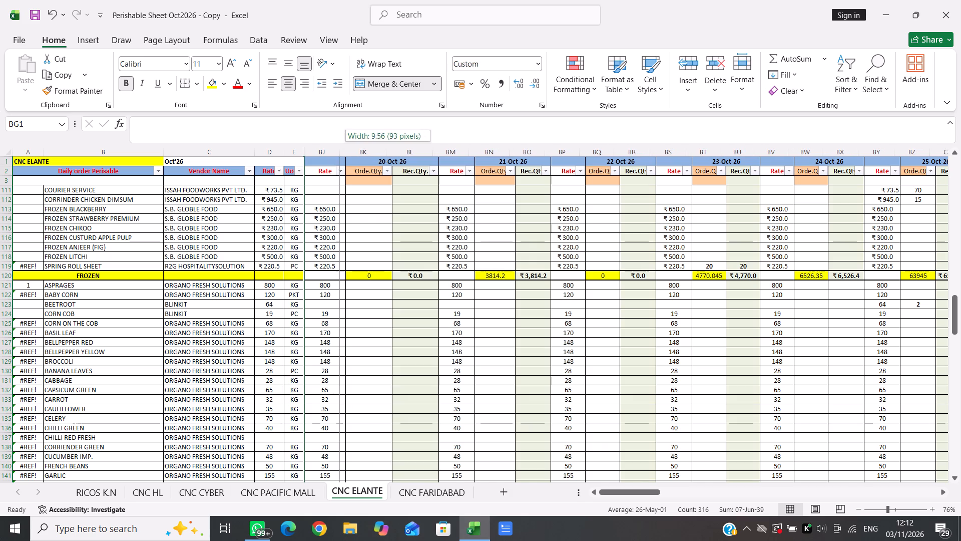
pyautogui.moveTo(339, 151); pyautogui.dragTo(338, 153)
pyautogui.click(356, 222)
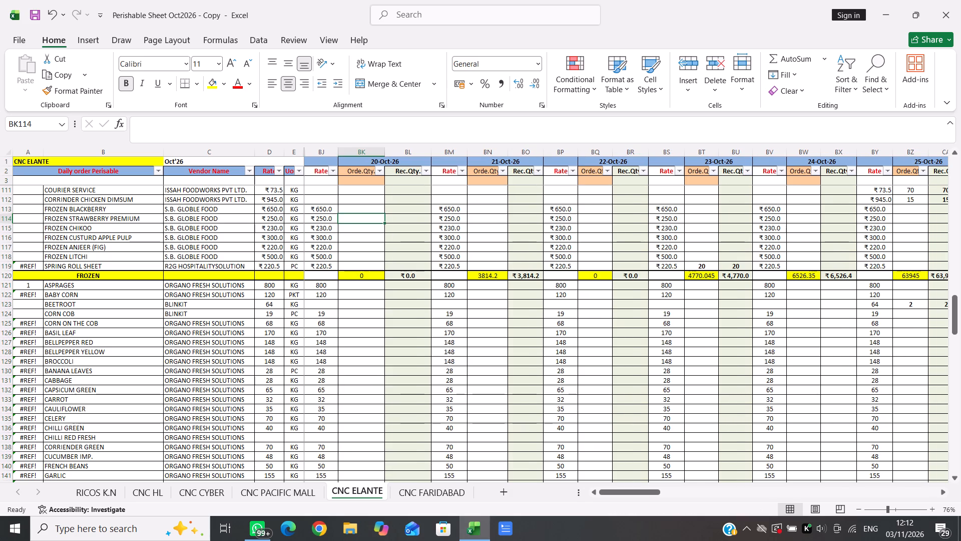
# Go to the 20-Oct-26 order quantity cell in the CHILLI GREEN row among the ORGANO FRESH SOLUTIONS vegetables.
pyautogui.scroll(7, 365, 284)
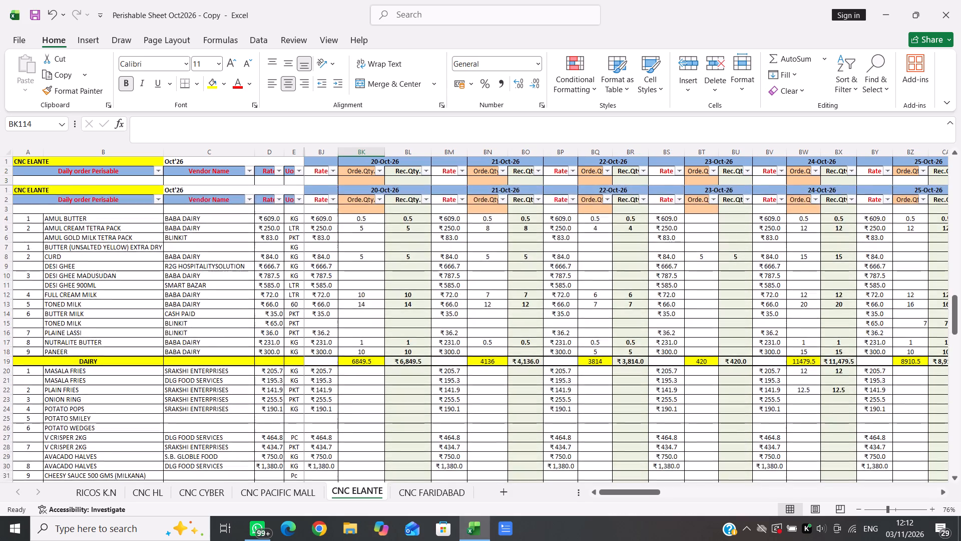
pyautogui.scroll(-9, 365, 284)
pyautogui.click(365, 284)
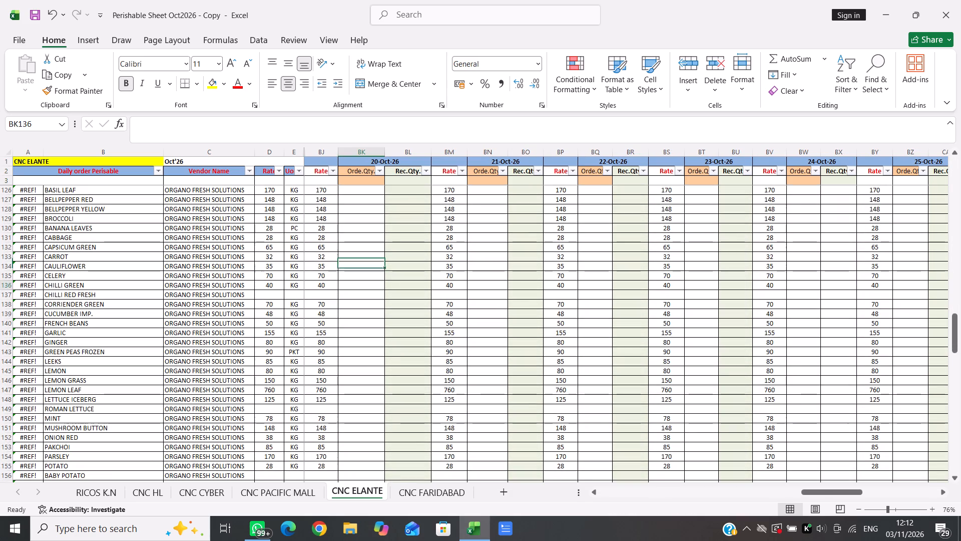
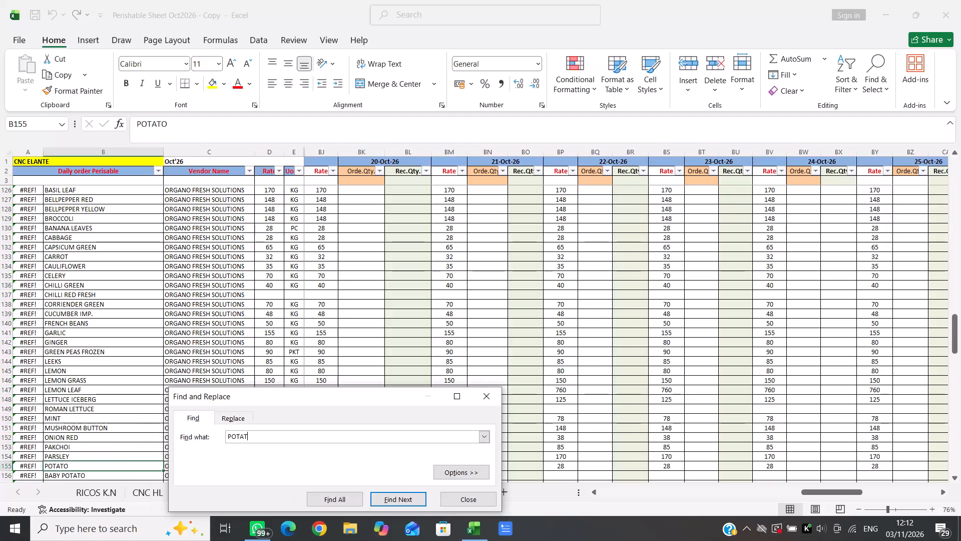
# Leave the item search and move across the POTATO row of ORGANO FRESH SOLUTIONS towards the 20-Oct-26 order quantity cell.
pyautogui.click(495, 395)
pyautogui.press('Right')
pyautogui.press('Right')
pyautogui.press('Right')
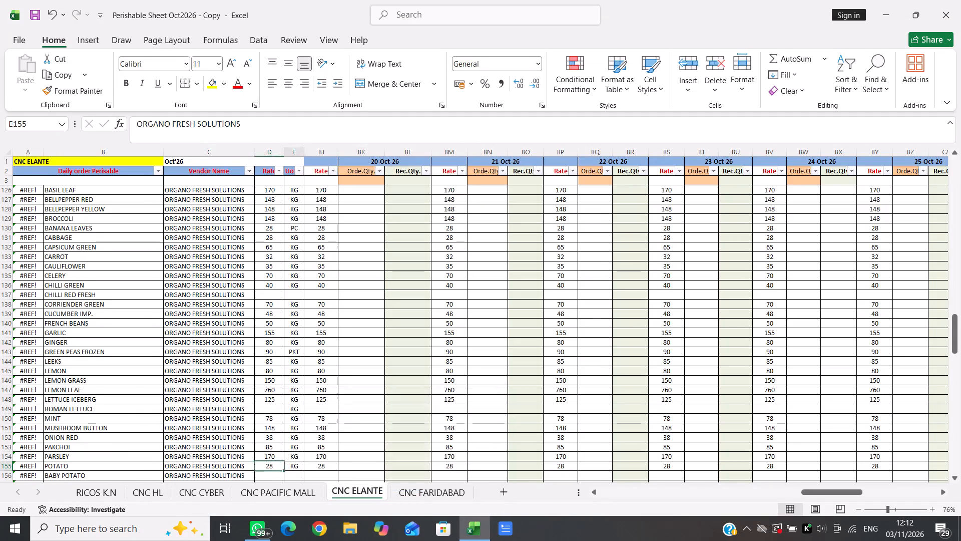
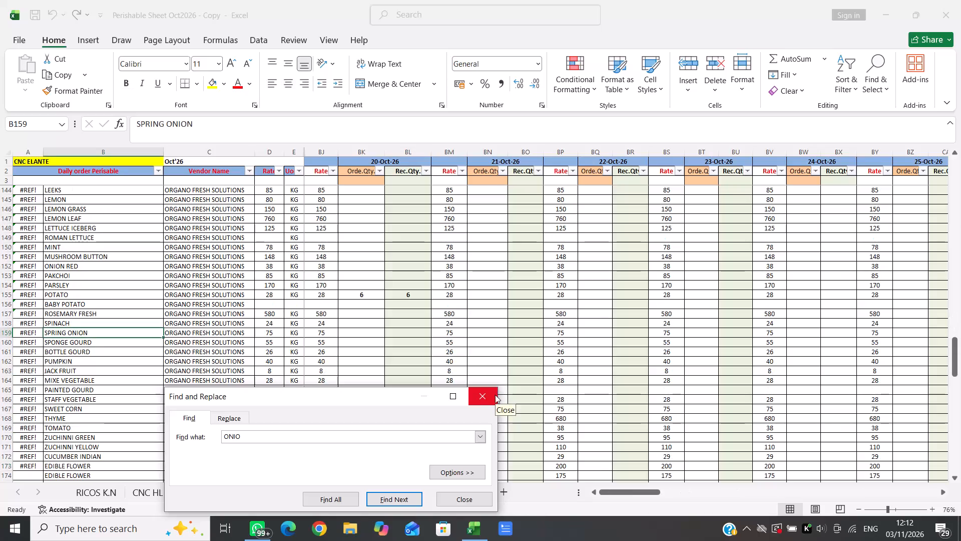
# Find the ONION RED row of ORGANO FRESH SOLUTIONS and enter 10 as its 20-Oct-26 order quantity.
pyautogui.press('Return')
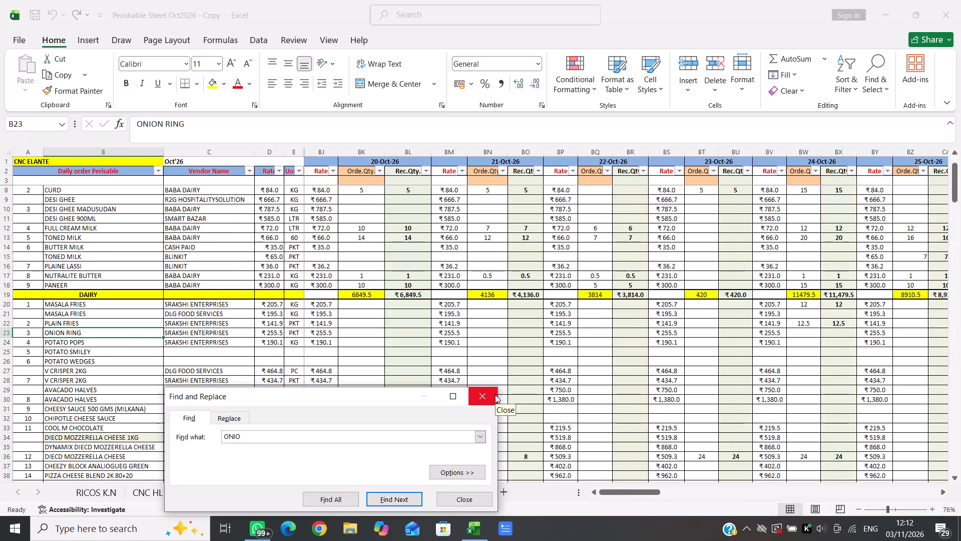
pyautogui.press('Return')
pyautogui.click(495, 395)
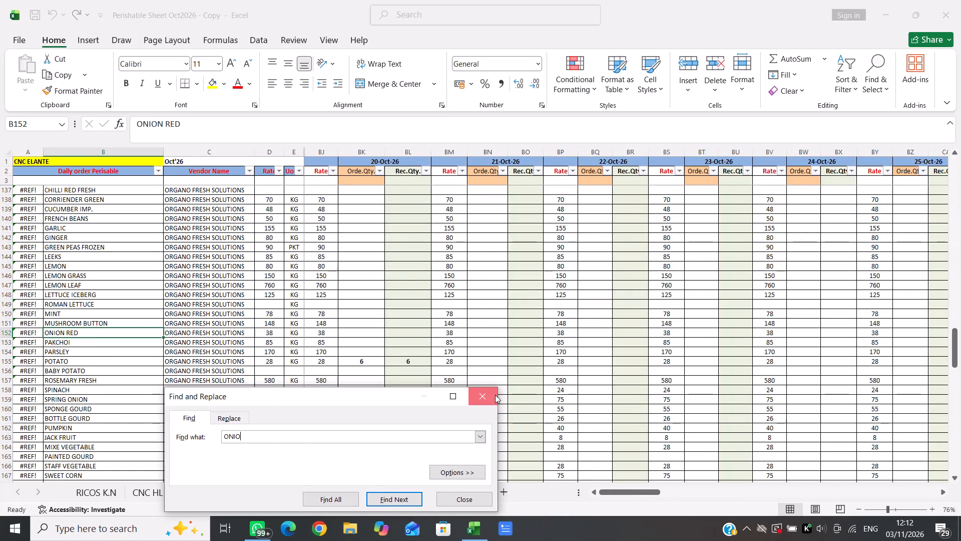
pyautogui.press('Right')
pyautogui.press('Right')
pyautogui.press('Right')
pyautogui.press('Right')
pyautogui.press('Right')
pyautogui.write('10')
pyautogui.press('Right')
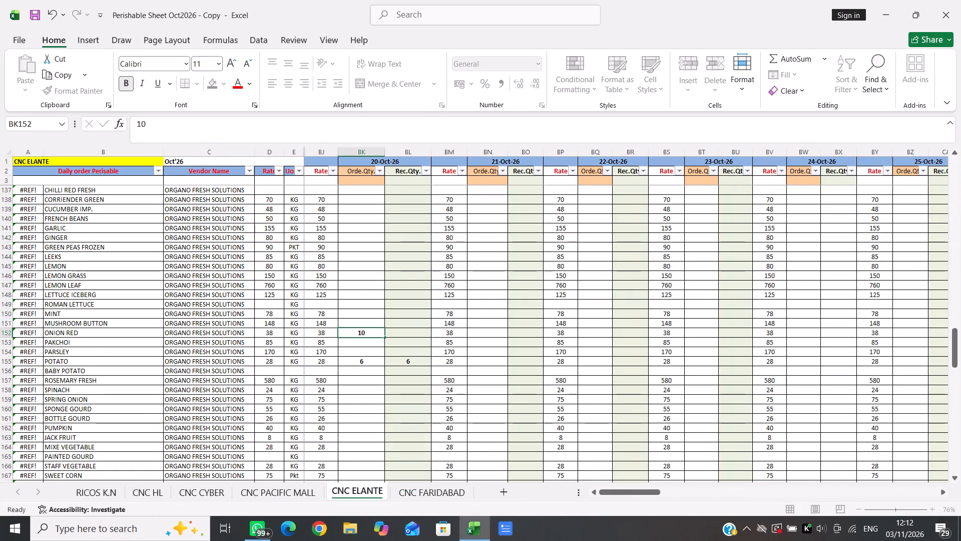
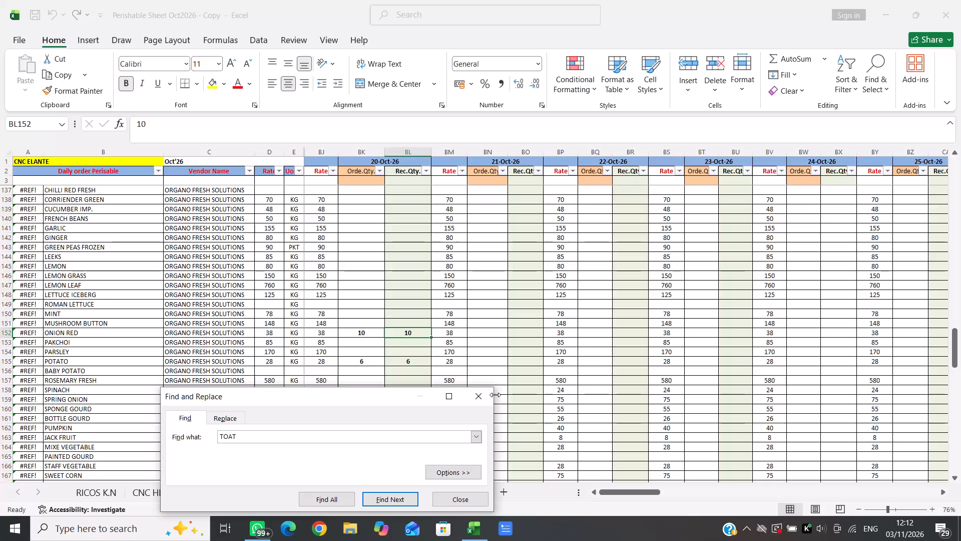
# Find the TOMATO row of ORGANO FRESH SOLUTIONS and enter 10 as its 20-Oct-26 order quantity.
pyautogui.press('BackSpace')
pyautogui.press('BackSpace')
pyautogui.write('MAT')
pyautogui.press('Return')
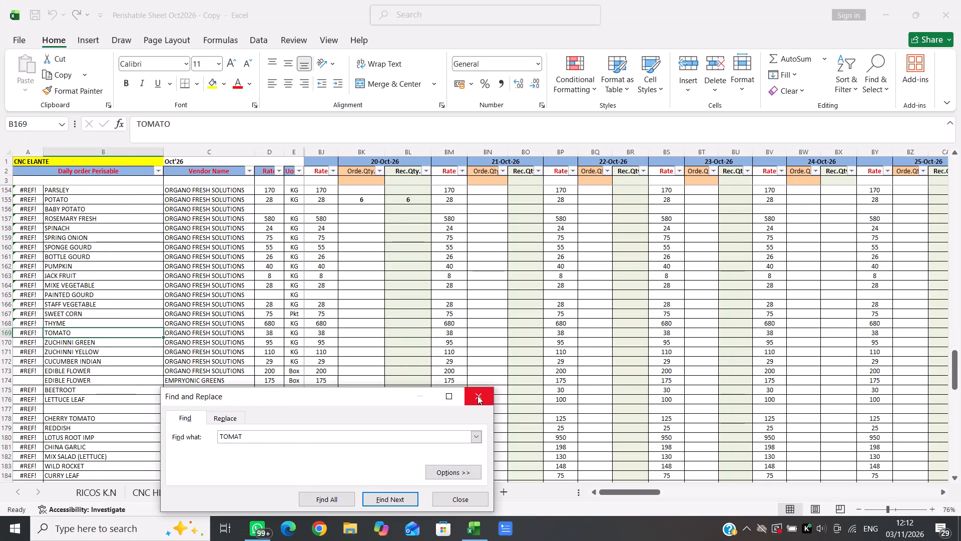
pyautogui.click(477, 396)
pyautogui.press('Right')
pyautogui.press('Right')
pyautogui.press('Right')
pyautogui.press('Right')
pyautogui.press('Right')
pyautogui.write('01')
pyautogui.press('BackSpace')
pyautogui.press('BackSpace')
pyautogui.write('10')
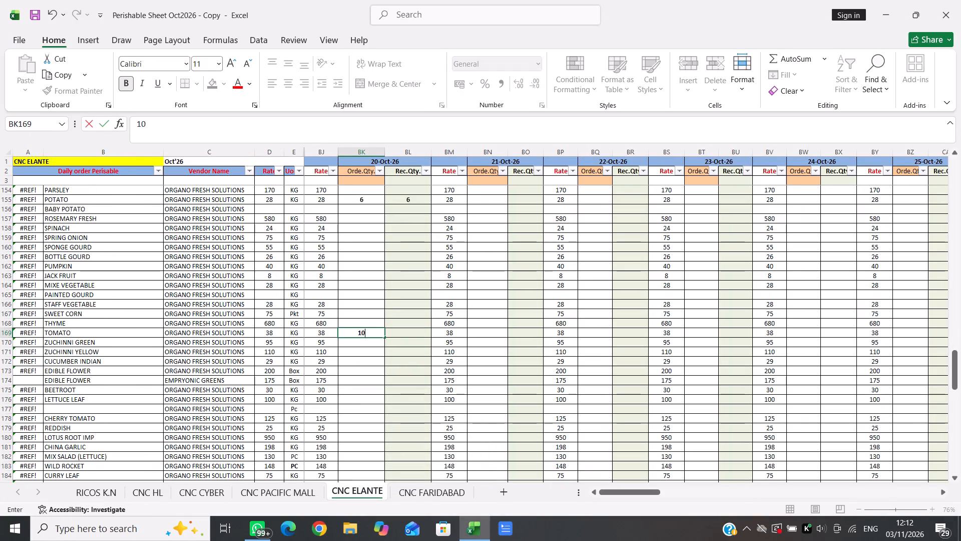
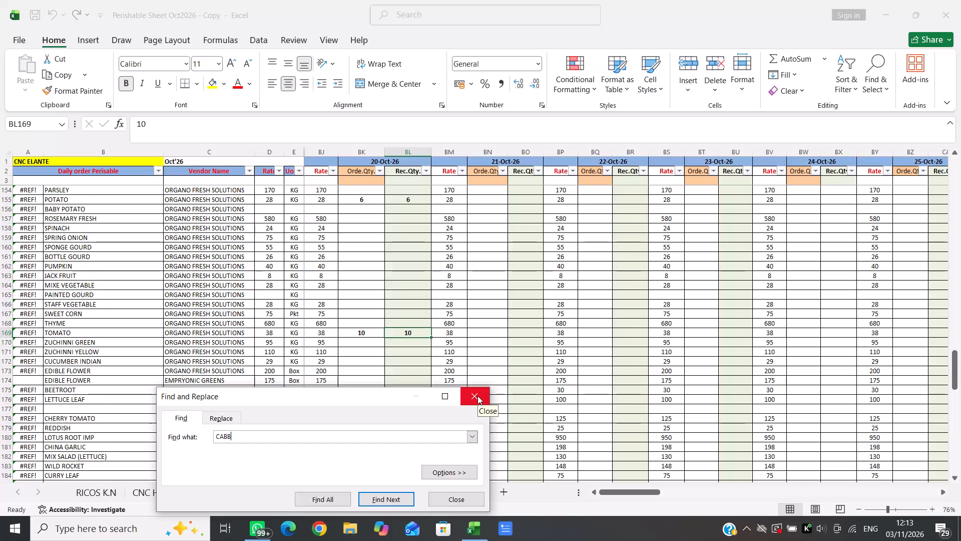
# Find the CABBAGE row of ORGANO FRESH SOLUTIONS and enter 4 as its 20-Oct-26 order quantity.
pyautogui.press('Return')
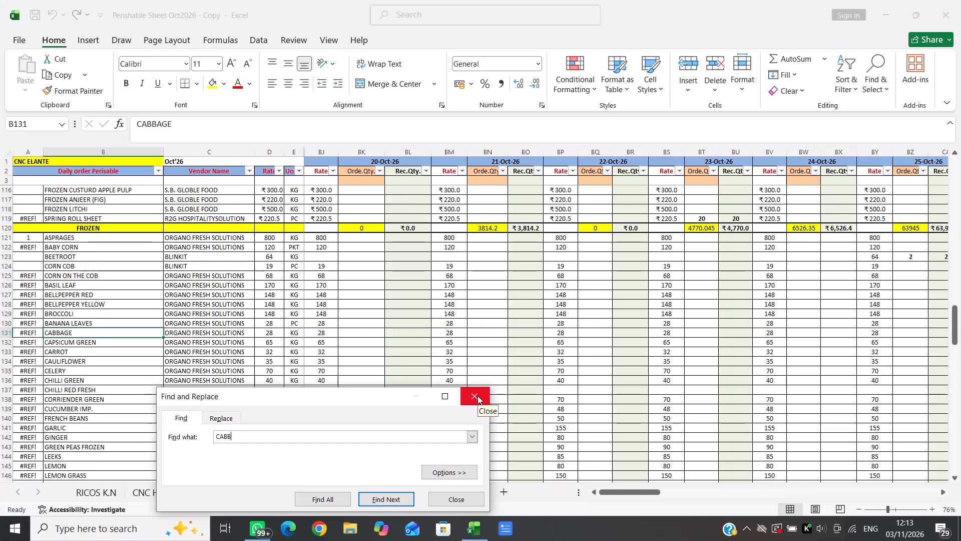
pyautogui.click(477, 396)
pyautogui.press('Right')
pyautogui.press('Right')
pyautogui.press('Right')
pyautogui.press('Right')
pyautogui.press('Right')
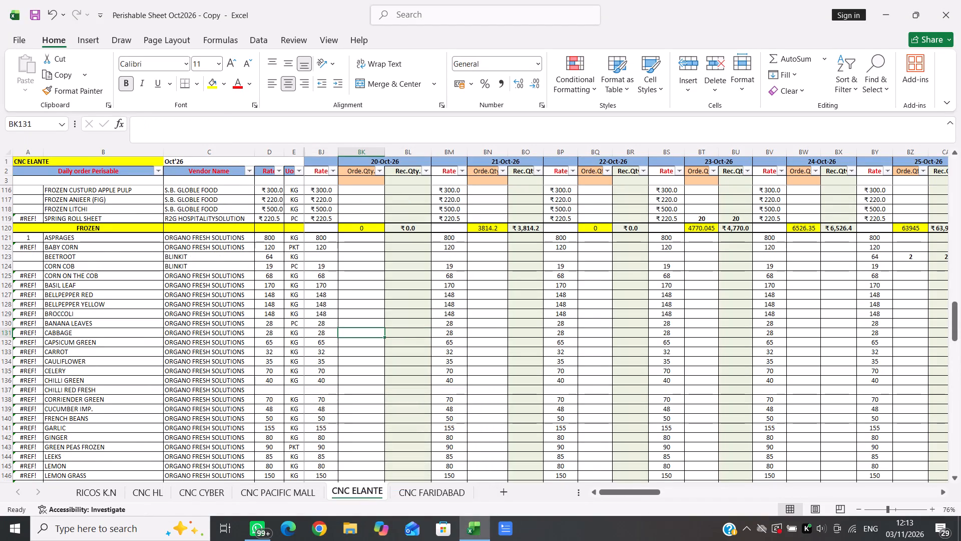
pyautogui.press('4')
pyautogui.press('Right')
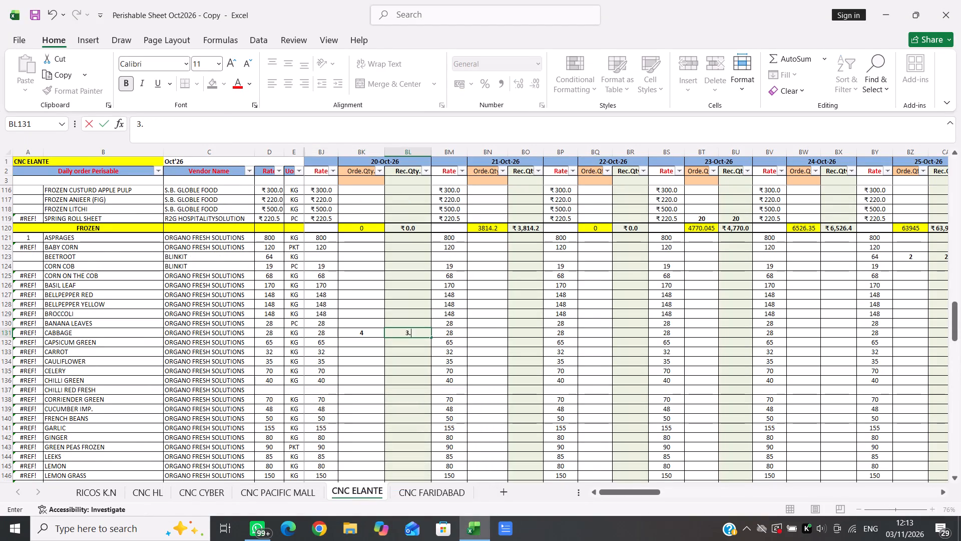
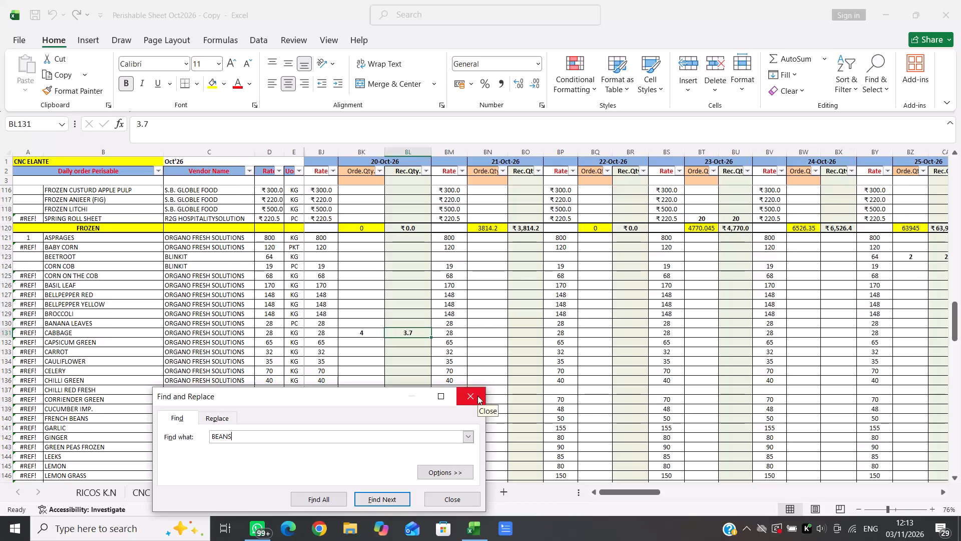
# Find the FRENCH BEANS row of ORGANO FRESH SOLUTIONS and enter 0.6 as its 20-Oct-26 order quantity.
pyautogui.press('Return')
pyautogui.click(494, 396)
pyautogui.press('Right')
pyautogui.press('Right')
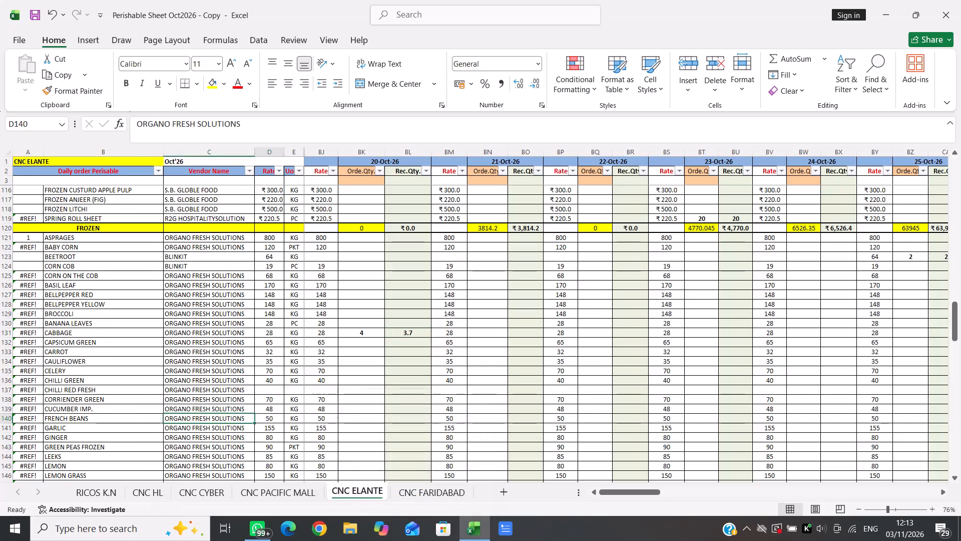
pyautogui.press('Right')
pyautogui.press('Right')
pyautogui.press('Right')
pyautogui.write('0.6')
pyautogui.press('Right')
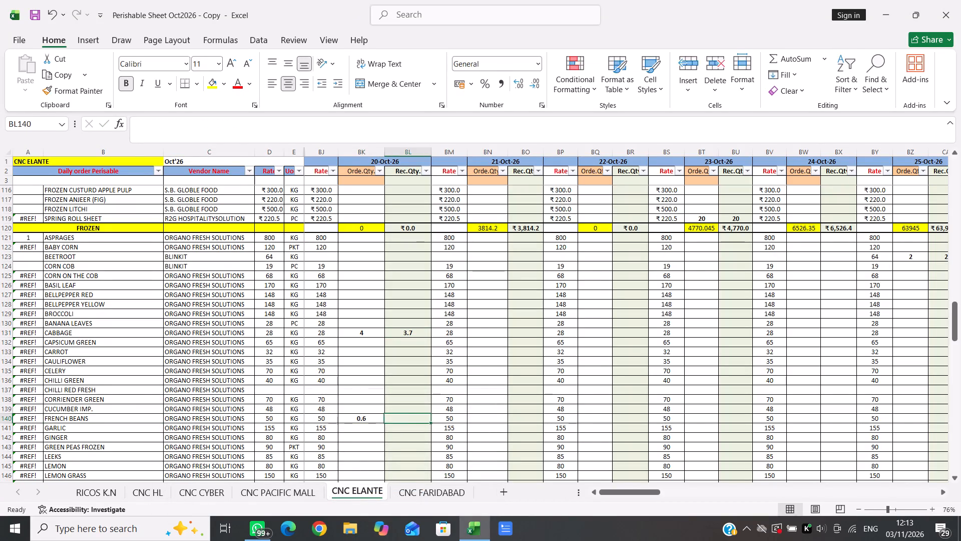
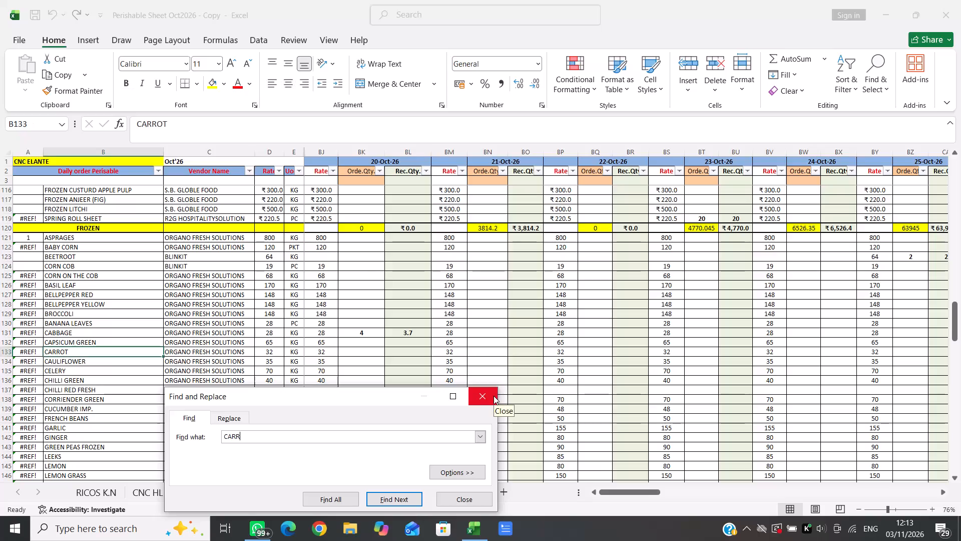
# Enter 0.5 as the 20-Oct-26 order quantity in the CARROT row of ORGANO FRESH SOLUTIONS.
pyautogui.press('Right')
pyautogui.press('Right')
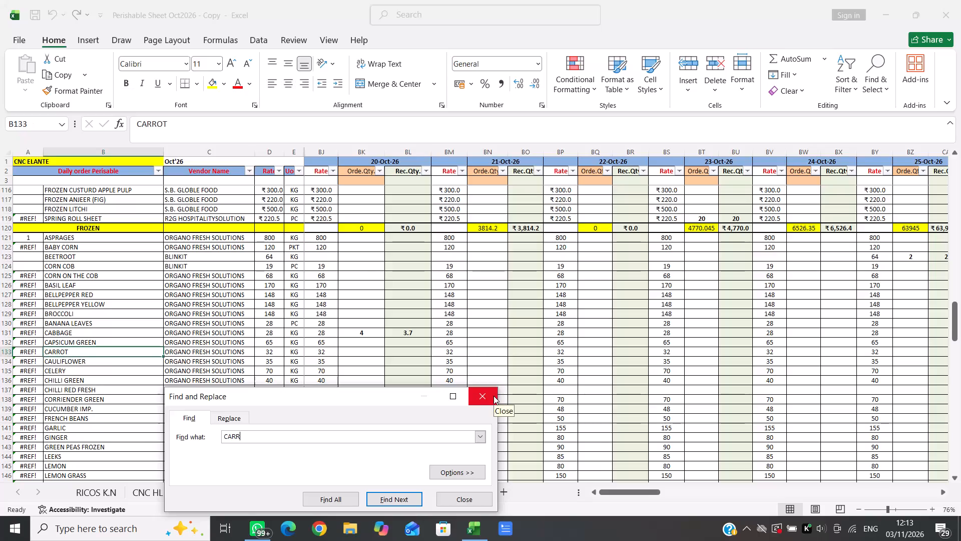
pyautogui.press('Right')
pyautogui.click(494, 396)
pyautogui.press('Right')
pyautogui.press('Right')
pyautogui.press('Right')
pyautogui.press('Right')
pyautogui.press('Right')
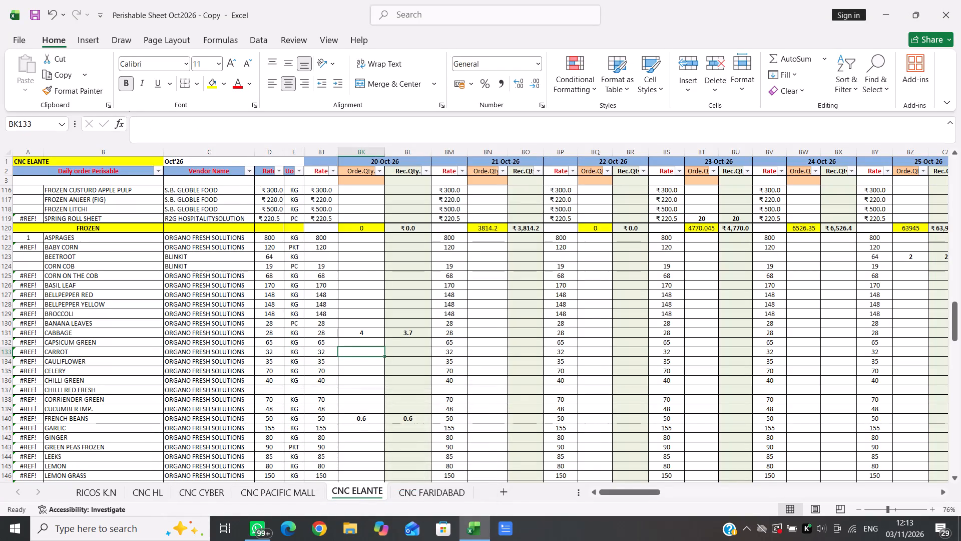
pyautogui.write('0.5')
pyautogui.press('Right')
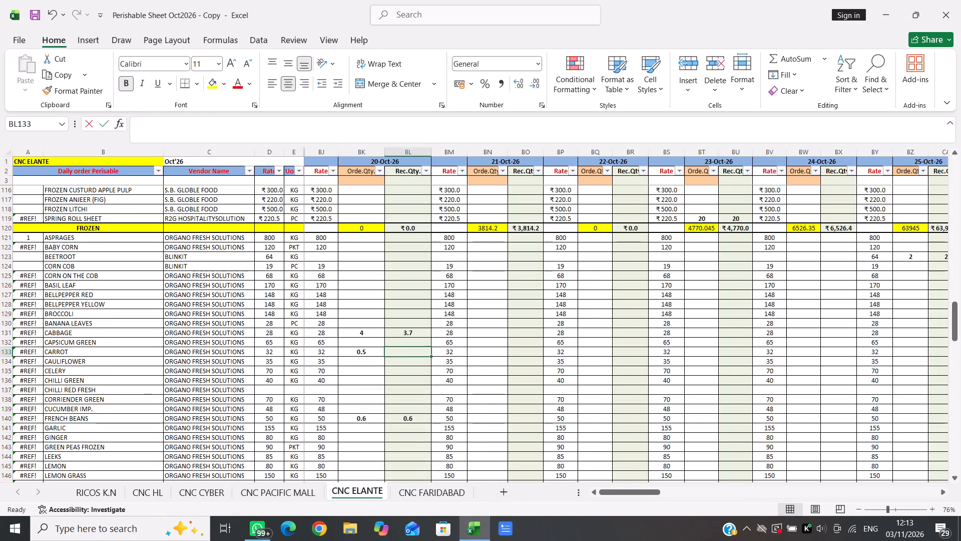
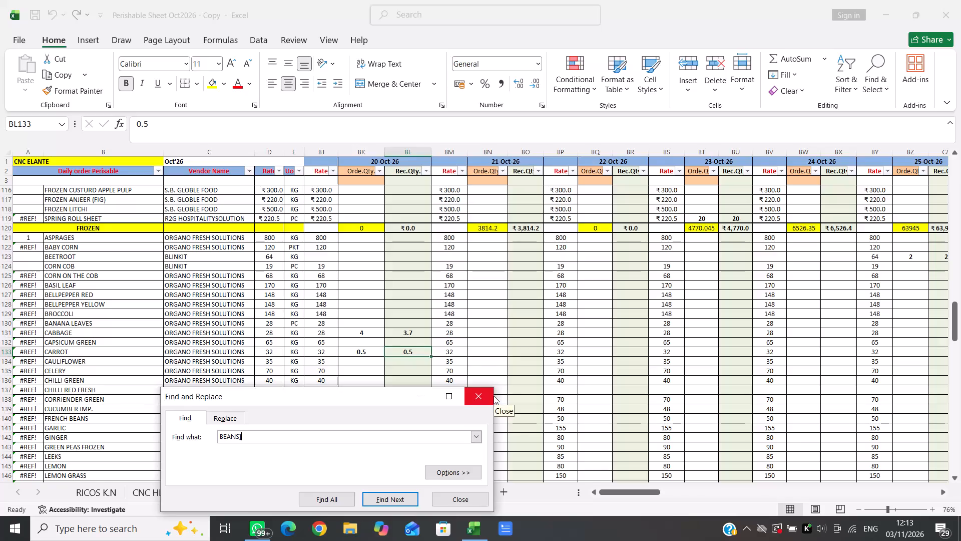
# Find the FRENCH BEANS row by searching for BEANS and set its 20-Oct-26 order quantity to 0.2.
pyautogui.press('Return')
pyautogui.press('BackSpace')
pyautogui.press('Return')
pyautogui.press('BackSpace')
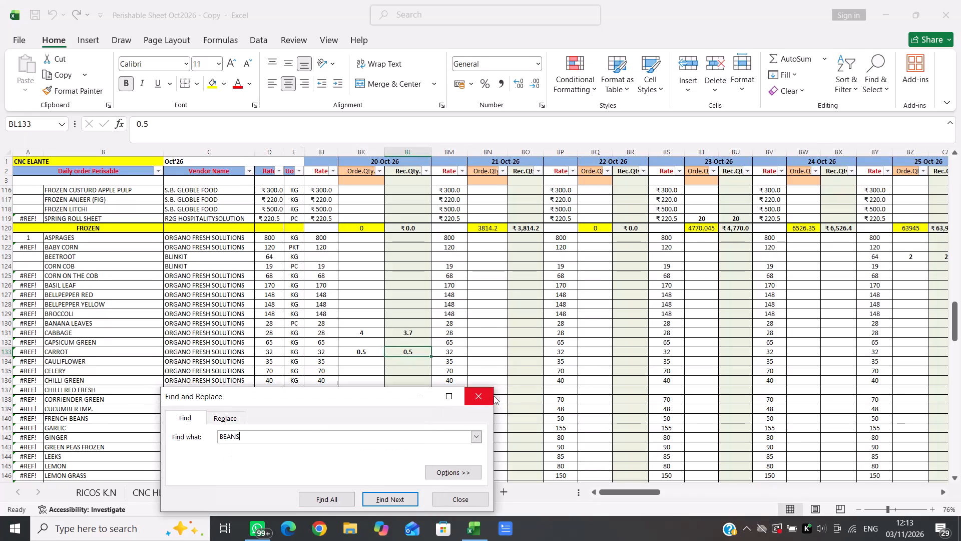
pyautogui.press('Return')
pyautogui.click(502, 396)
pyautogui.press('Right')
pyautogui.press('Right')
pyautogui.press('Right')
pyautogui.press('Right')
pyautogui.press('Right')
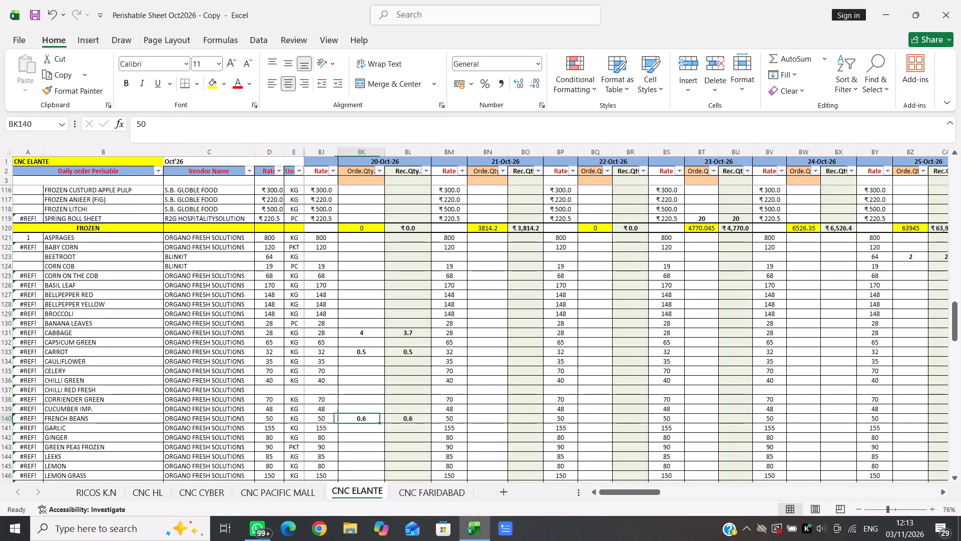
pyautogui.write('0.2')
pyautogui.press('Right')
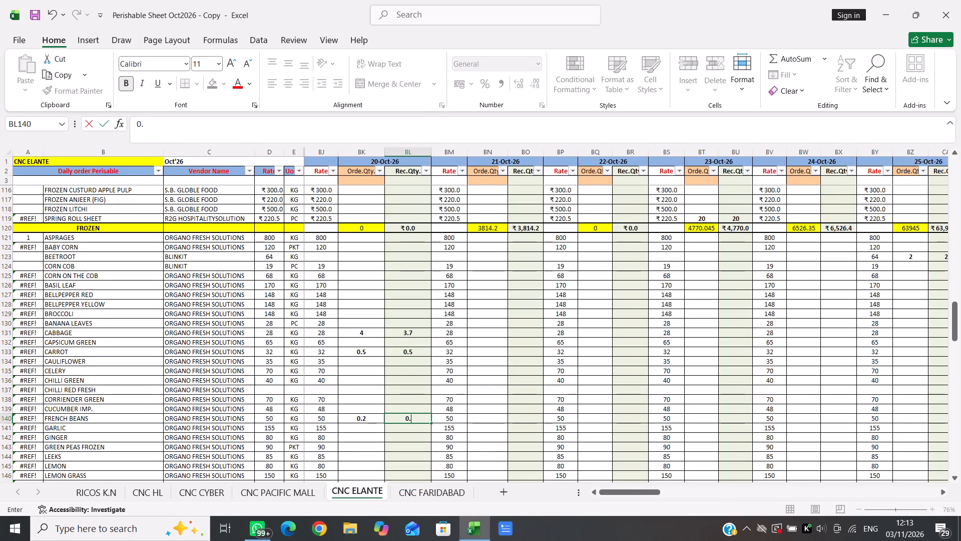
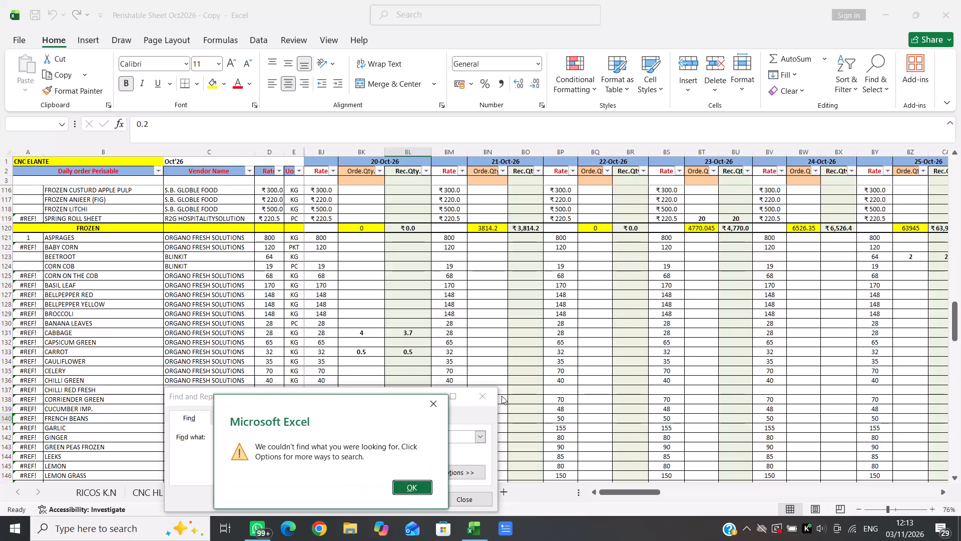
# Find the CAPSICUM GREEN row by searching for CAP and go across to its 20-Oct-26 columns.
pyautogui.press('BackSpace')
pyautogui.press('Return')
pyautogui.press('BackSpace')
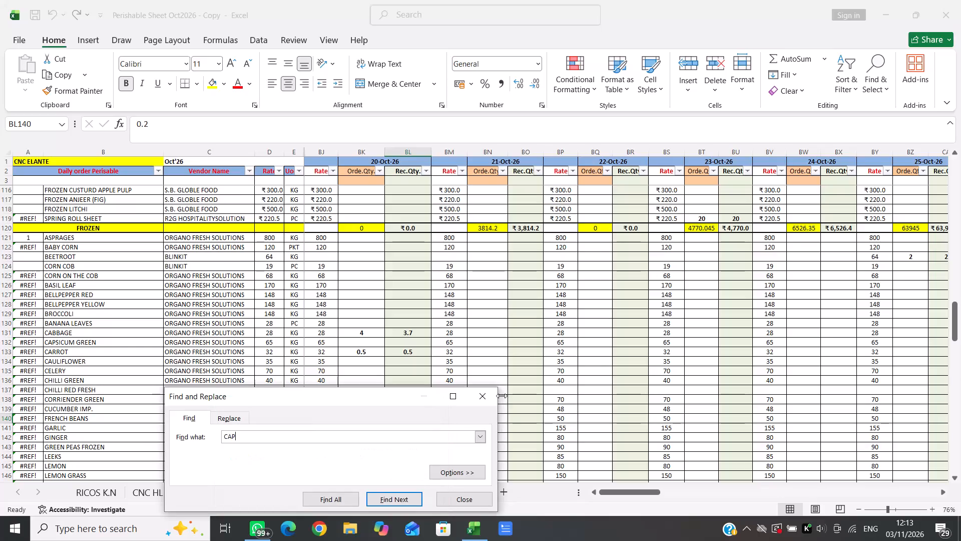
pyautogui.press('Return')
pyautogui.click(492, 396)
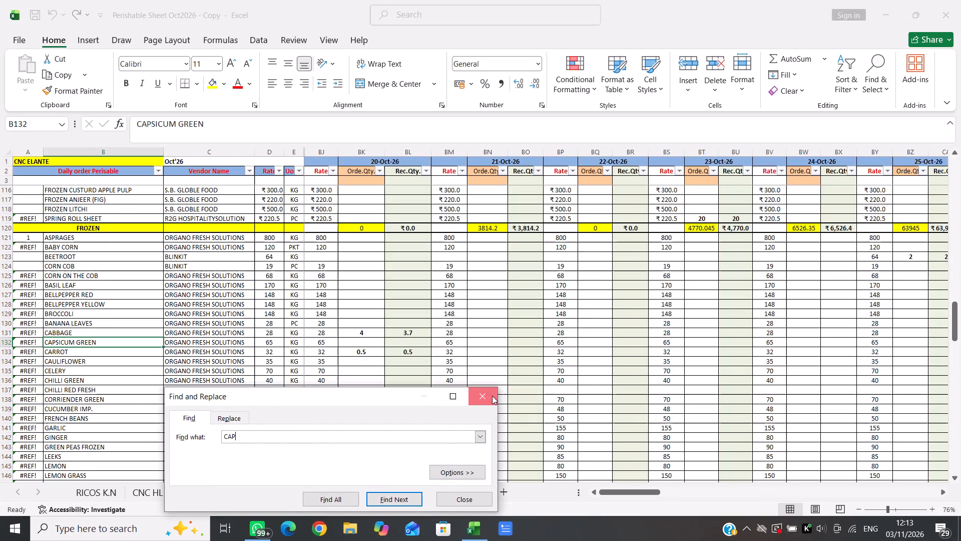
pyautogui.press('Right')
pyautogui.press('Right')
pyautogui.press('Right')
pyautogui.press('Right')
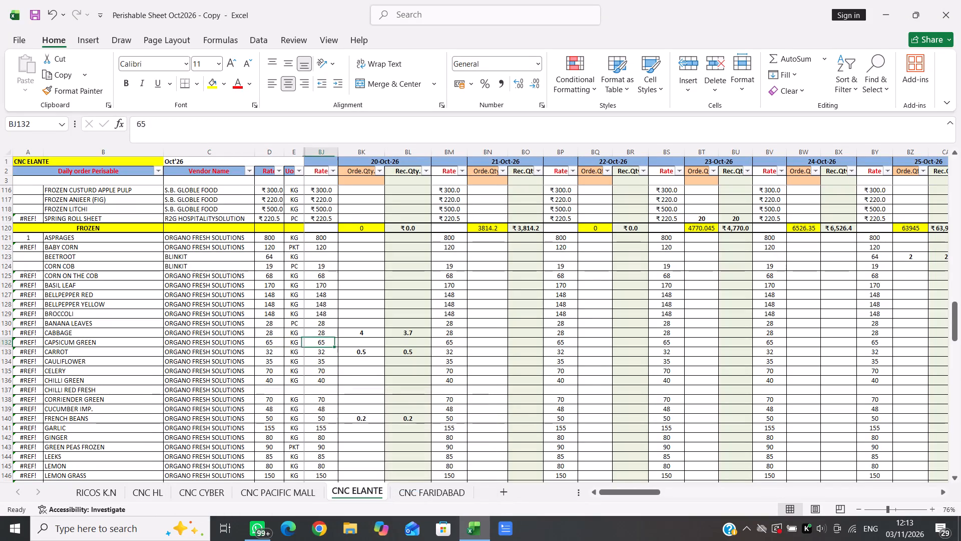
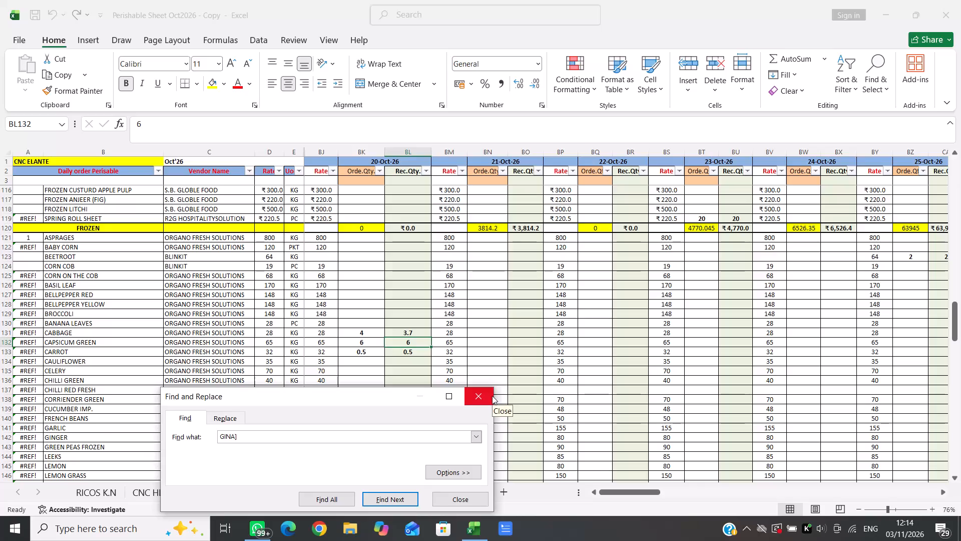
# Find the GINGER row by searching for GIN and enter 0.25 as both its ordered and received quantity for 20-Oct-26.
pyautogui.press('BackSpace')
pyautogui.press('BackSpace')
pyautogui.press('Return')
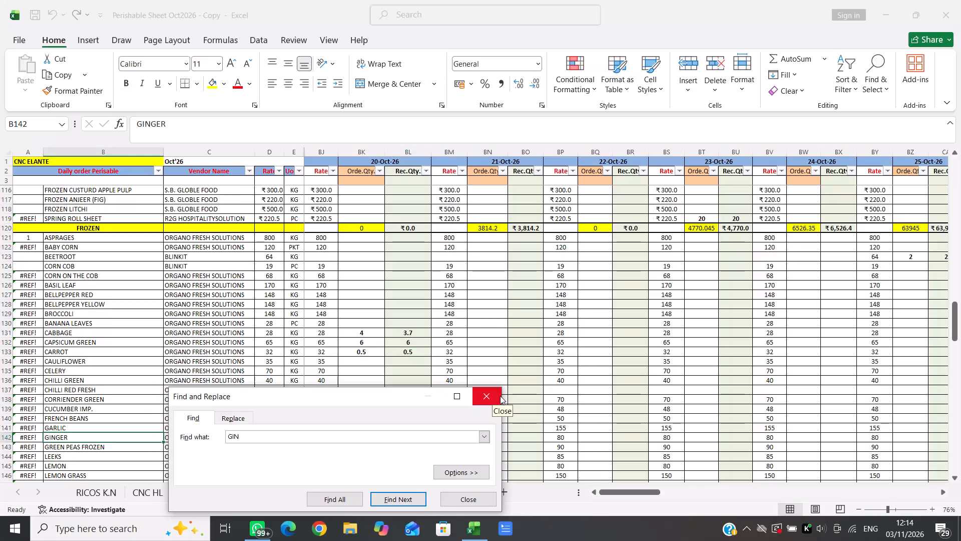
pyautogui.click(500, 396)
pyautogui.press('Right')
pyautogui.press('Right')
pyautogui.press('Right')
pyautogui.press('Right')
pyautogui.press('Right')
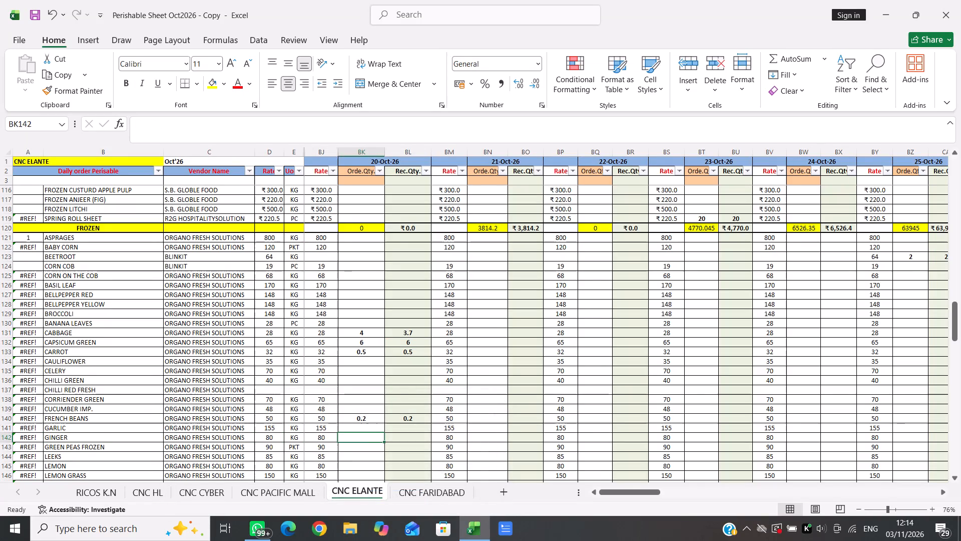
pyautogui.press('Right')
pyautogui.press('Left')
pyautogui.write('0.25')
pyautogui.press('Right')
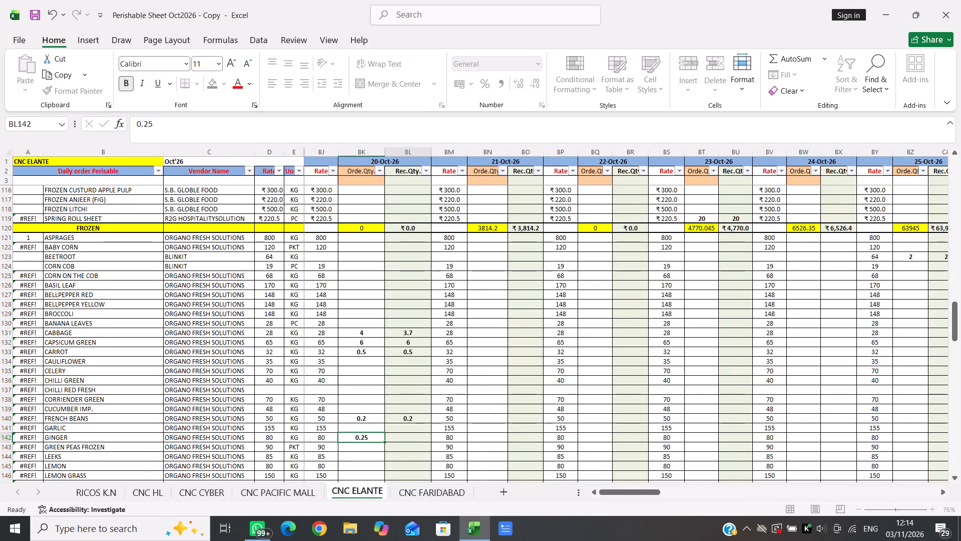
pyautogui.write('0.25')
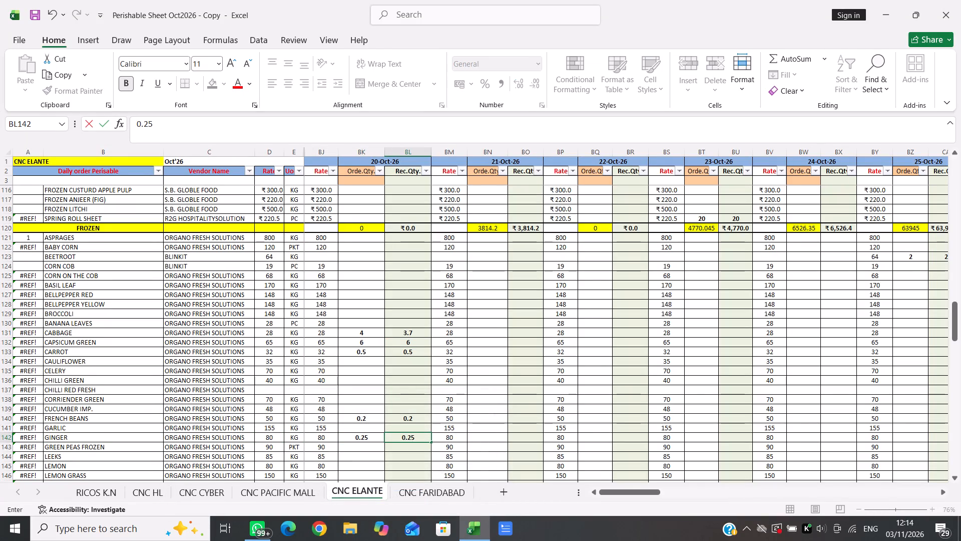
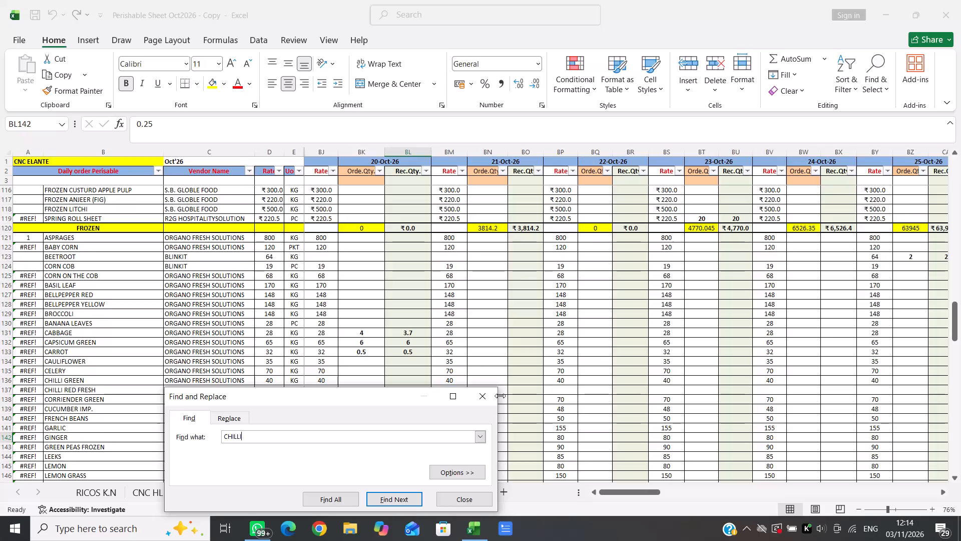
# Find the CHILLI GREEN row by searching for CHILLI and go along it to the 20-Oct-26 order entry.
pyautogui.press('Return')
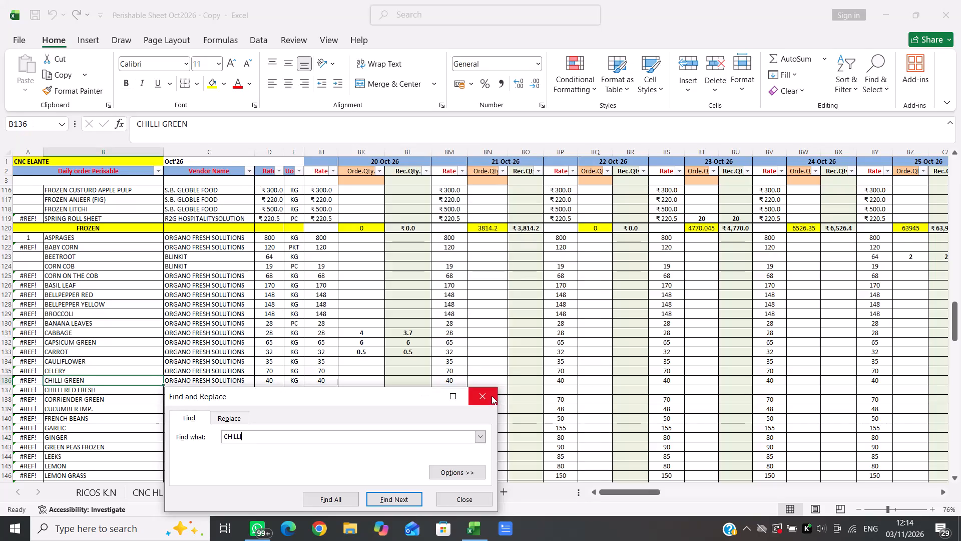
pyautogui.press('Right')
pyautogui.press('Right')
pyautogui.click(494, 396)
pyautogui.press('Right')
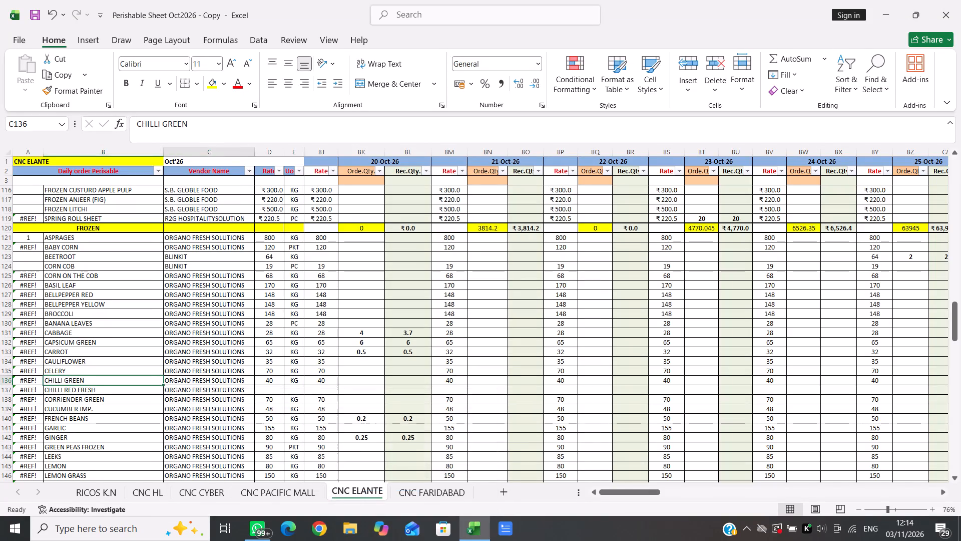
pyautogui.press('Right')
pyautogui.press('Right')
pyautogui.press('Right')
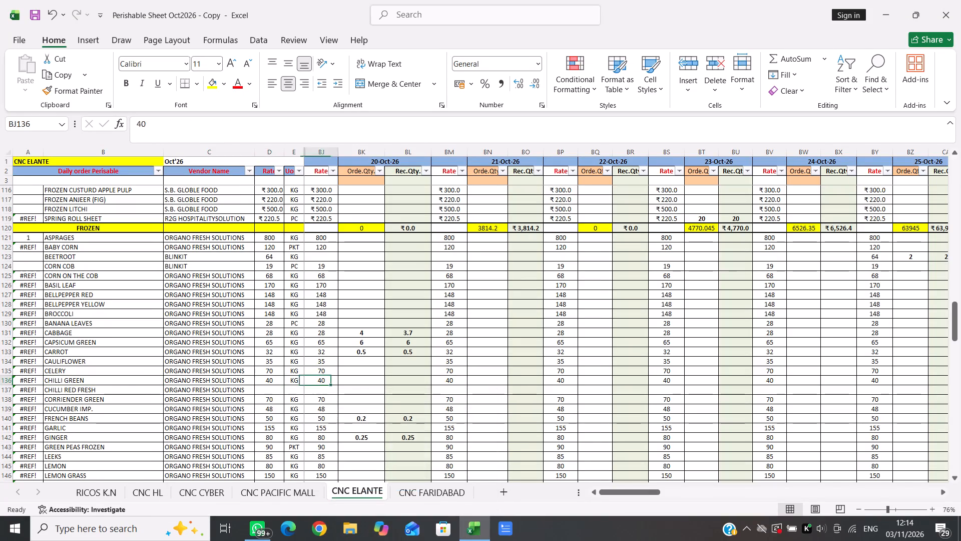
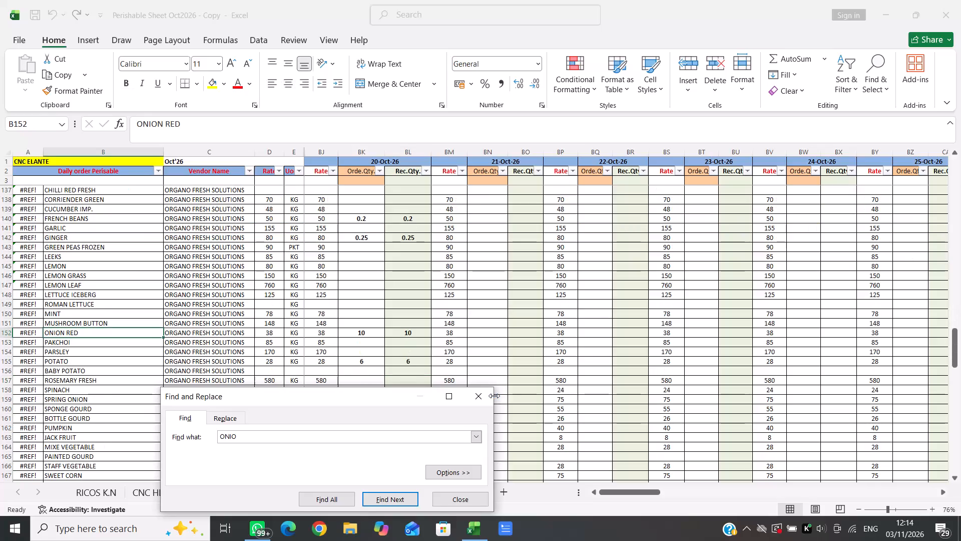
# Find the SPRING ONION row by continuing the search for ONIO and go along it towards the 20-Oct-26 order entry.
pyautogui.press('Return')
pyautogui.click(488, 395)
pyautogui.press('Right')
pyautogui.press('Right')
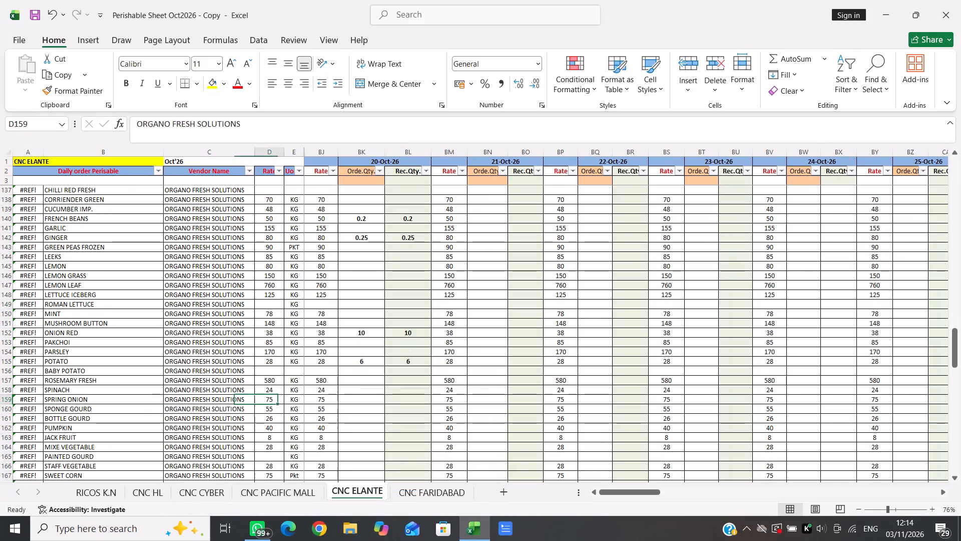
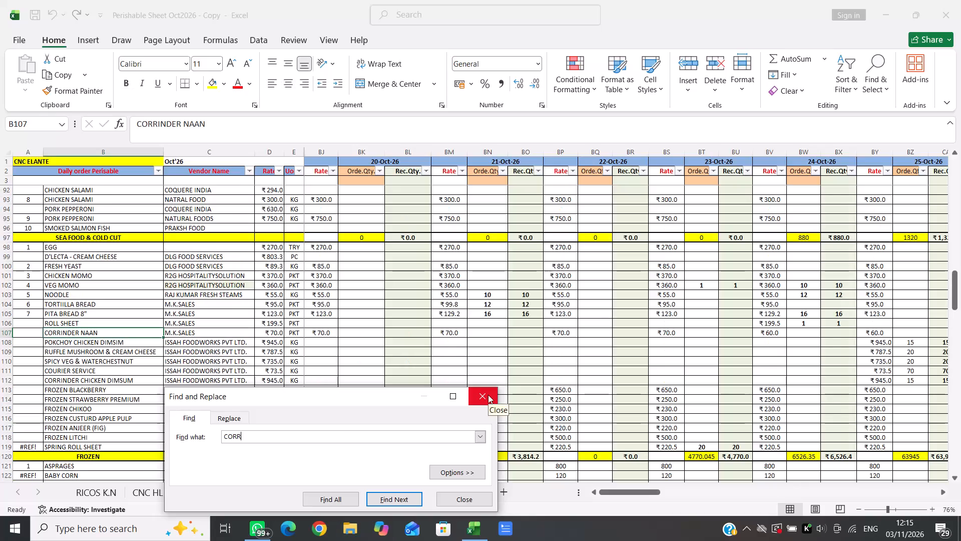
# Find the CORRIENDER GREEN row by continuing the search for CORR and enter 1 as its 20-Oct-26 order quantity.
pyautogui.click(488, 395)
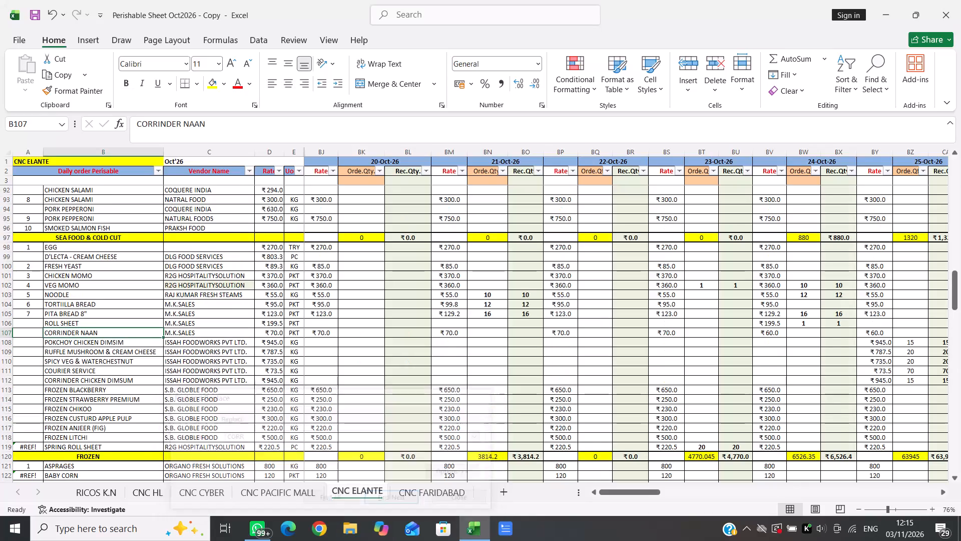
pyautogui.hotkey('ctrl', 'f')
pyautogui.press('Return')
pyautogui.press('Return')
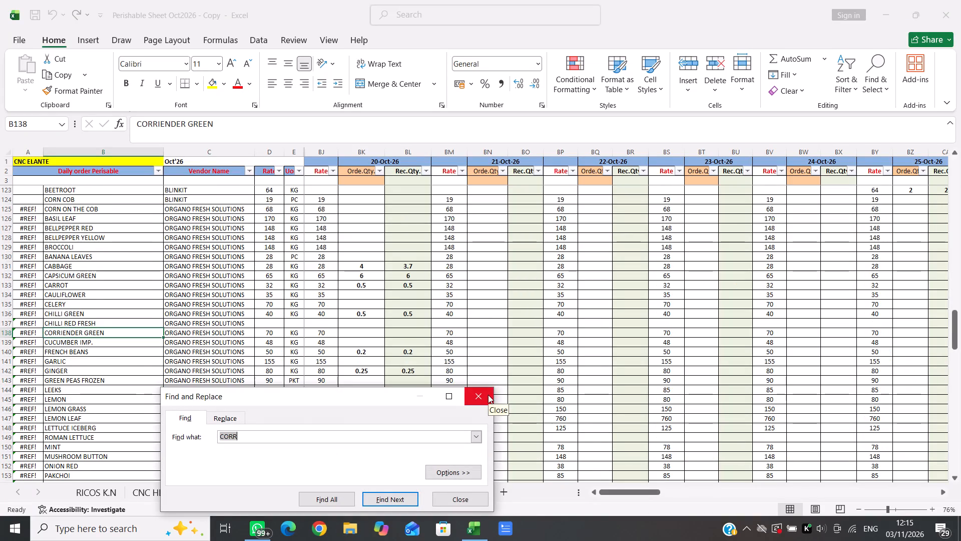
pyautogui.click(488, 395)
pyautogui.press('Right')
pyautogui.press('Right')
pyautogui.press('Right')
pyautogui.press('Right')
pyautogui.press('Right')
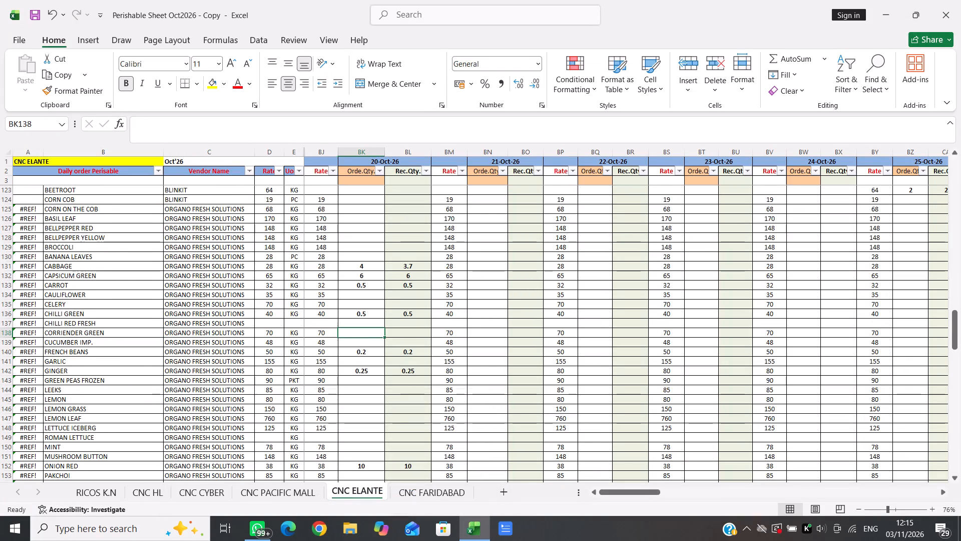
pyautogui.press('1')
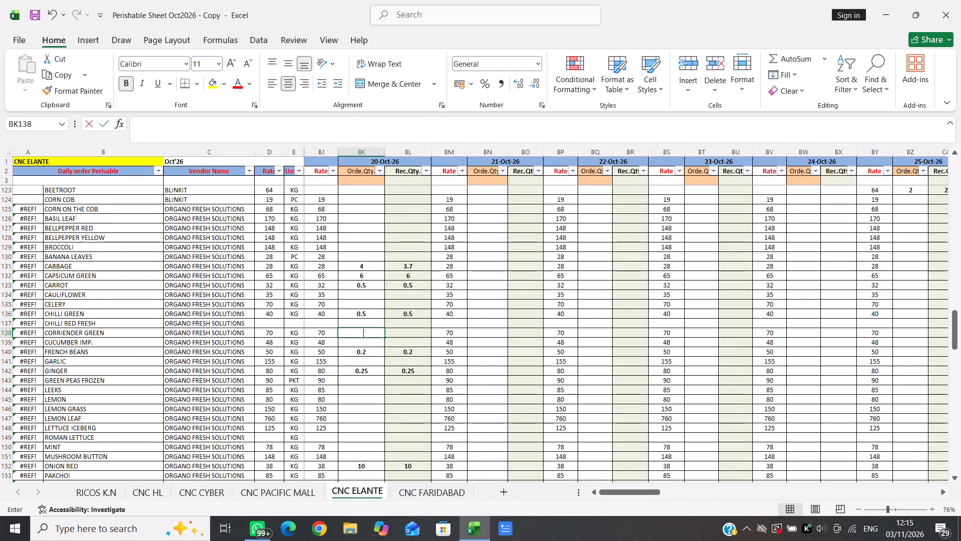
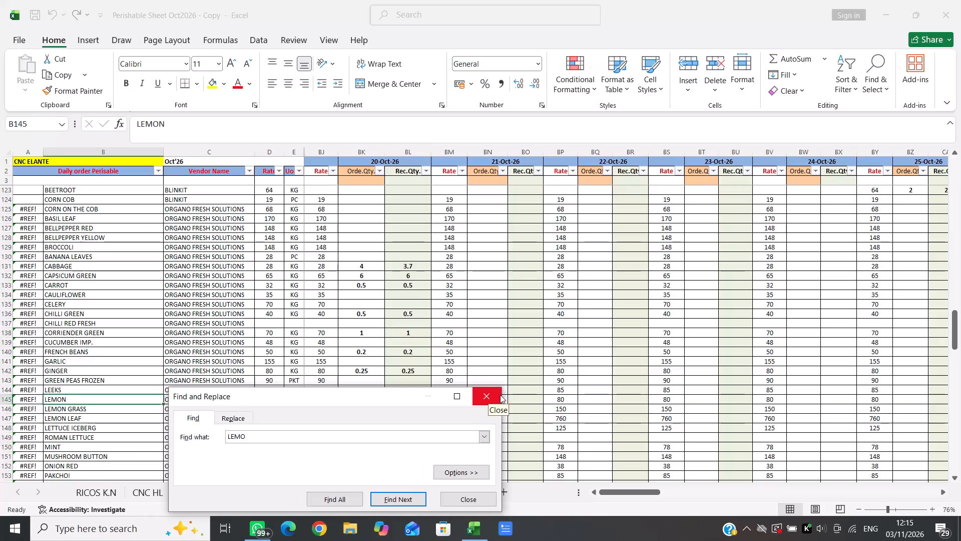
# Close the search and enter 0.5 as the 20-Oct-26 order quantity for LEMON.
pyautogui.click(500, 395)
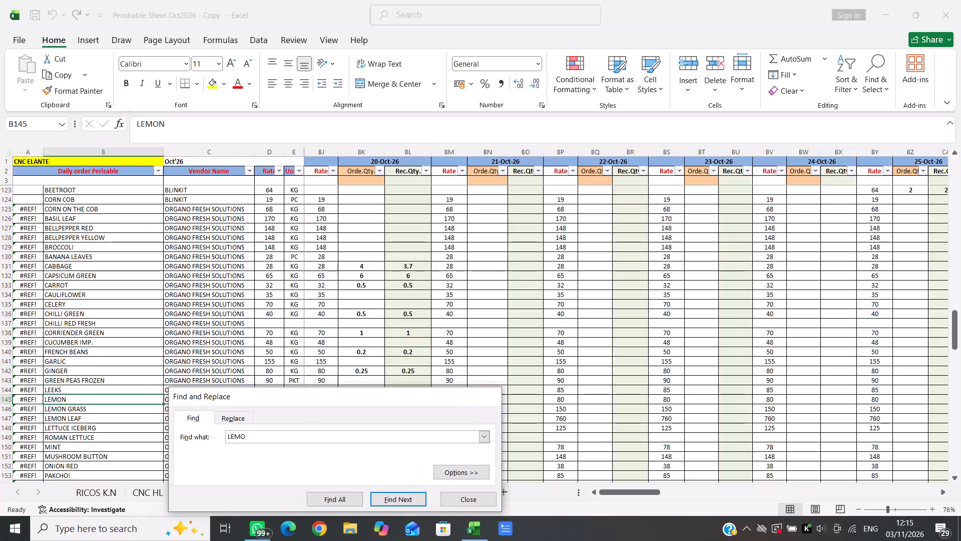
pyautogui.press('Right')
pyautogui.press('Right')
pyautogui.press('Right')
pyautogui.press('Right')
pyautogui.press('Right')
pyautogui.write('0.5')
pyautogui.press('Right')
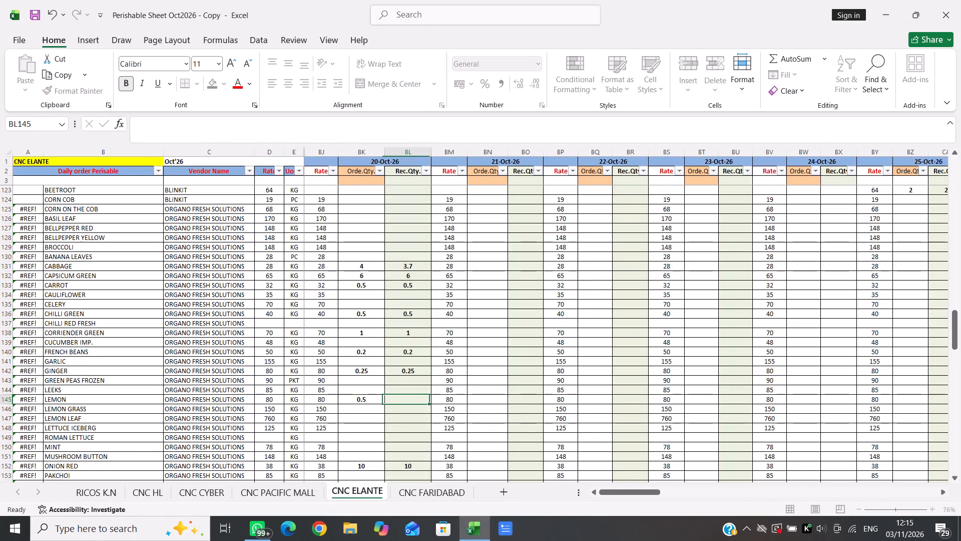
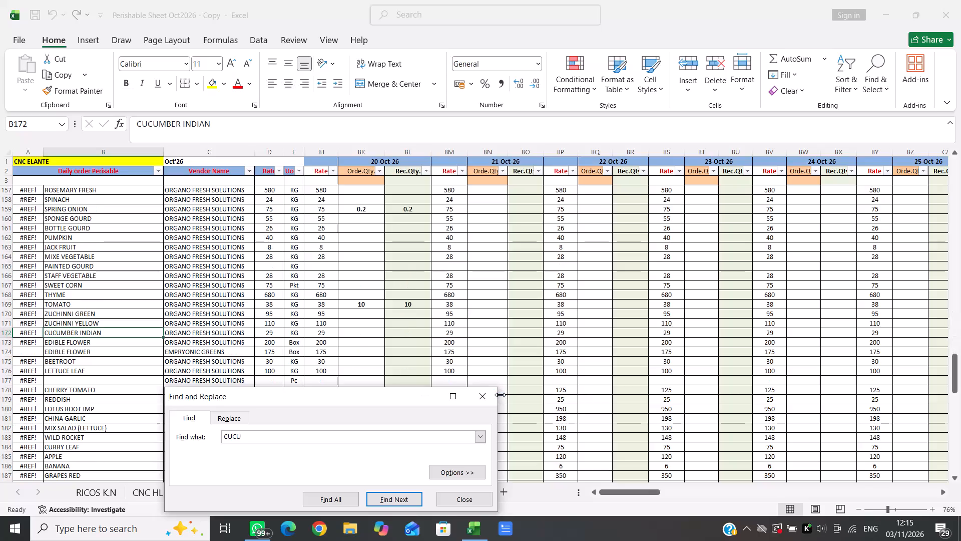
# Find the CUCUMBER IMP. row using the search term CUCU and enter 1 as its 20-Oct-26 order quantity.
pyautogui.press('Return')
pyautogui.click(485, 391)
pyautogui.press('Right')
pyautogui.press('Right')
pyautogui.press('Right')
pyautogui.press('Right')
pyautogui.press('Right')
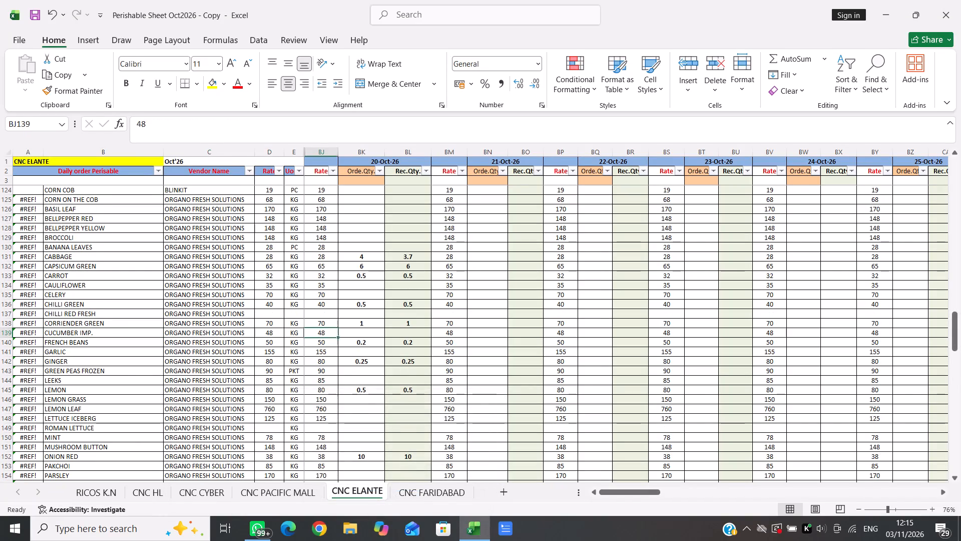
pyautogui.press('1')
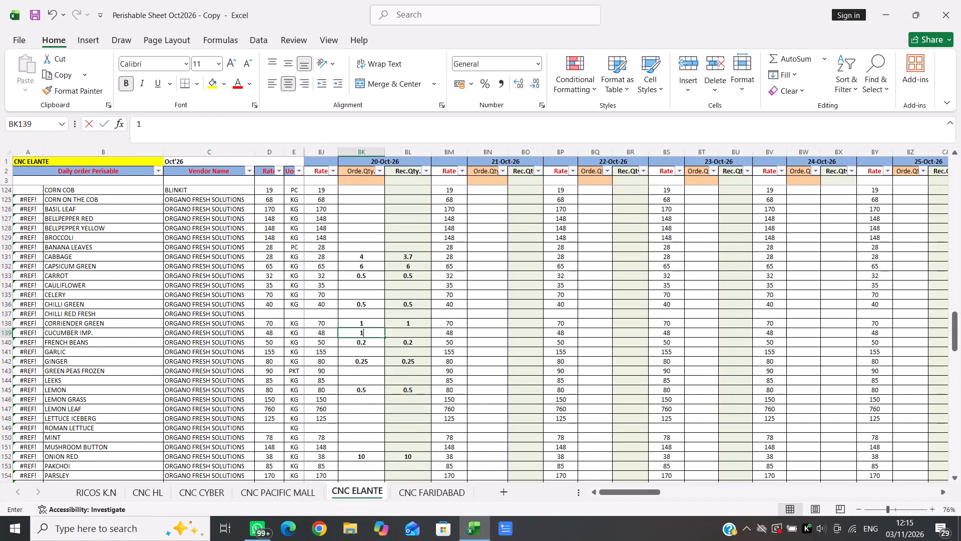
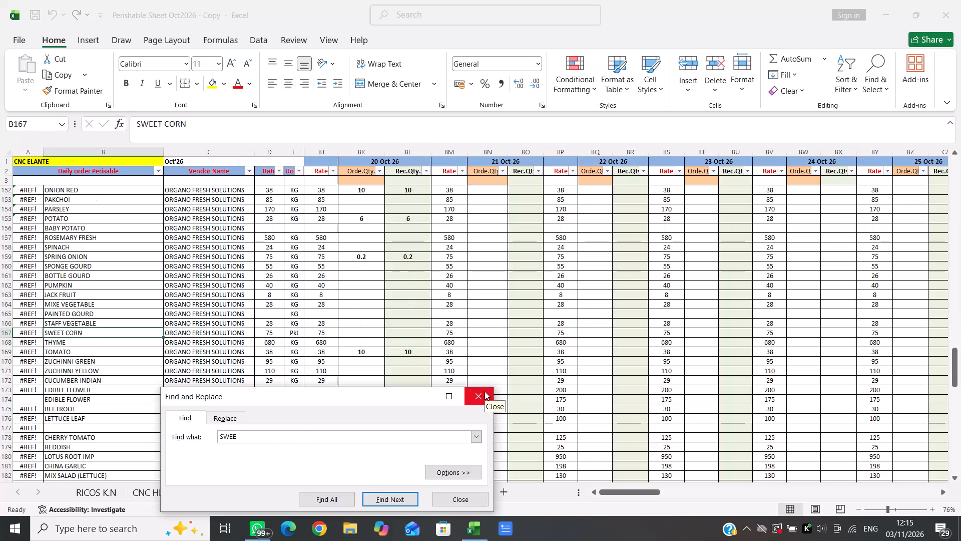
# Enter 2 as the 20-Oct-26 order quantity in the SWEET CORN row of the CNC ELANTE sheet.
pyautogui.click(485, 391)
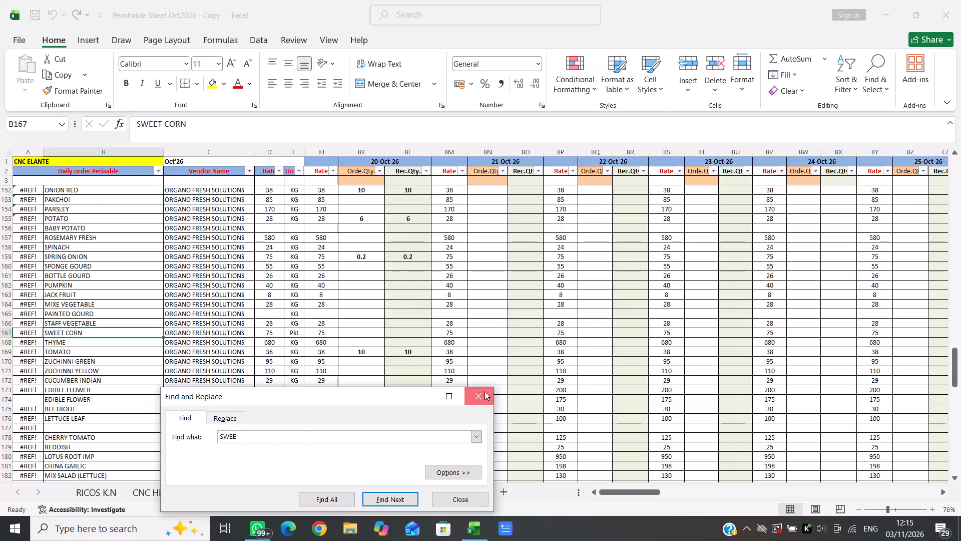
pyautogui.press('Right')
pyautogui.press('Right')
pyautogui.press('Right')
pyautogui.press('Right')
pyautogui.press('Right')
pyautogui.press('2')
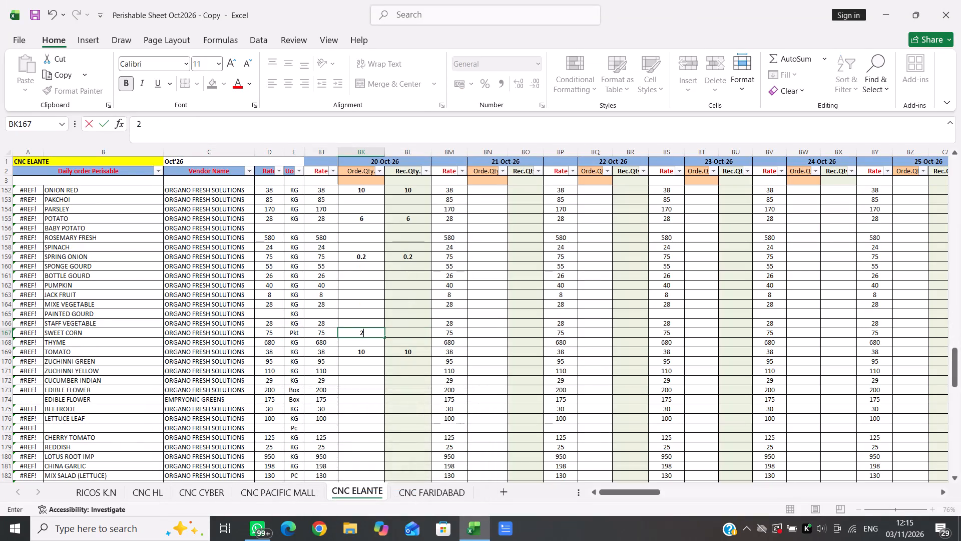
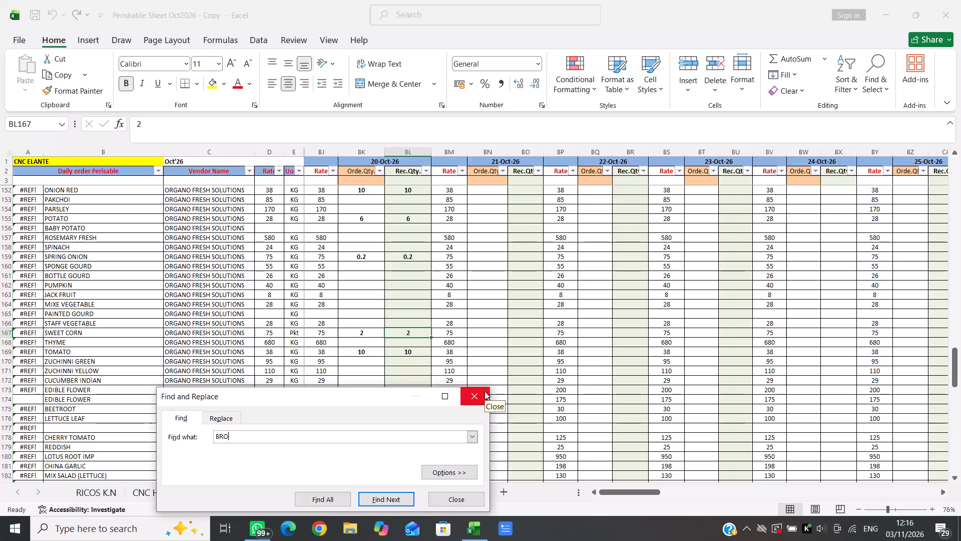
# Find the BROCCOLI row on the CNC ELANTE sheet and enter 4 as its 20-Oct-26 order quantity.
pyautogui.press('Return')
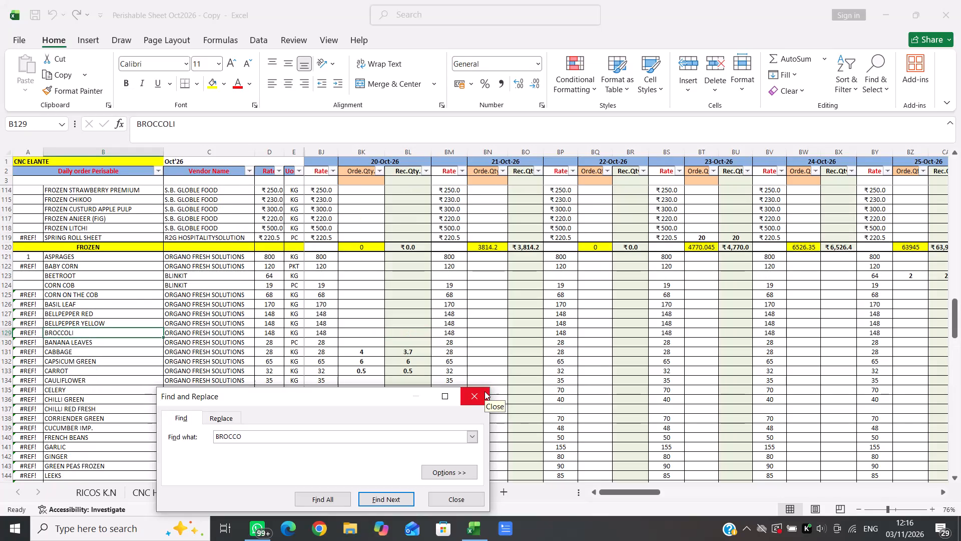
pyautogui.click(482, 391)
pyautogui.press('Right')
pyautogui.press('Right')
pyautogui.press('Right')
pyautogui.press('Right')
pyautogui.press('Right')
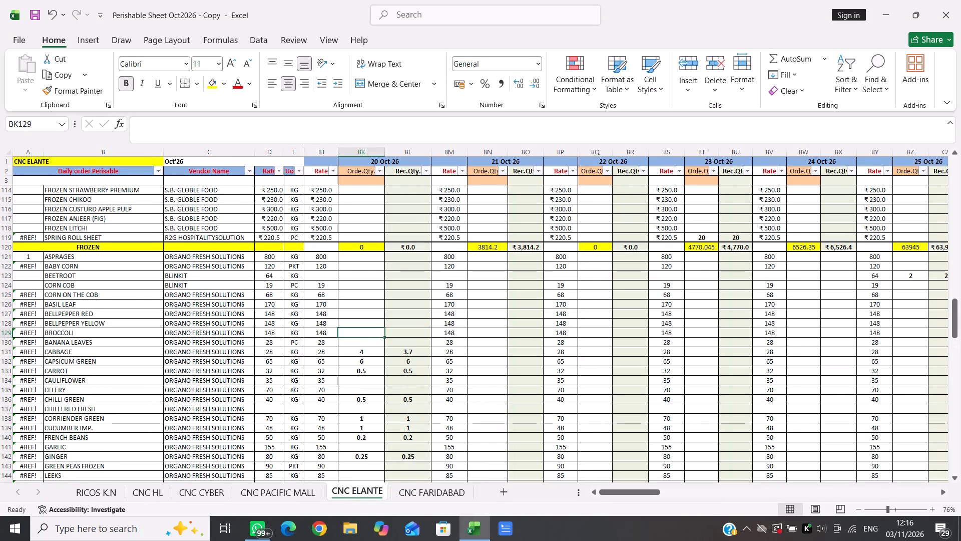
pyautogui.press('4')
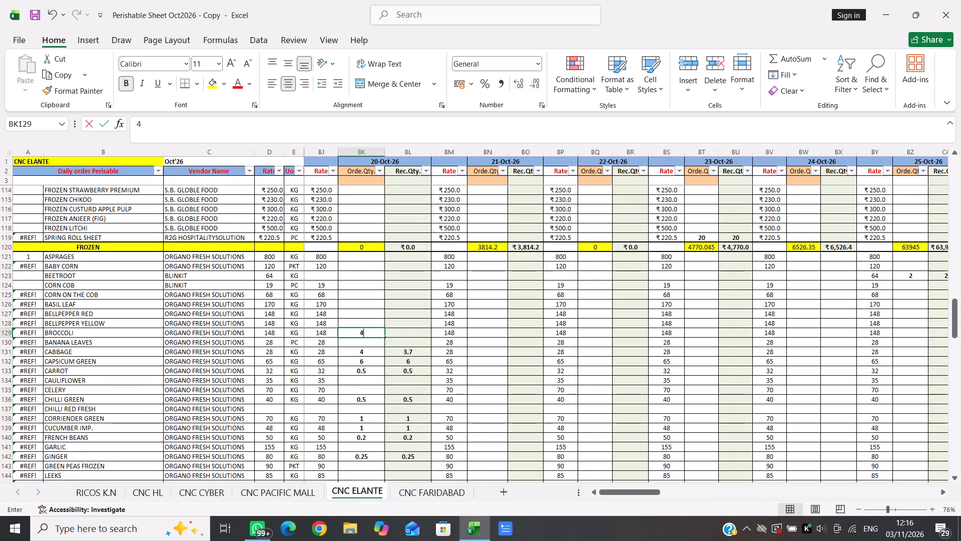
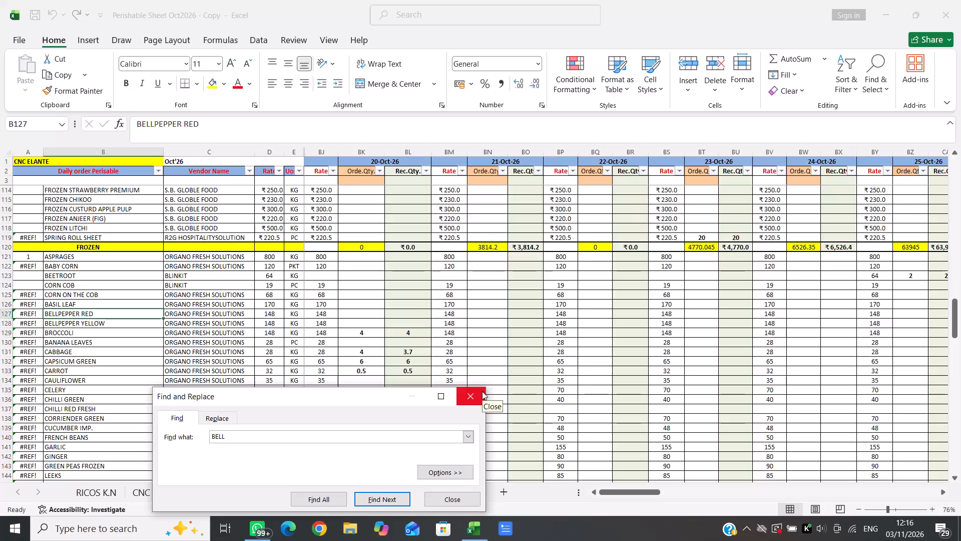
# Move along the BELLPEPPER RED row on the CNC ELANTE sheet towards its 20-Oct-26 order quantity cell.
pyautogui.click(474, 394)
pyautogui.press('Right')
pyautogui.press('Right')
pyautogui.press('Right')
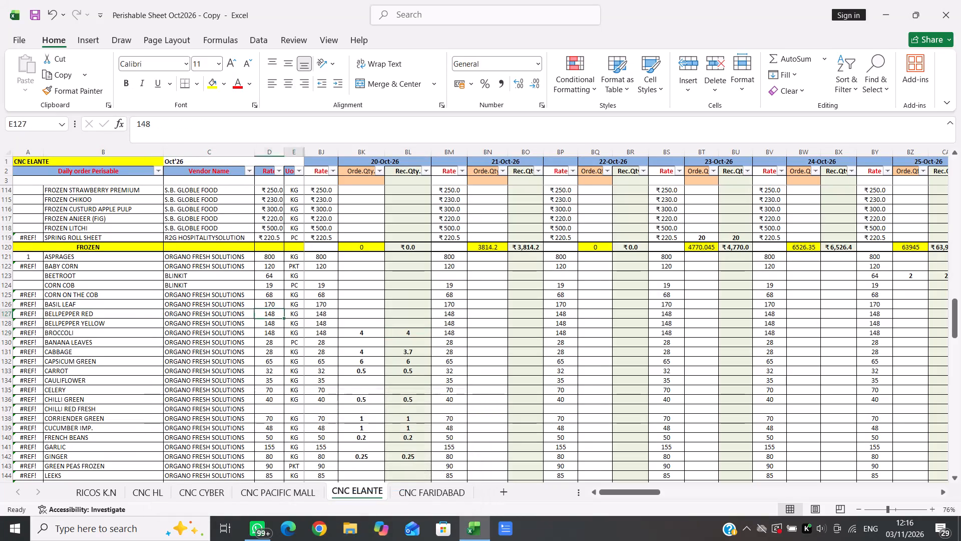
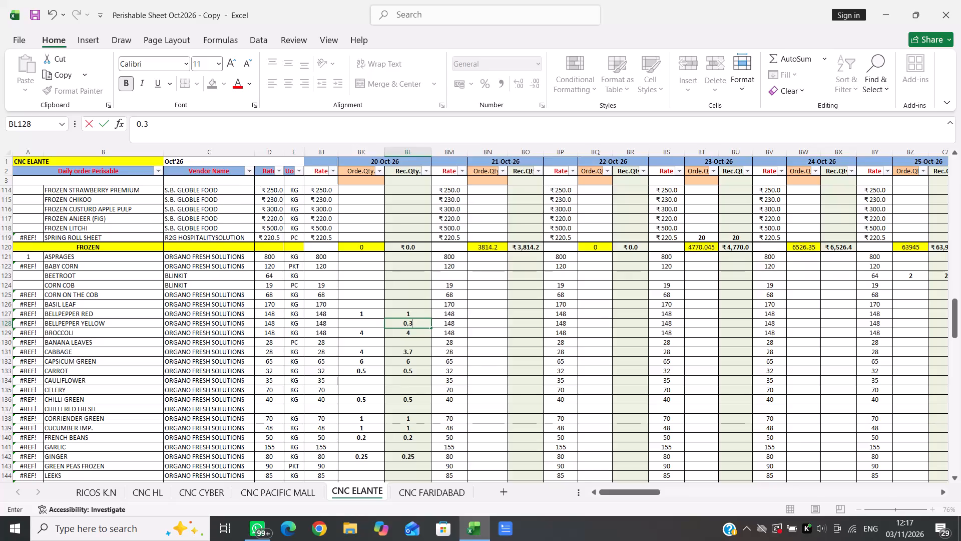
# Commit 0.3 as BELLPEPPER YELLOW's 20-Oct-26 received quantity, ending on that row's order quantity cell.
pyautogui.press('Left')
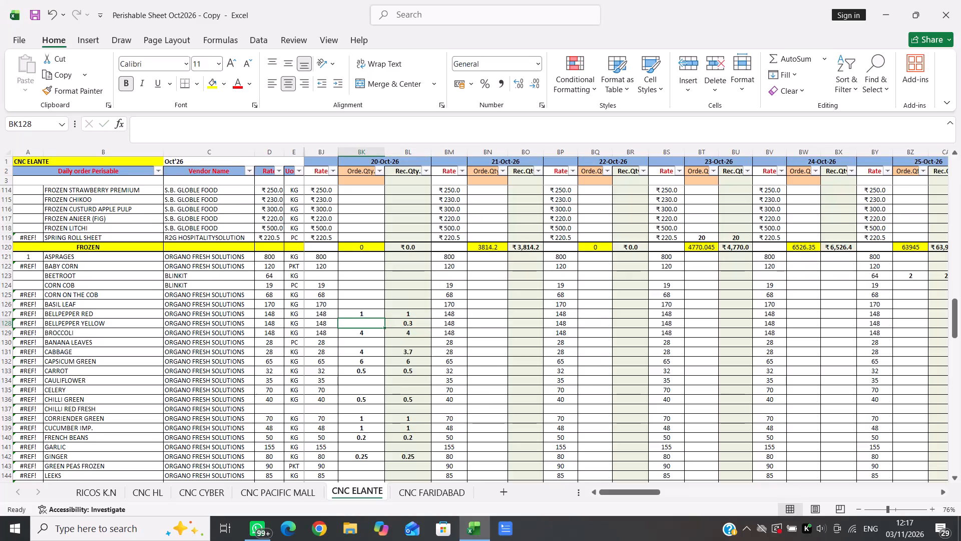
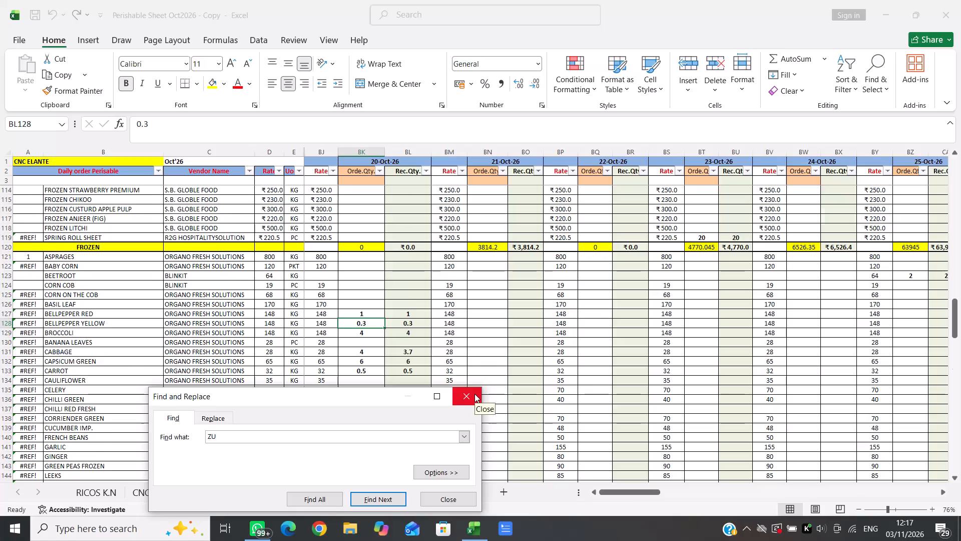
# Close the search and enter 1.5 as ZUCHINNI GREEN's 20-Oct-26 order quantity, ending on that row's received quantity cell.
pyautogui.click(474, 394)
pyautogui.press('Right')
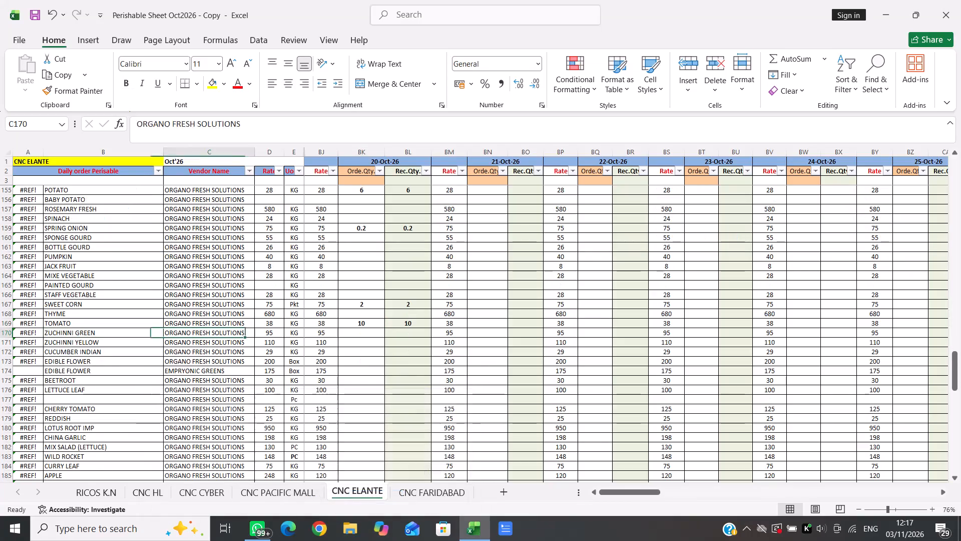
pyautogui.press('Right')
pyautogui.press('Right')
pyautogui.press('Right')
pyautogui.press('Right')
pyautogui.write('1.5')
pyautogui.press('Right')
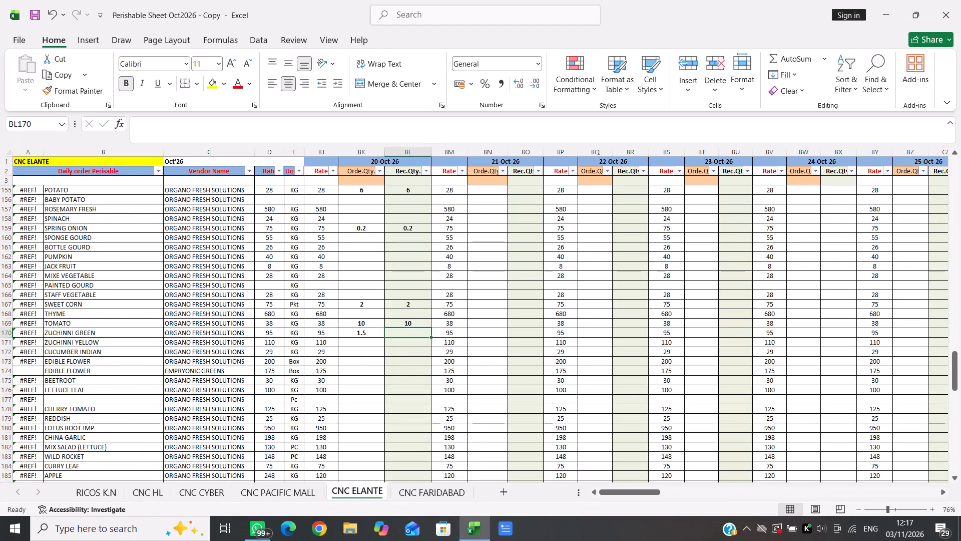
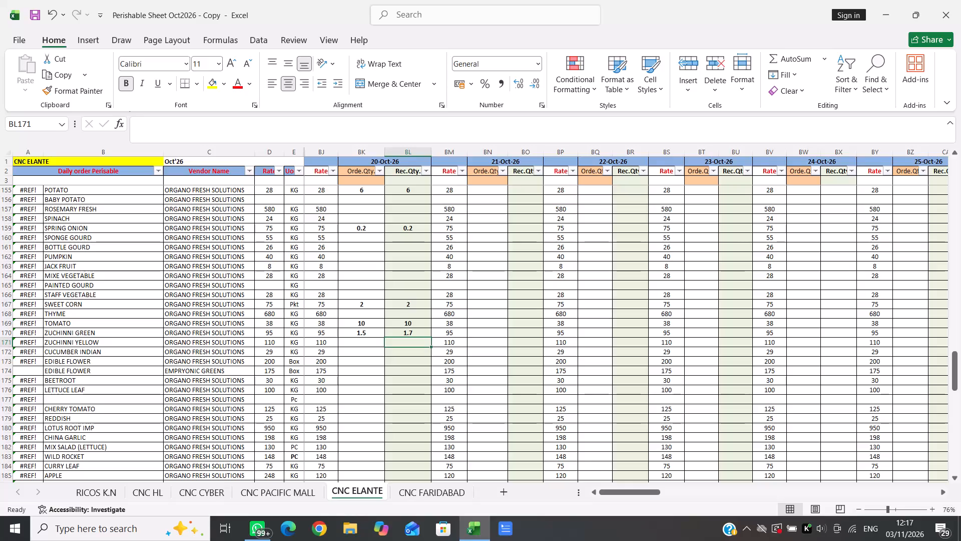
# Enter 1.5 as ZUCHINNI YELLOW's 20-Oct-26 received quantity, ending on that row's order quantity cell.
pyautogui.write('1.5')
pyautogui.press('Left')
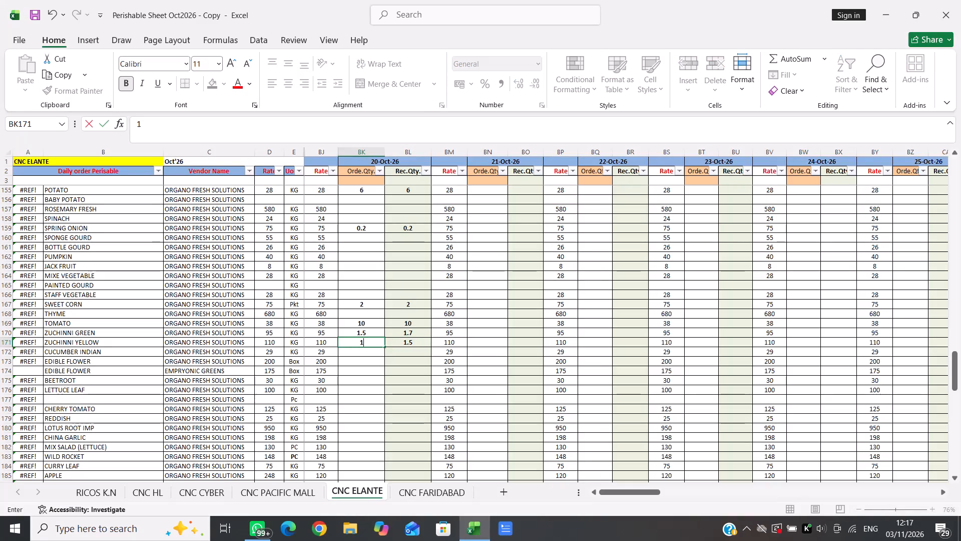
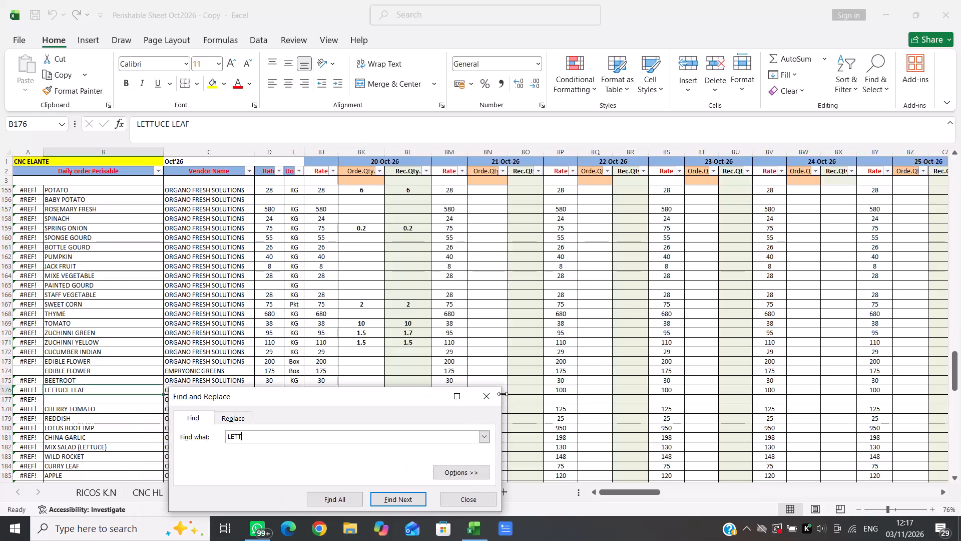
# Find the LETTUCE ICEBERG row using the search text LETT and move along it towards its 20-Oct-26 order quantity cell.
pyautogui.press('Return')
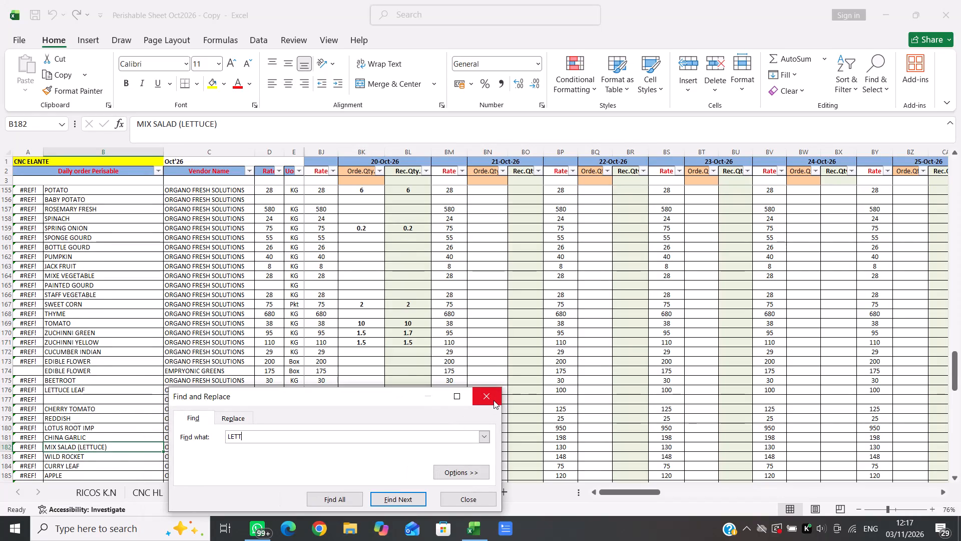
pyautogui.press('Return')
pyautogui.click(494, 400)
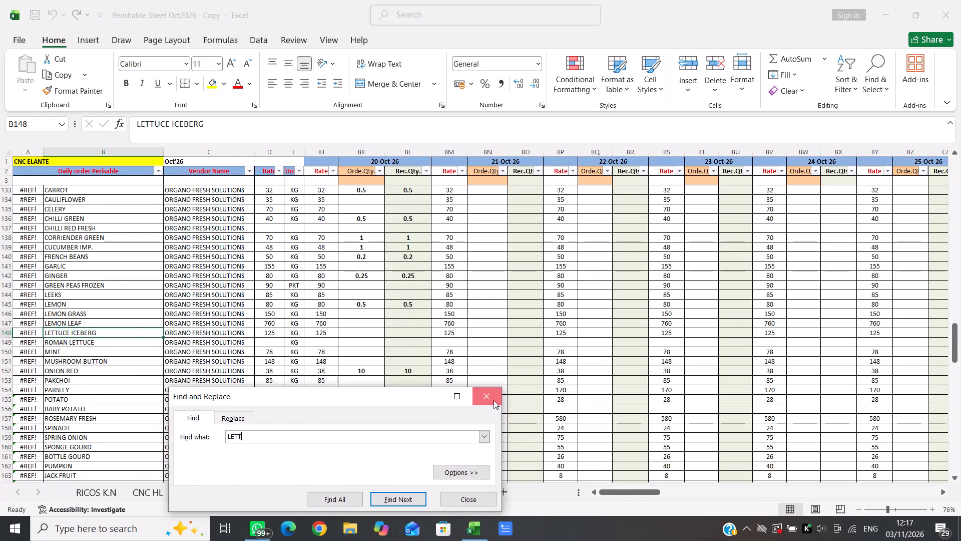
pyautogui.press('Right')
pyautogui.press('Right')
pyautogui.press('Right')
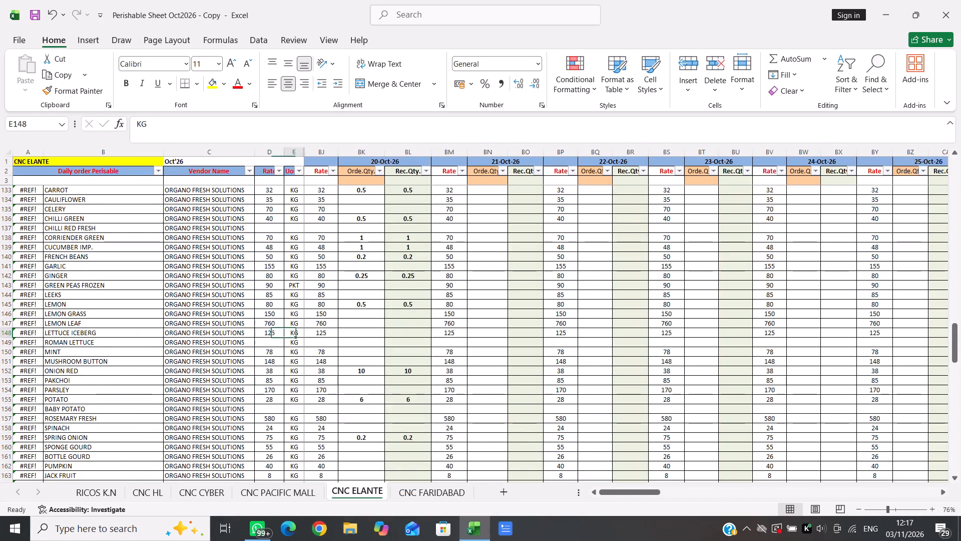
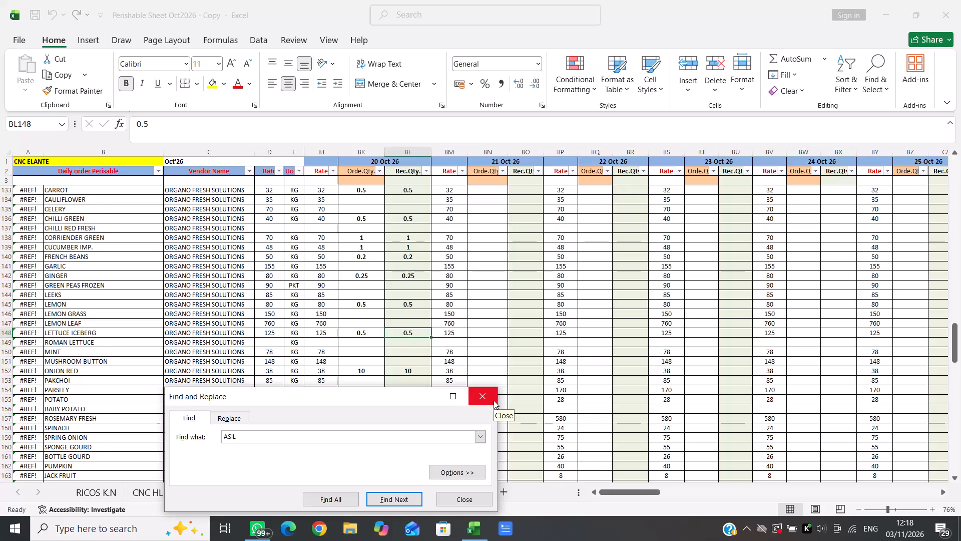
# Find the BASIL LEAF row using the search text ASIL and enter 0.6 as its 20-Oct-26 order quantity.
pyautogui.press('Return')
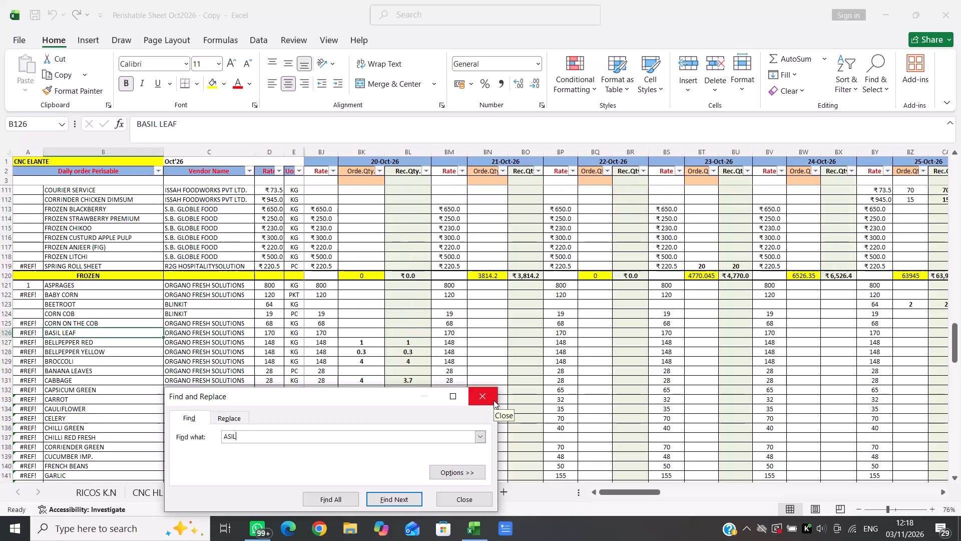
pyautogui.click(494, 400)
pyautogui.press('Right')
pyautogui.press('Right')
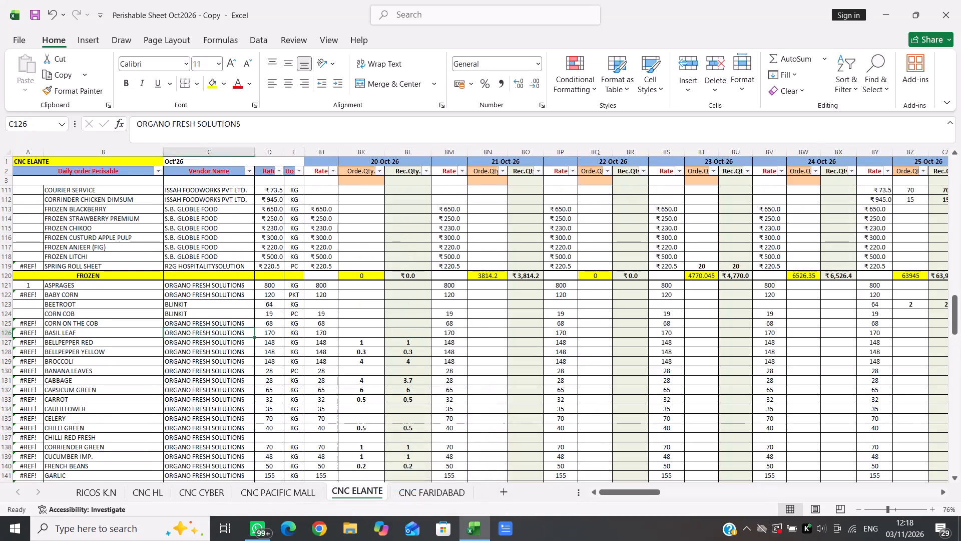
pyautogui.press('Right')
pyautogui.press('Right')
pyautogui.press('Right')
pyautogui.write('0.6')
pyautogui.press('Right')
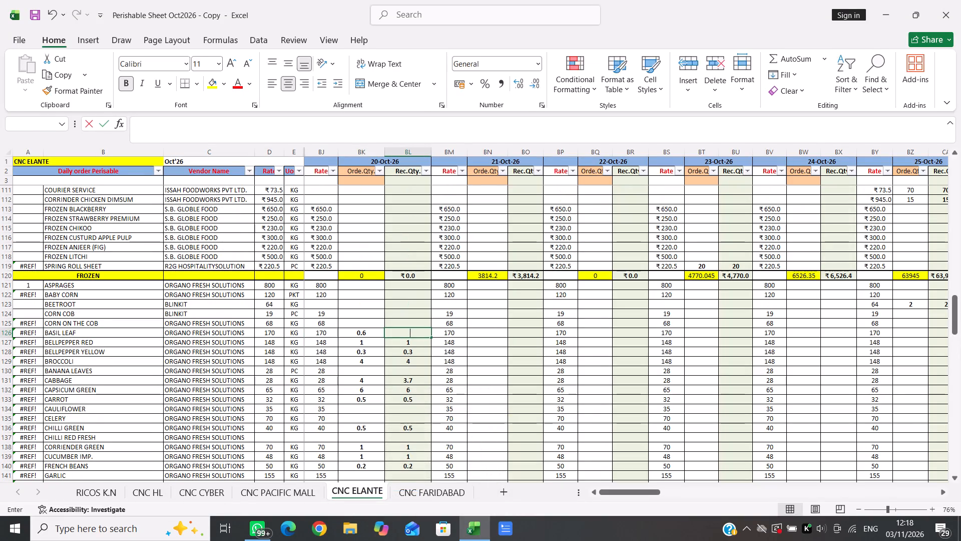
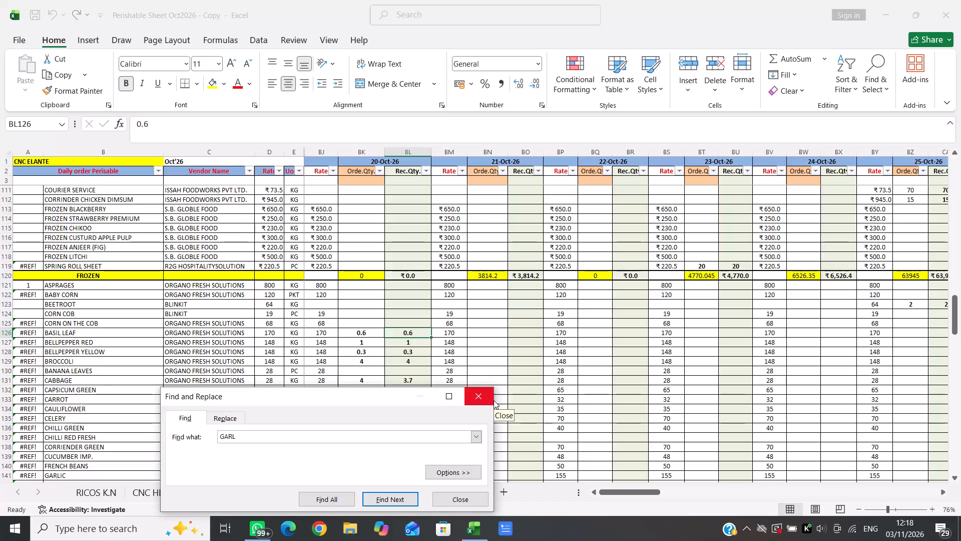
# Find the GARLIC row using the search text GARL and move along it towards the 20-Oct-26 quantity cells.
pyautogui.press('Return')
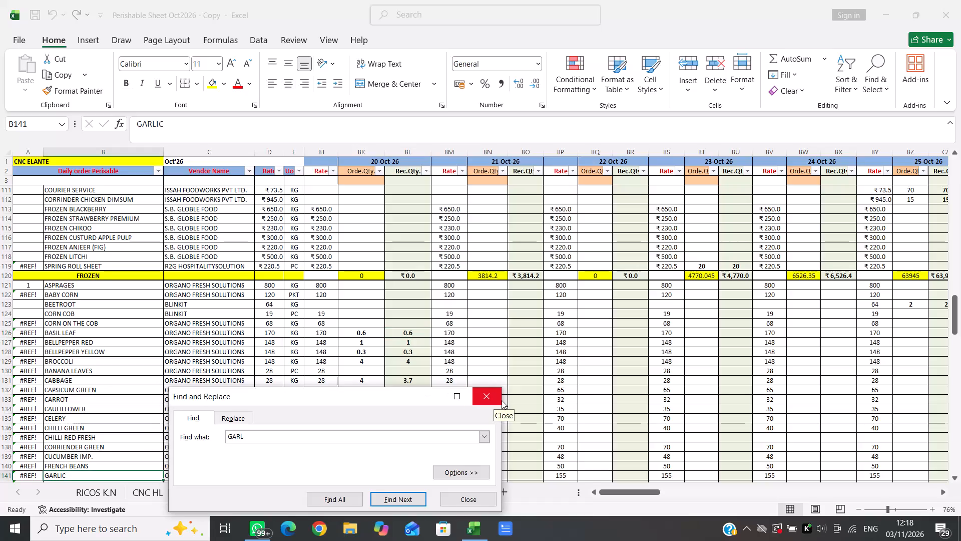
pyautogui.click(495, 400)
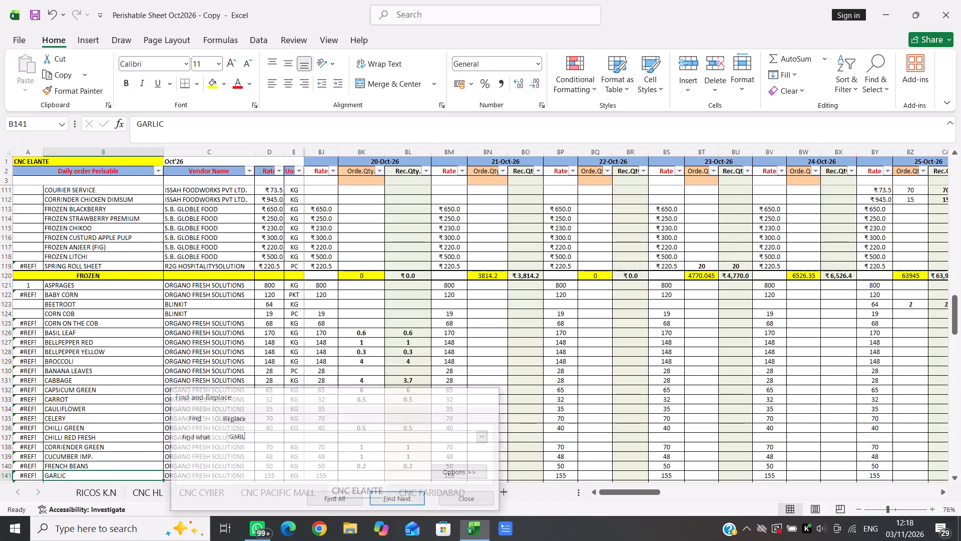
pyautogui.press('Right')
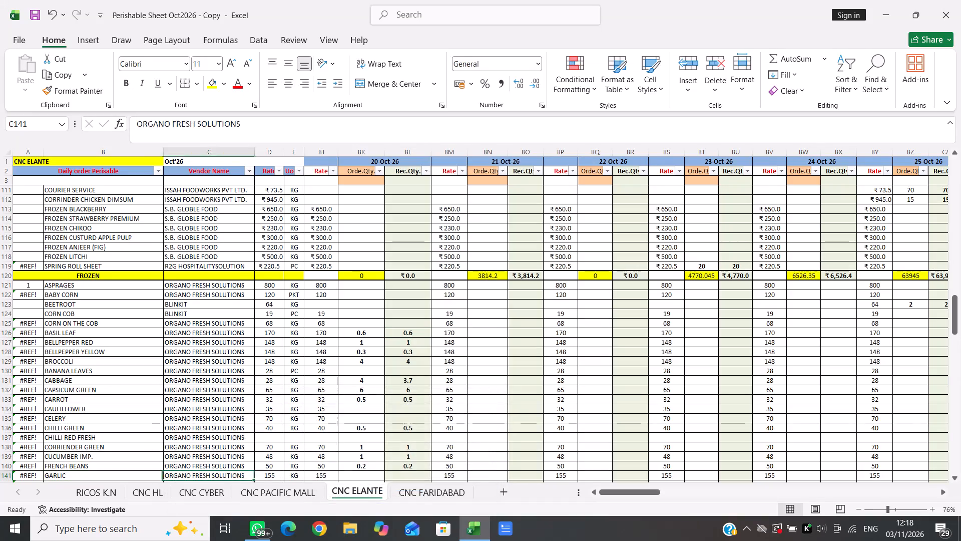
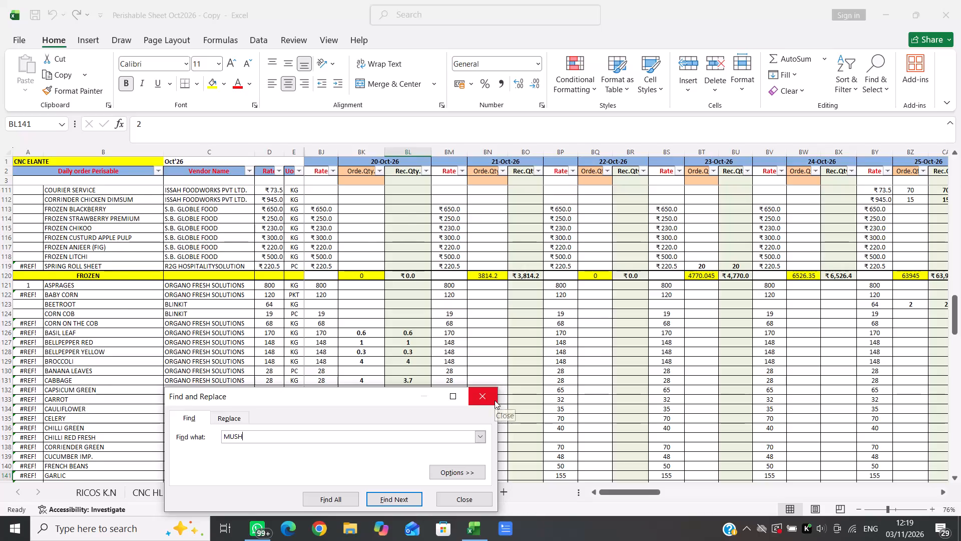
# Find the MUSHROOM BUTTON row using the search text MUSH and move along it towards the 20-Oct-26 quantity cells.
pyautogui.press('Return')
pyautogui.click(484, 394)
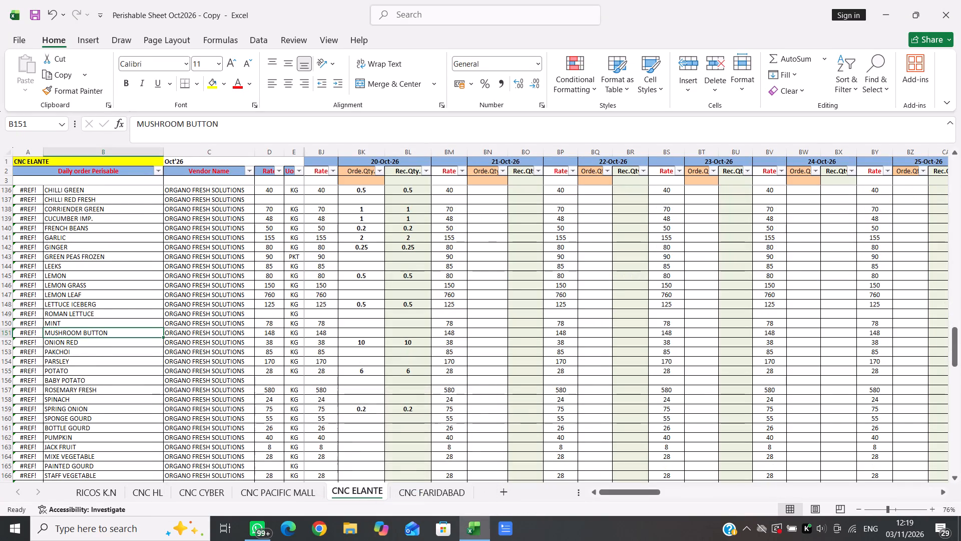
pyautogui.press('Right')
pyautogui.press('Right')
pyautogui.press('Right')
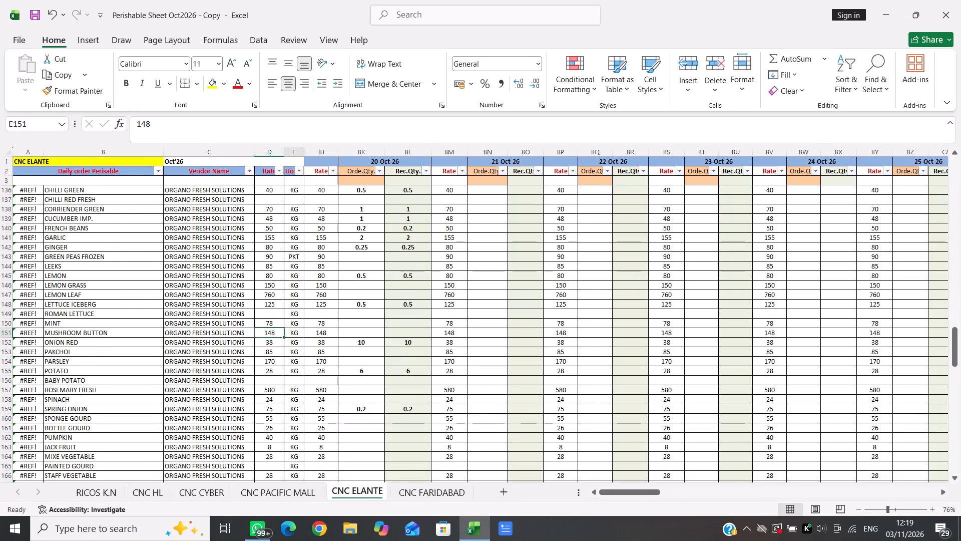
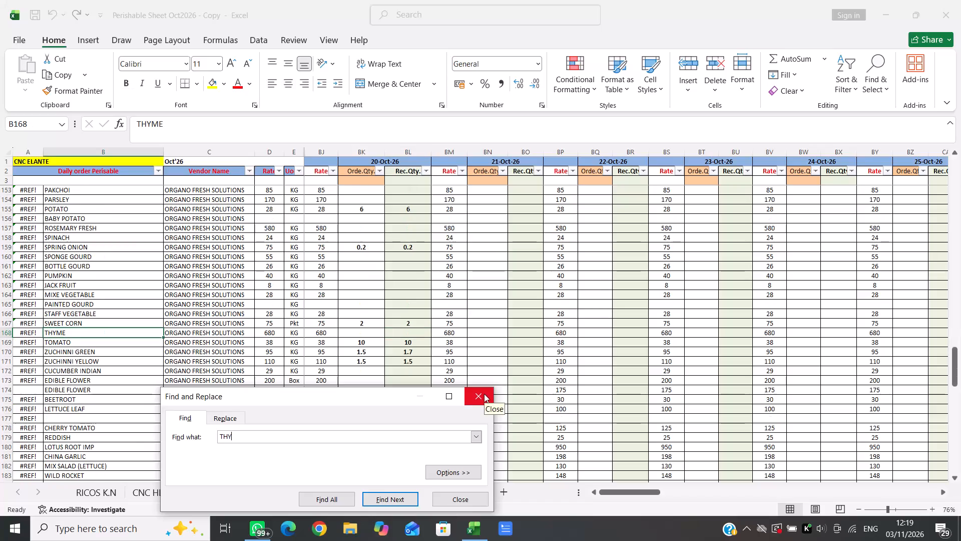
# Enter 0.1 as both the ordered and received quantity for THYME under 20-Oct-26.
pyautogui.click(484, 394)
pyautogui.press('Right')
pyautogui.press('Right')
pyautogui.press('Right')
pyautogui.press('Right')
pyautogui.press('Right')
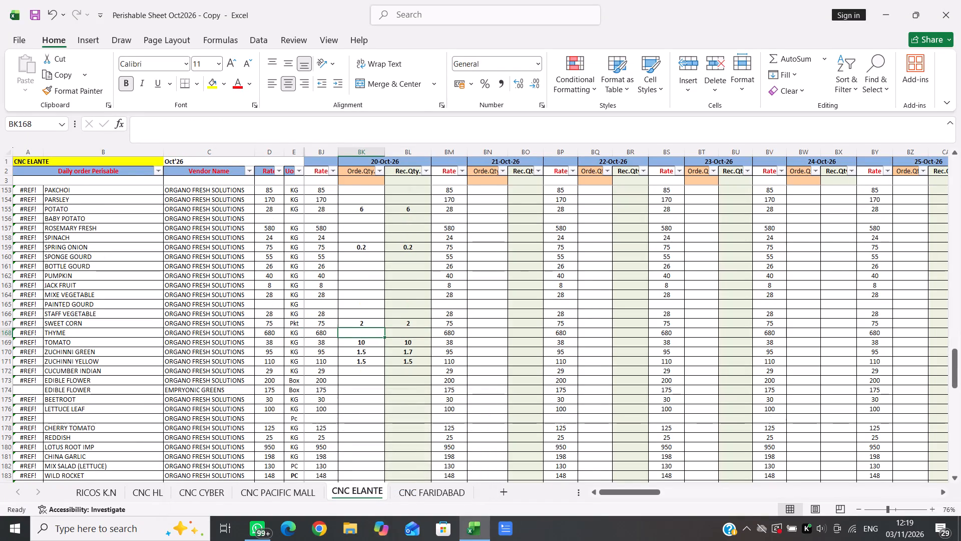
pyautogui.write('0.1')
pyautogui.press('Right')
pyautogui.write('0.1')
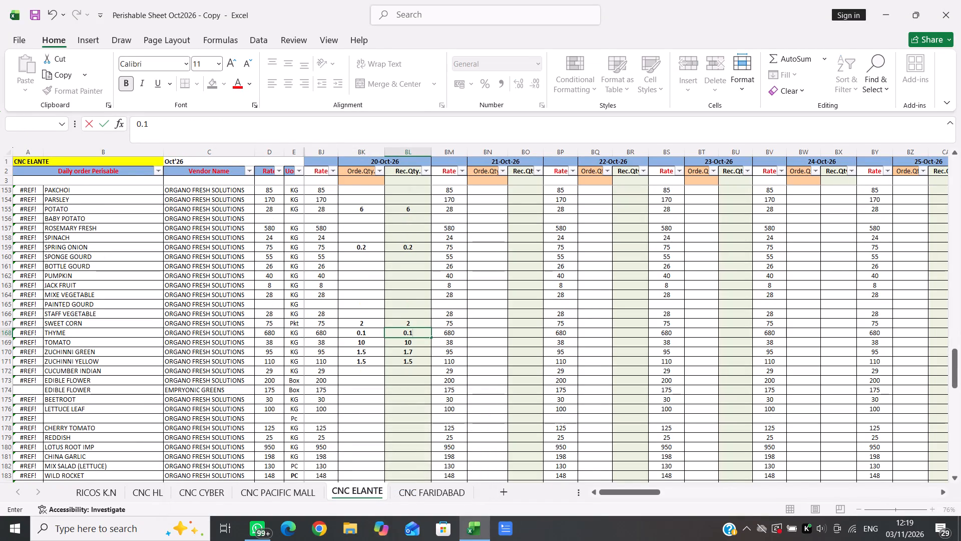
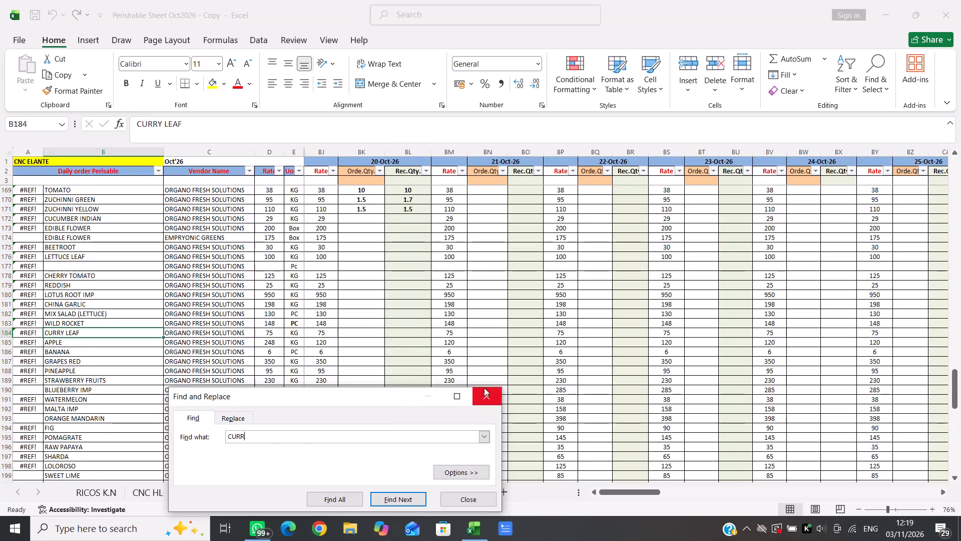
# Close the item search, keeping the CURRY LEAF entry selected.
pyautogui.click(484, 388)
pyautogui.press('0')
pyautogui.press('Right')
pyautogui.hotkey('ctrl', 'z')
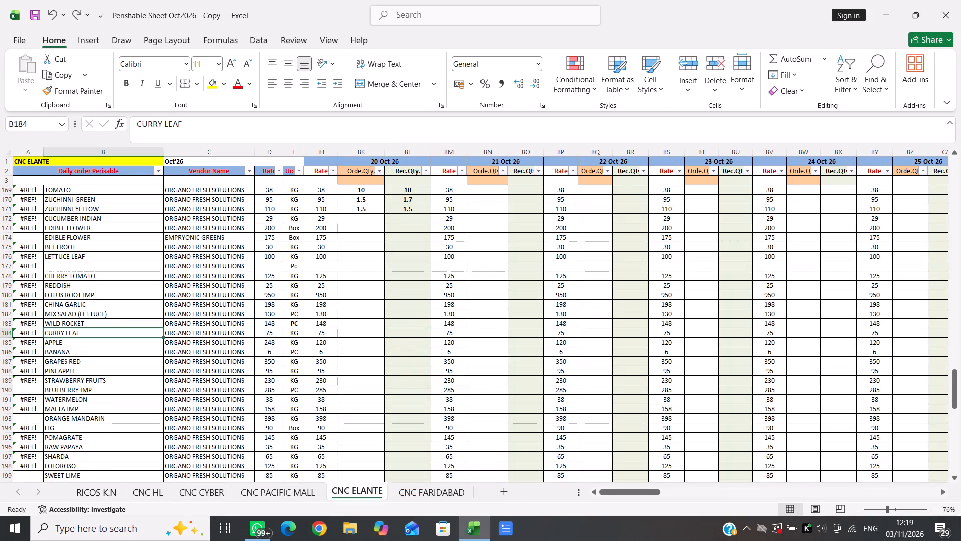
# Enter 0.1 as the ordered quantity for CURRY LEAF under 20-Oct-26 and continue to its received quantity.
pyautogui.press('Right')
pyautogui.press('Right')
pyautogui.press('Right')
pyautogui.press('Right')
pyautogui.press('Right')
pyautogui.write('0.1')
pyautogui.press('Right')
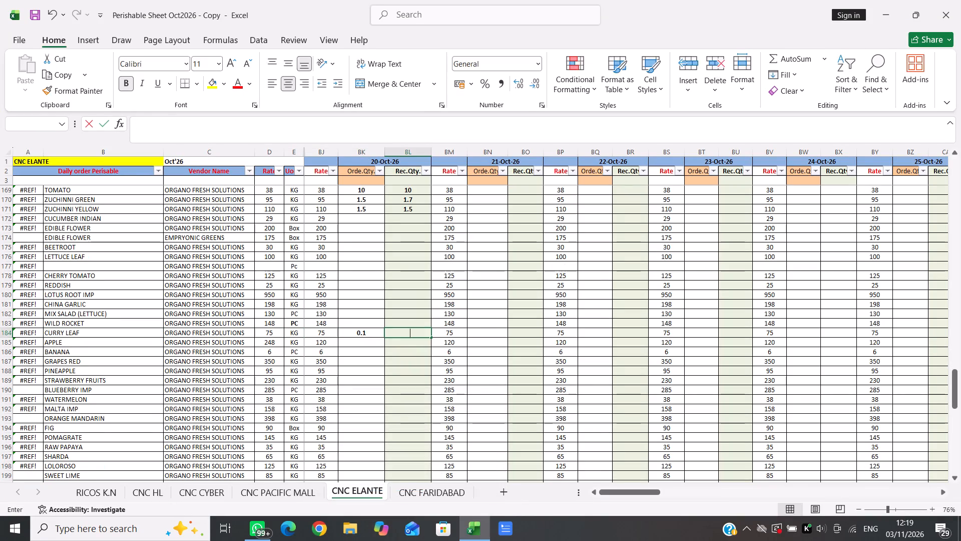
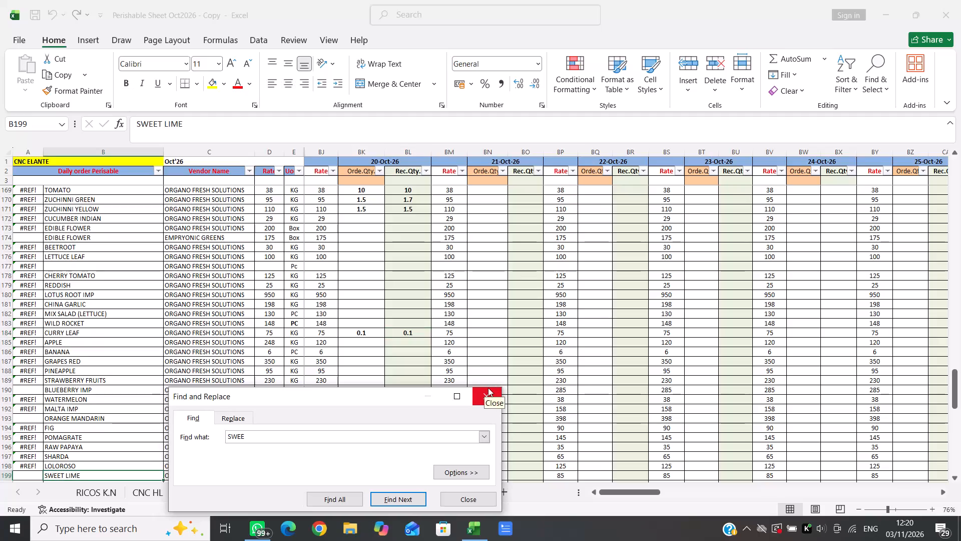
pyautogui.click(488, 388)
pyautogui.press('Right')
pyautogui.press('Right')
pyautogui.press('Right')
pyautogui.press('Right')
# Find the SWEET CORN row by repeating the SWEE search, and move along it toward its 20-Oct-26 quantities.
pyautogui.hotkey('ctrl', 'f')
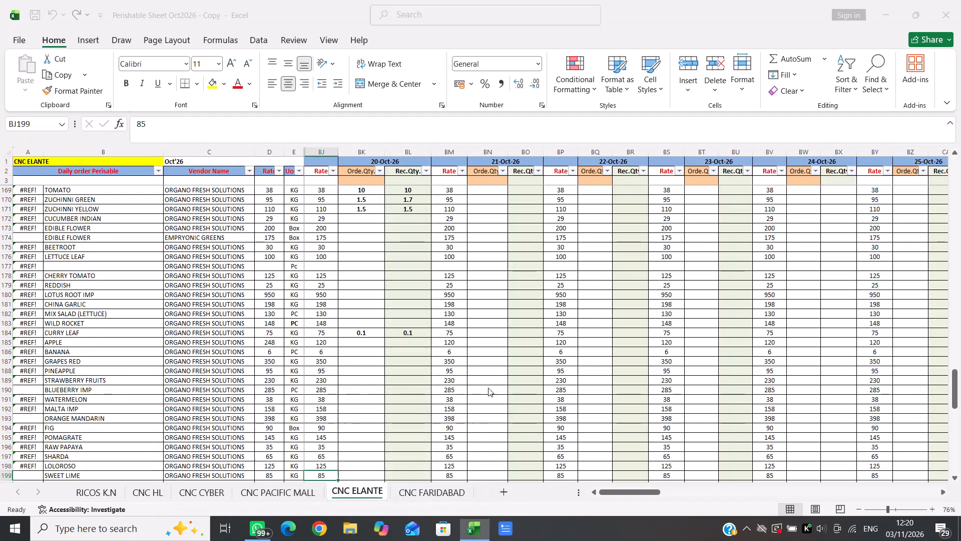
pyautogui.press('Return')
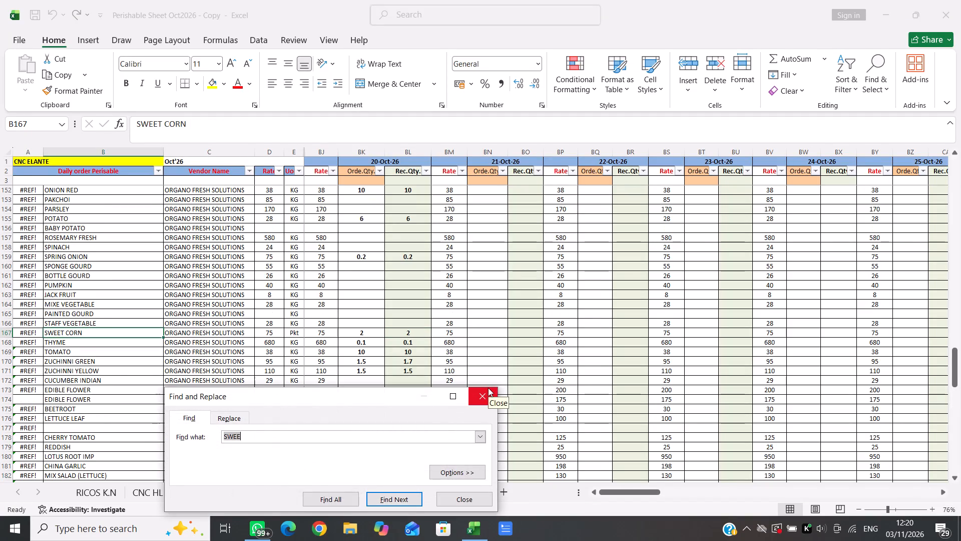
pyautogui.click(488, 388)
pyautogui.press('Right')
pyautogui.press('Right')
pyautogui.press('Right')
pyautogui.press('Right')
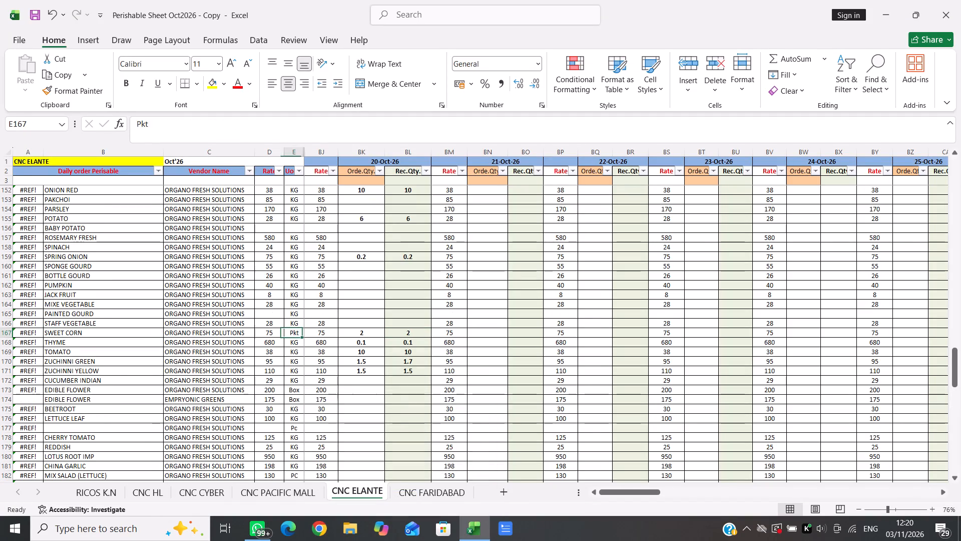
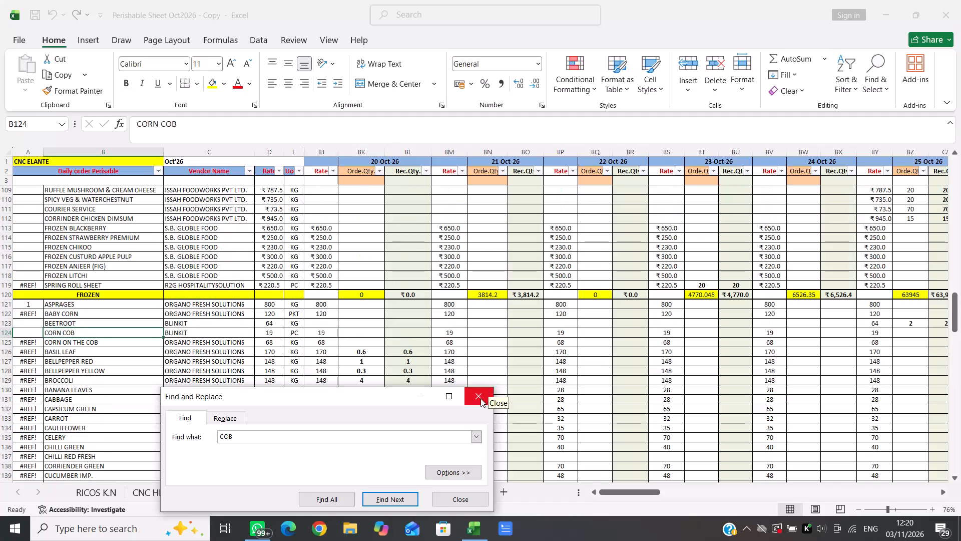
# Enter 2 as the 20-Oct-26 order quantity in the CORN ON THE COB row of the CNC ELANTE sheet.
pyautogui.click(480, 398)
pyautogui.press('Right')
pyautogui.press('Right')
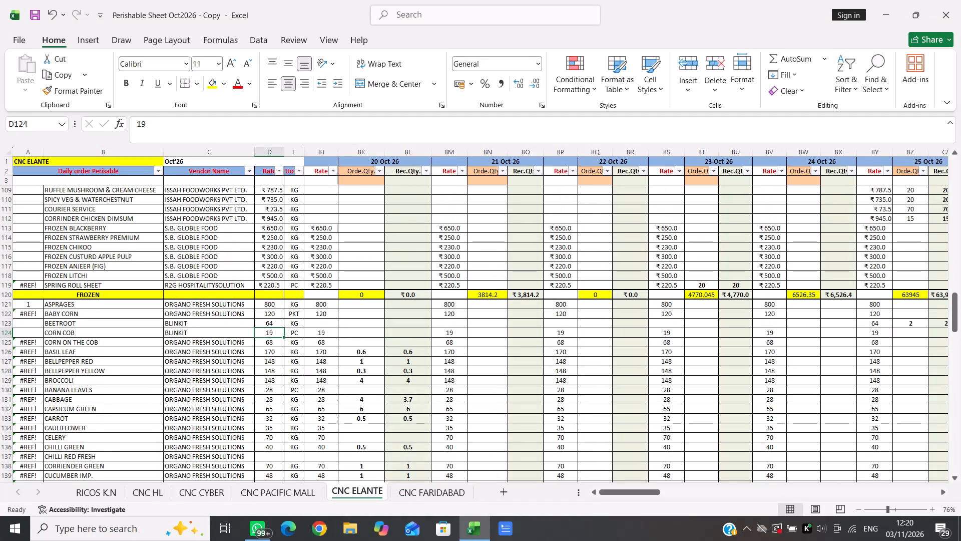
pyautogui.press('Down')
pyautogui.press('Right')
pyautogui.press('Right')
pyautogui.press('Right')
pyautogui.press('Right')
pyautogui.press('Left')
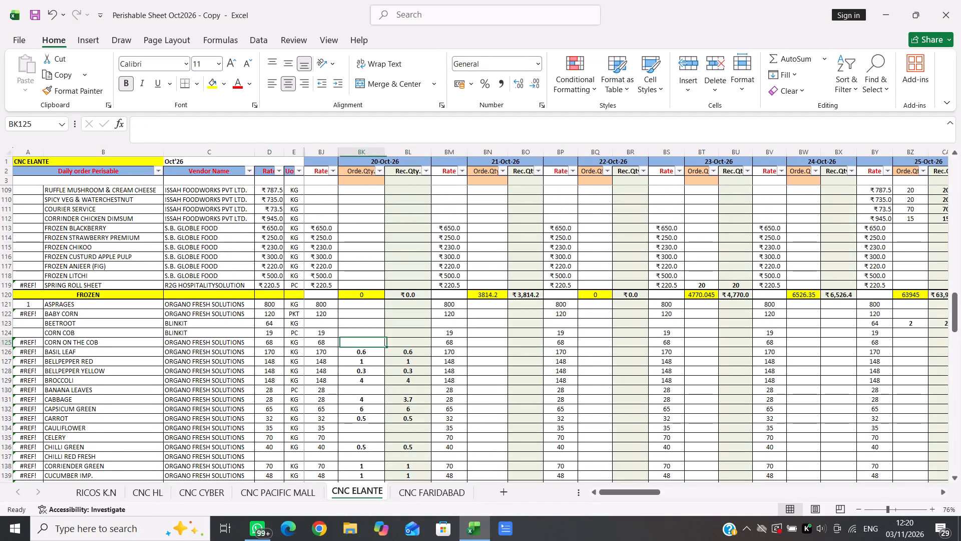
pyautogui.press('2')
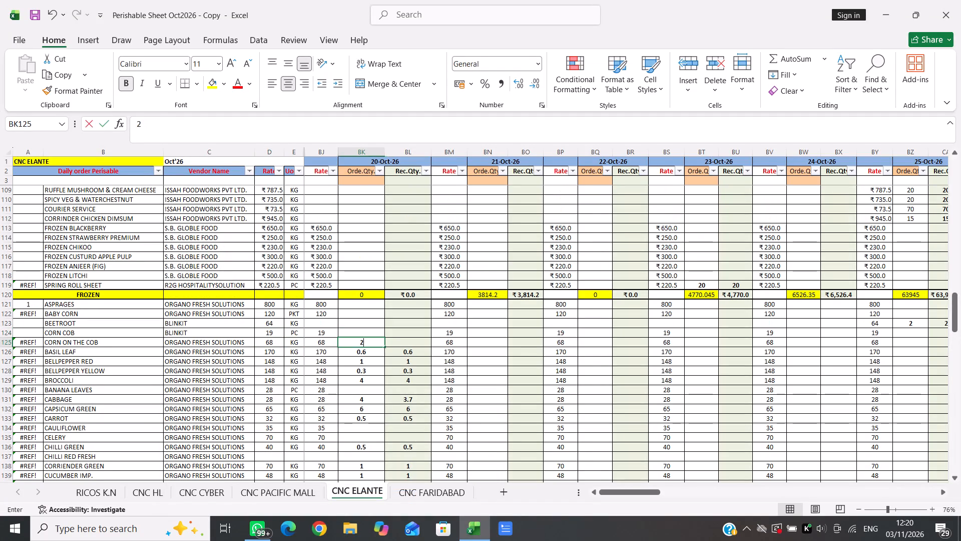
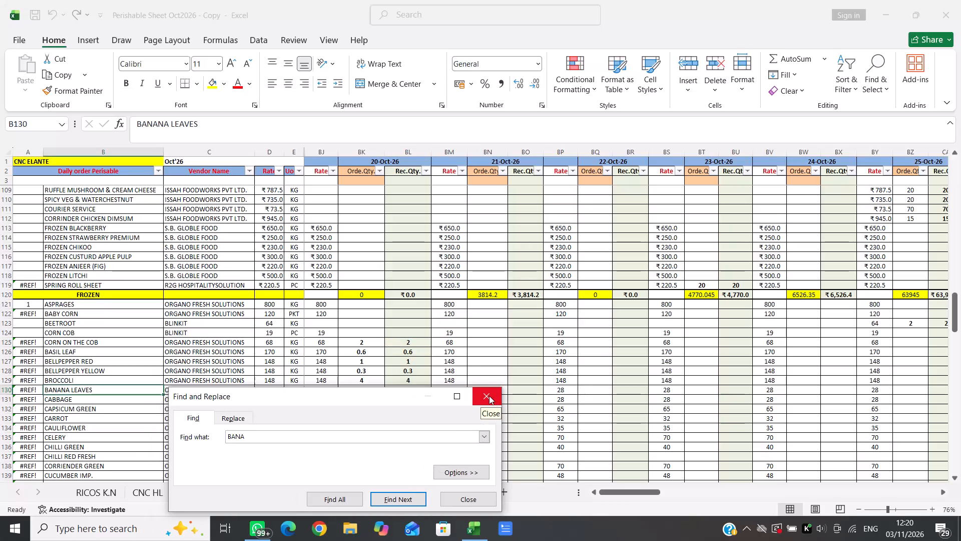
# Find the BANANA row on the CNC ELANTE sheet and enter 2 as its 20-Oct-26 order quantity.
pyautogui.press('Return')
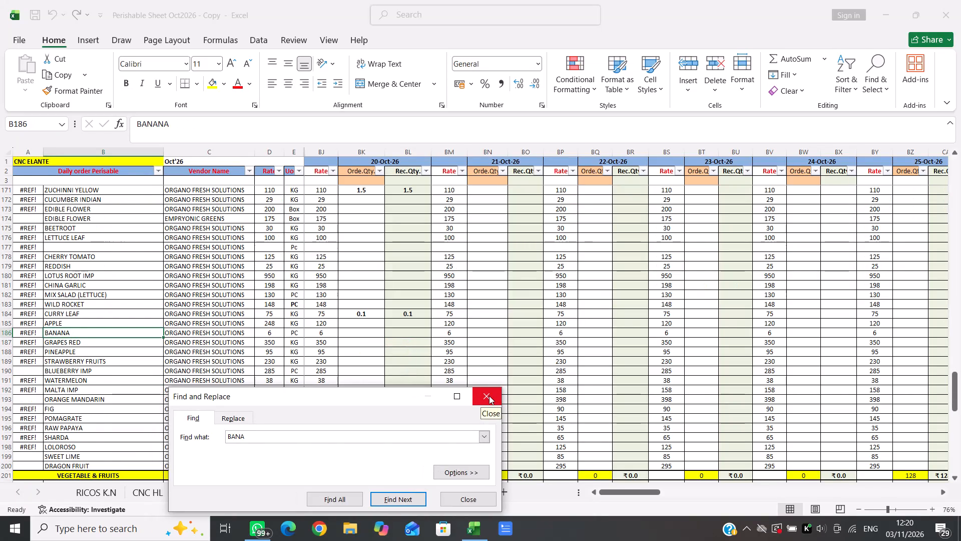
pyautogui.click(489, 396)
pyautogui.press('Right')
pyautogui.press('Right')
pyautogui.press('Right')
pyautogui.press('Right')
pyautogui.press('Right')
pyautogui.press('2')
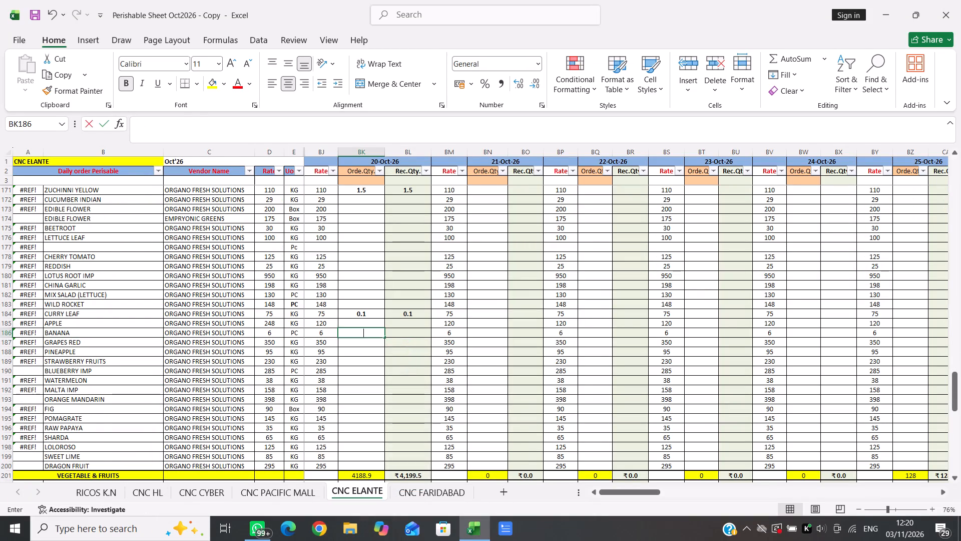
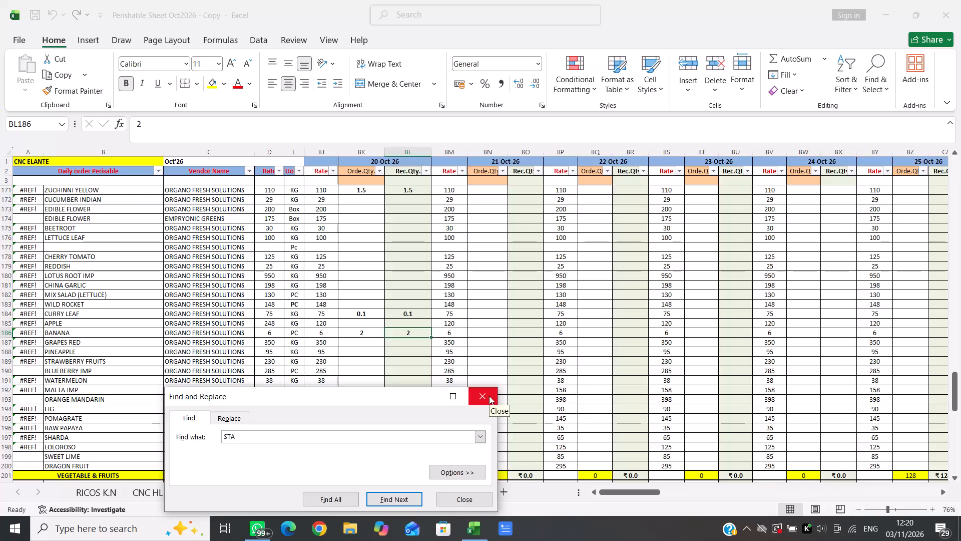
# Search the CNC ELANTE sheet for STAFF to find the STAFF VEGETABLE row and go to its 20-Oct-26 quantity cells.
pyautogui.press('Return')
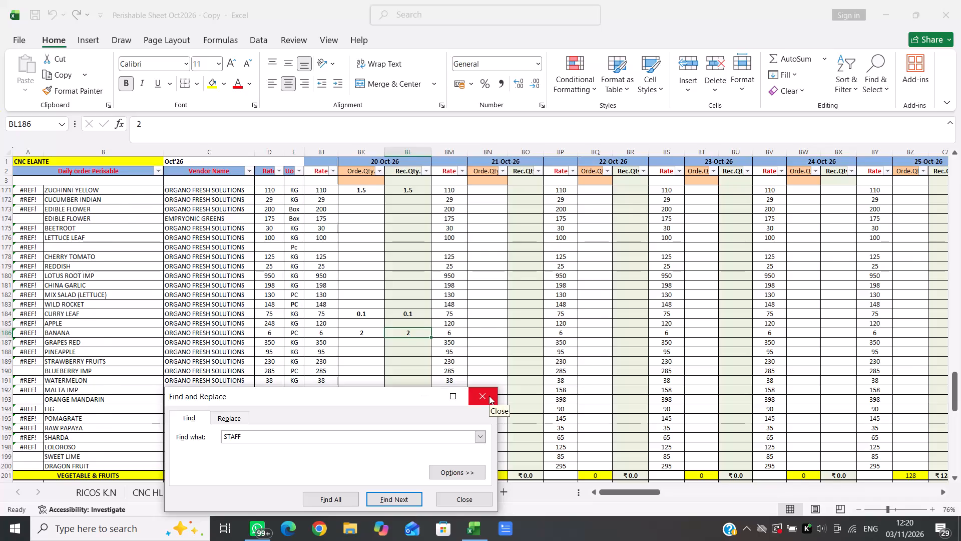
pyautogui.click(489, 396)
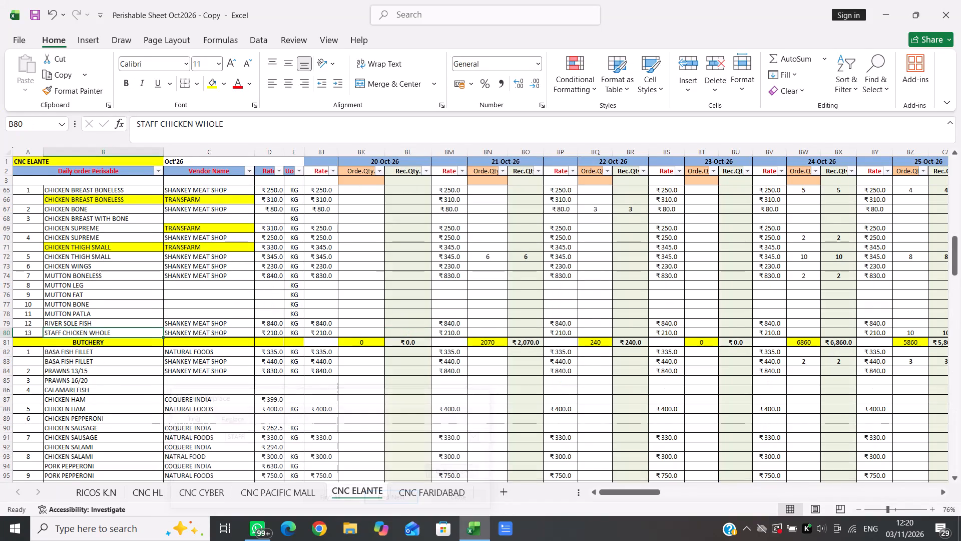
pyautogui.hotkey('ctrl', 'f')
pyautogui.press('Return')
pyautogui.click(485, 396)
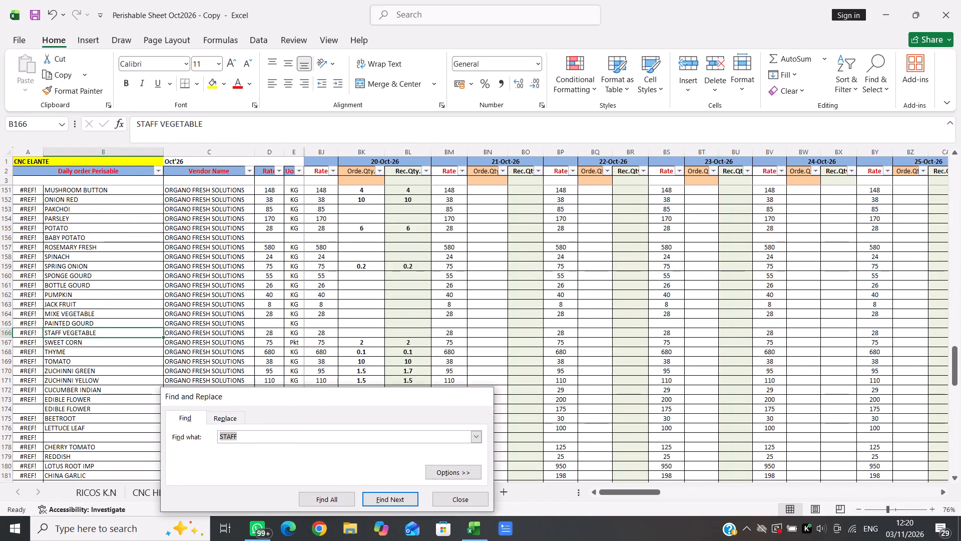
pyautogui.press('Right')
pyautogui.press('Right')
pyautogui.press('Right')
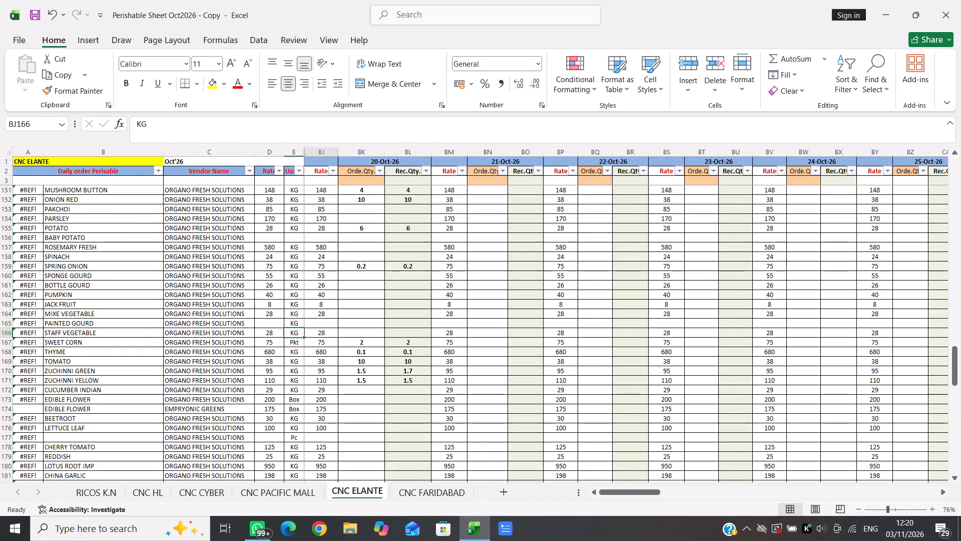
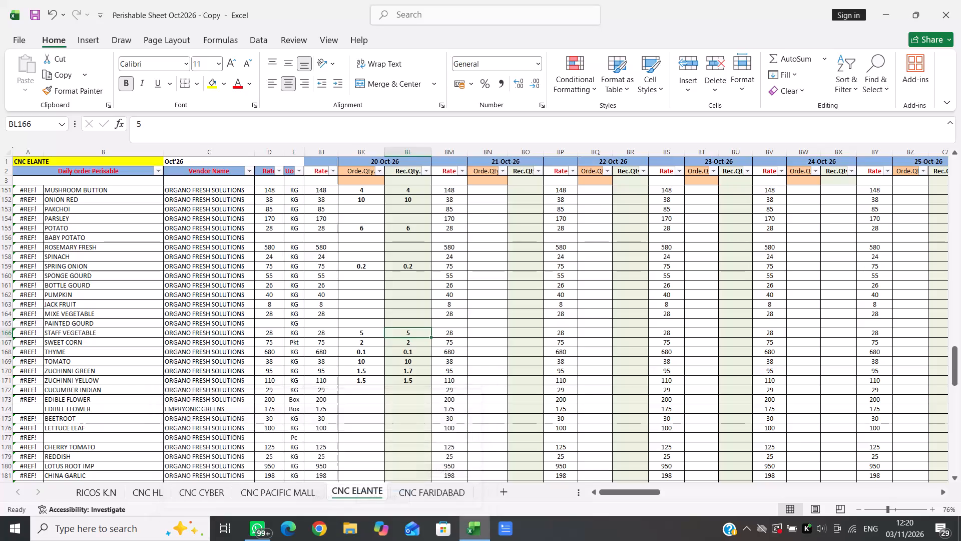
# Save the perishable order workbook with the 20-Oct-26 quantities entered on the CNC ELANTE sheet.
pyautogui.hotkey('ctrl', 's')
pyautogui.click(402, 411)
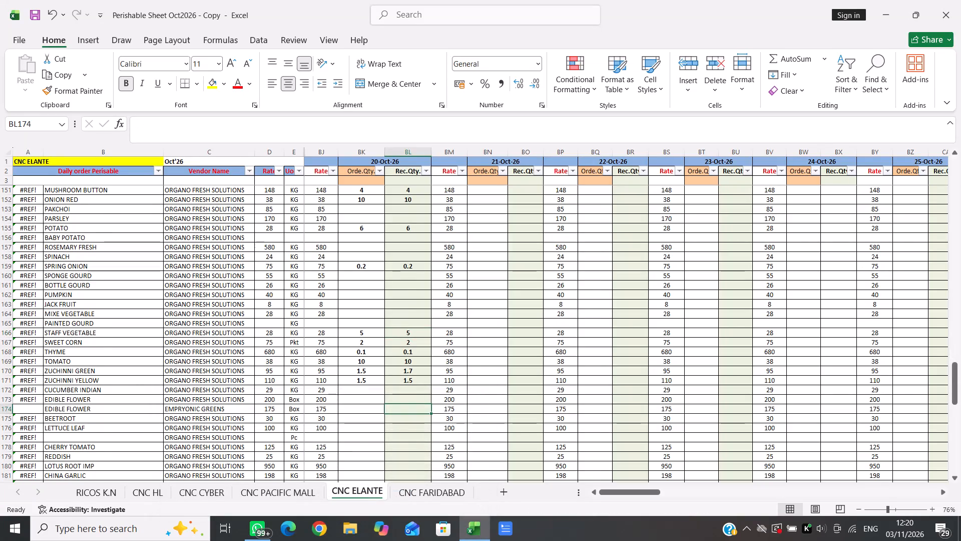
pyautogui.scroll(-1, 402, 411)
pyautogui.hotkey('ctrl', 's')
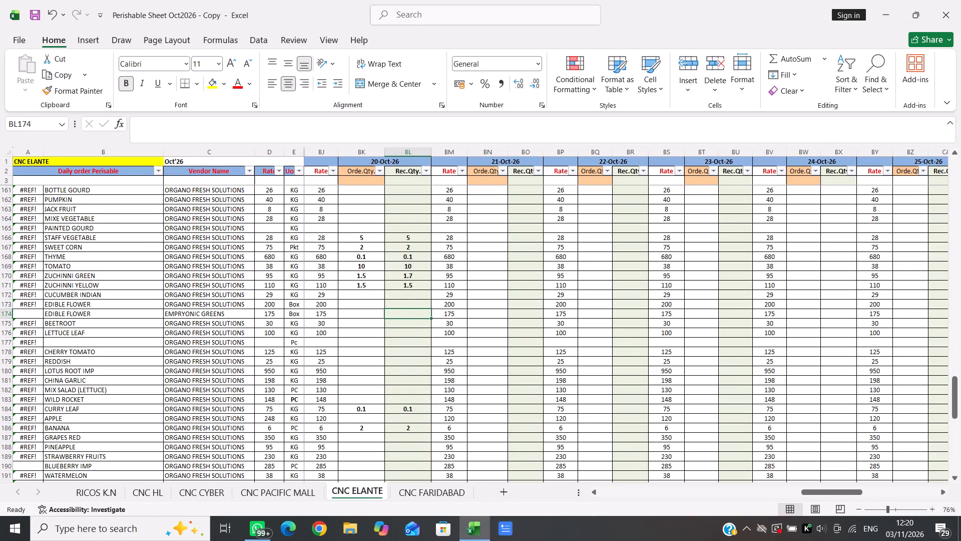
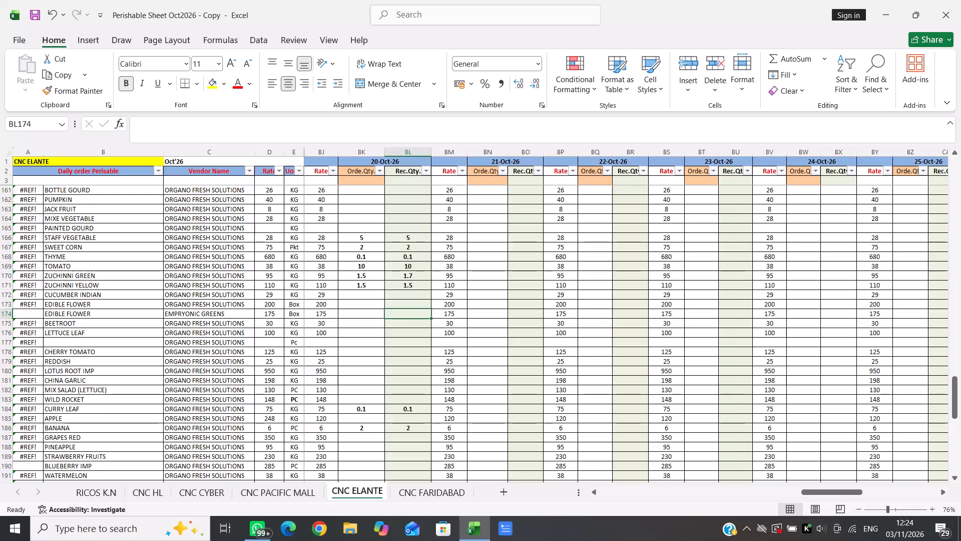
# On the CNC HL sheet, filter the Vendor Name column to show only GLOBAL BASKET.
pyautogui.click(145, 495)
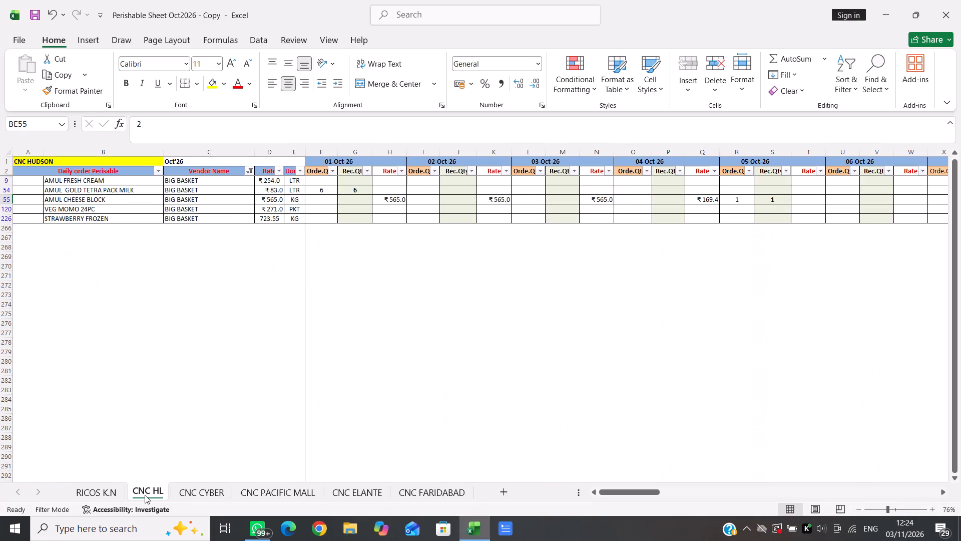
pyautogui.click(252, 169)
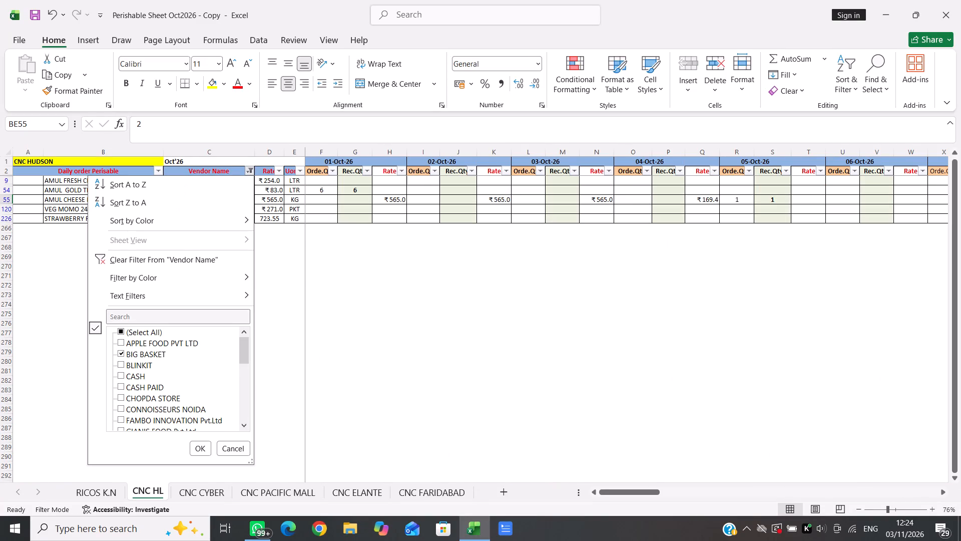
pyautogui.click(163, 318)
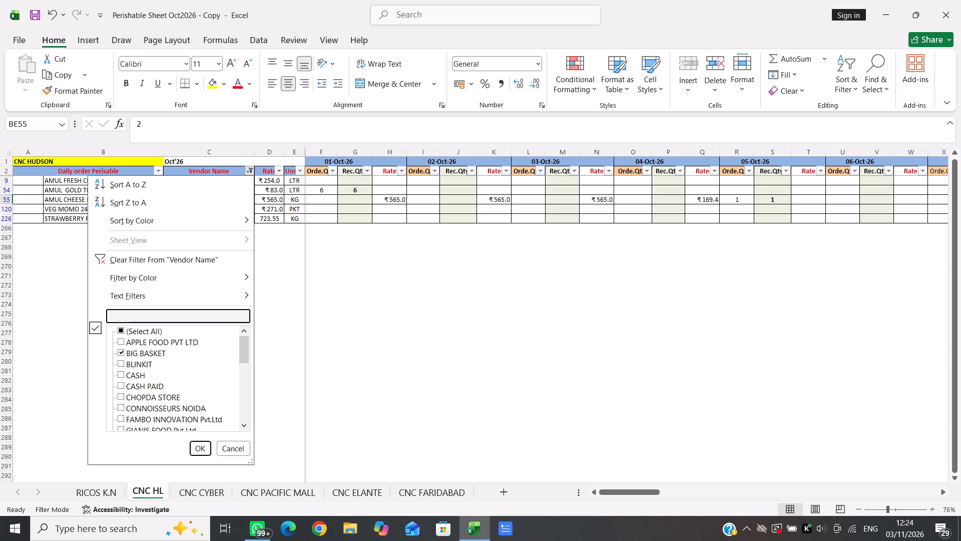
pyautogui.write('GLO')
pyautogui.press('b')
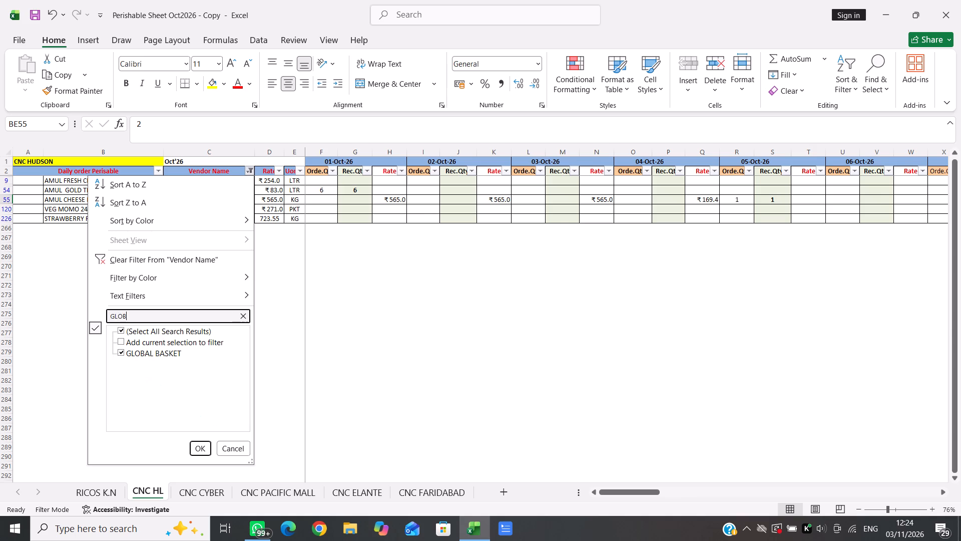
pyautogui.press('Return')
# In column CV of the MASALA FRIES row, enter a formula multiplying the rate by the total received quantity, +D28*CU28.
pyautogui.hscroll(-5, 377, 318)
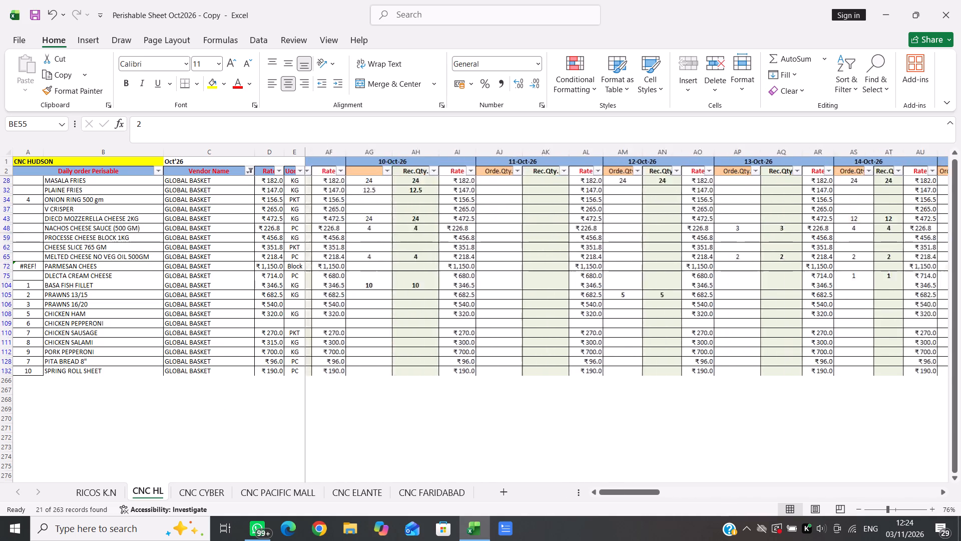
pyautogui.hscroll(-14, 377, 318)
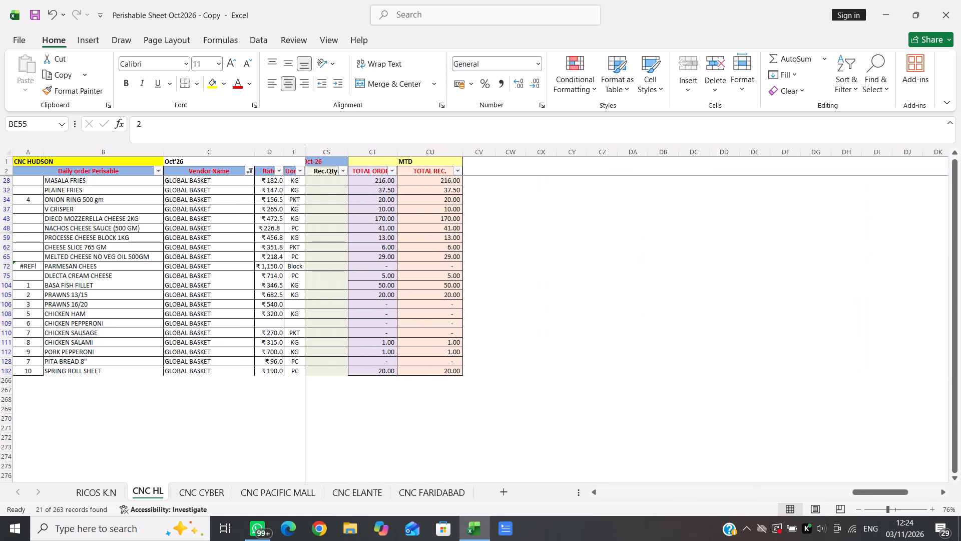
pyautogui.click(475, 178)
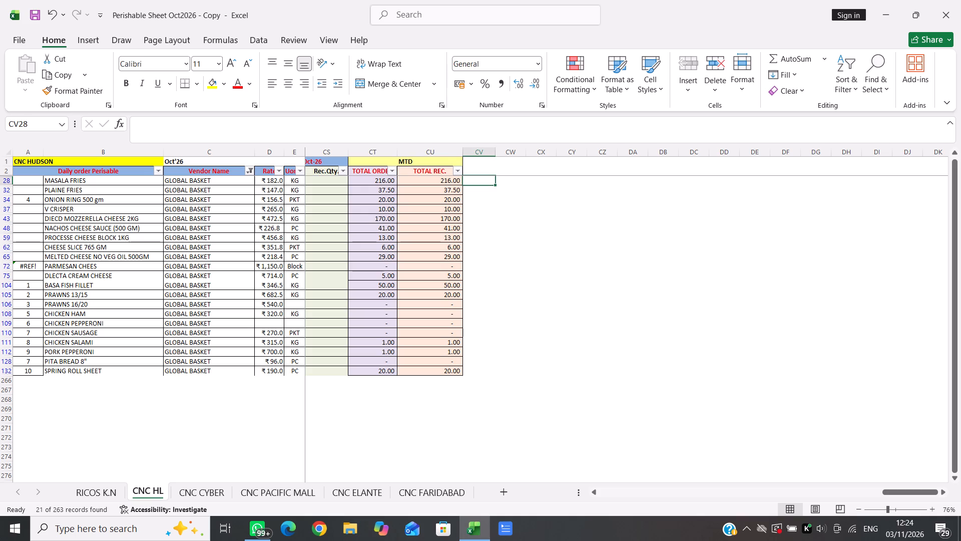
pyautogui.press('+')
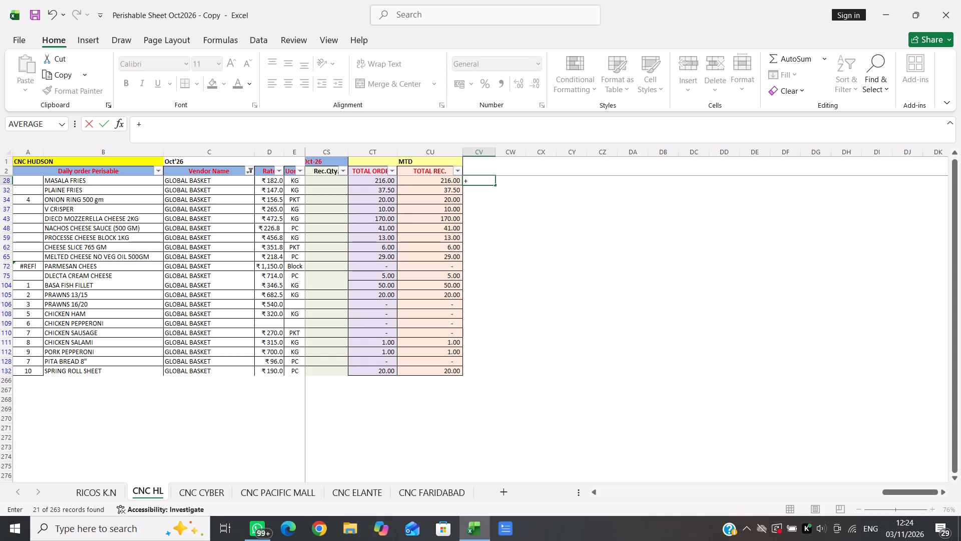
pyautogui.click(275, 154)
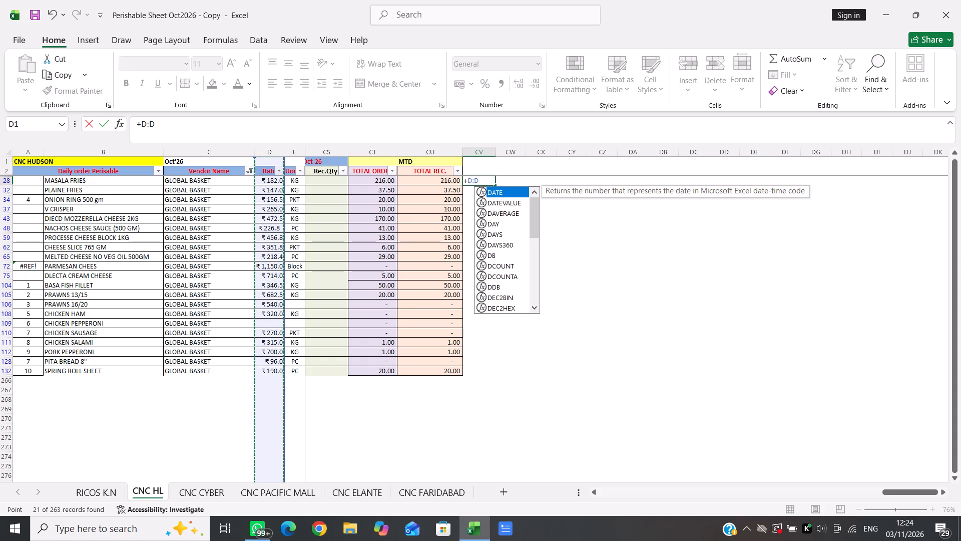
pyautogui.click(275, 181)
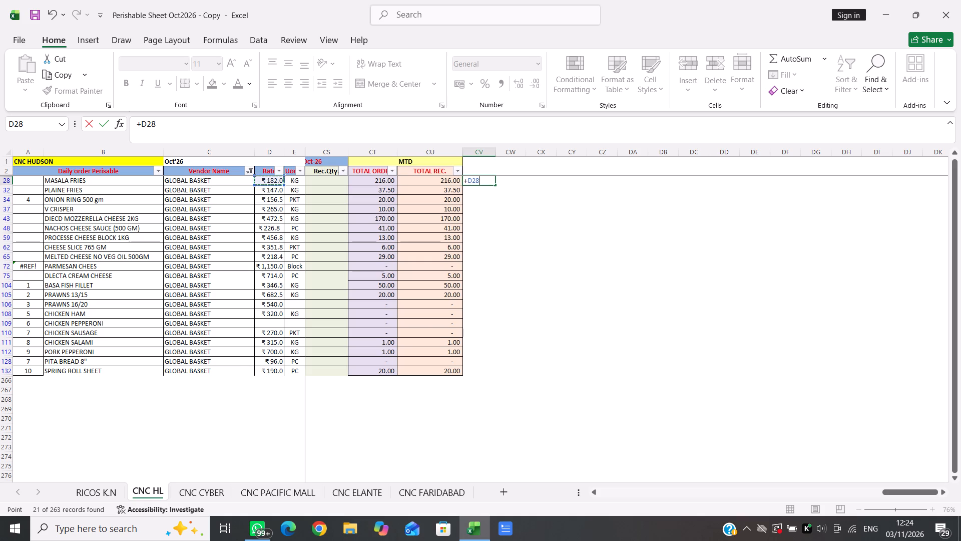
pyautogui.press('*')
pyautogui.click(440, 179)
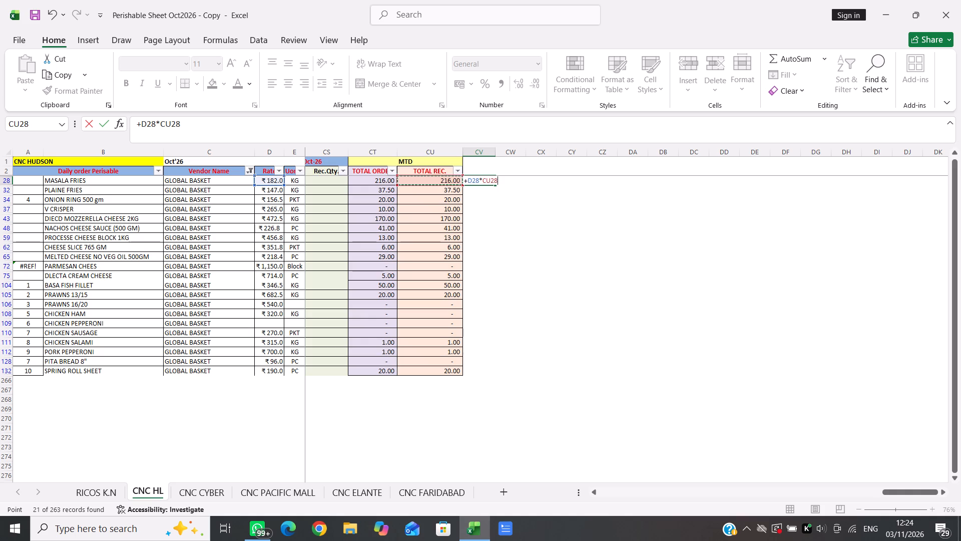
pyautogui.press('Return')
# Select column CV from the MASALA FRIES formula down through the GLOBAL BASKET rows to extend the formula.
pyautogui.click(490, 179)
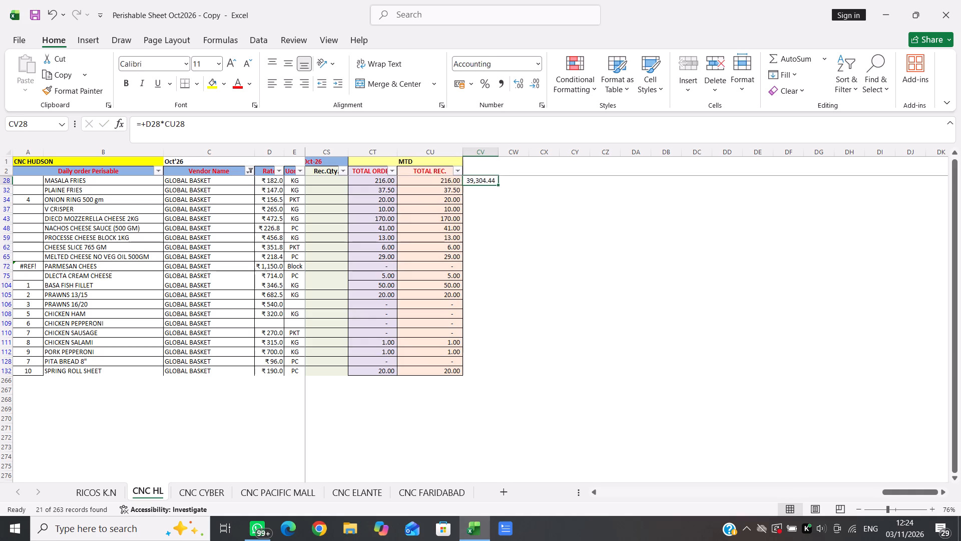
pyautogui.hotkey('shift', 'Down')
pyautogui.hotkey('shift', 'Down')
pyautogui.hotkey('shift', 'Down')
pyautogui.hotkey('shift', 'Down')
pyautogui.hotkey('shift', 'Down')
pyautogui.hotkey('shift', 'Down')
pyautogui.hotkey('shift', 'Down')
pyautogui.hotkey('shift', 'Down')
pyautogui.hotkey('shift', 'Down')
pyautogui.hotkey('shift', 'Down')
pyautogui.hotkey('shift', 'Down')
pyautogui.hotkey('shift', 'Down')
pyautogui.hotkey('shift', 'Down')
pyautogui.hotkey('shift', 'Down')
pyautogui.hotkey('shift', 'Down')
pyautogui.hotkey('shift', 'Down')
pyautogui.hotkey('shift', 'Down')
pyautogui.hotkey('shift', 'Down')
pyautogui.hotkey('shift', 'Down')
pyautogui.hotkey('shift', 'Down')
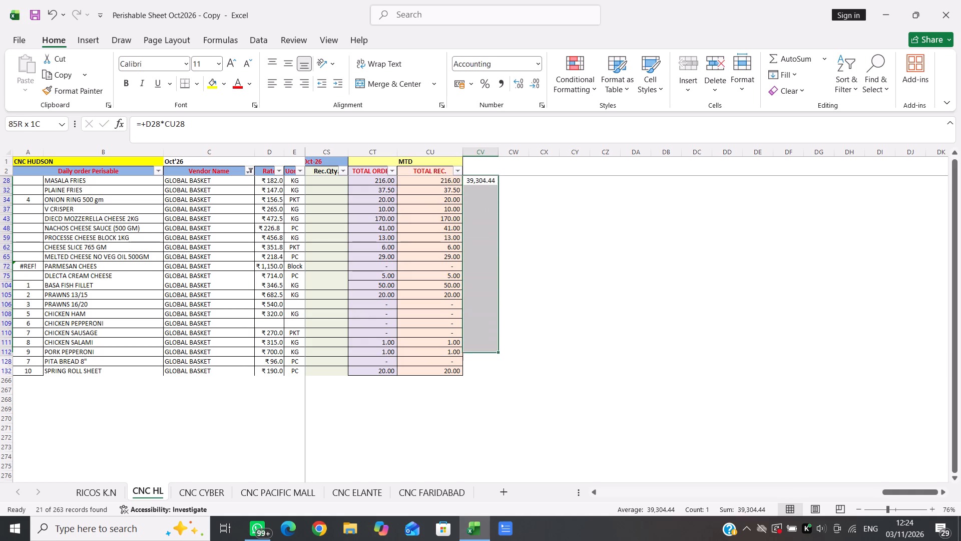
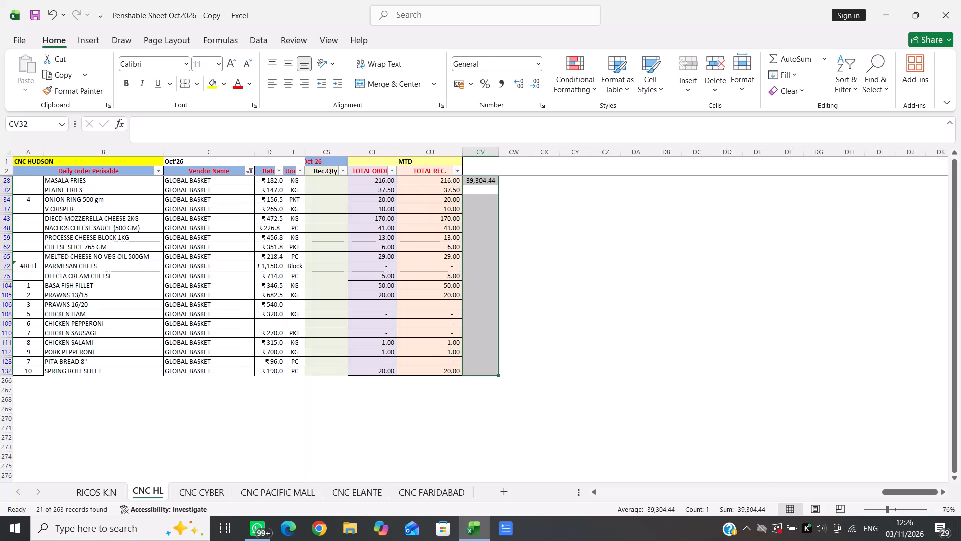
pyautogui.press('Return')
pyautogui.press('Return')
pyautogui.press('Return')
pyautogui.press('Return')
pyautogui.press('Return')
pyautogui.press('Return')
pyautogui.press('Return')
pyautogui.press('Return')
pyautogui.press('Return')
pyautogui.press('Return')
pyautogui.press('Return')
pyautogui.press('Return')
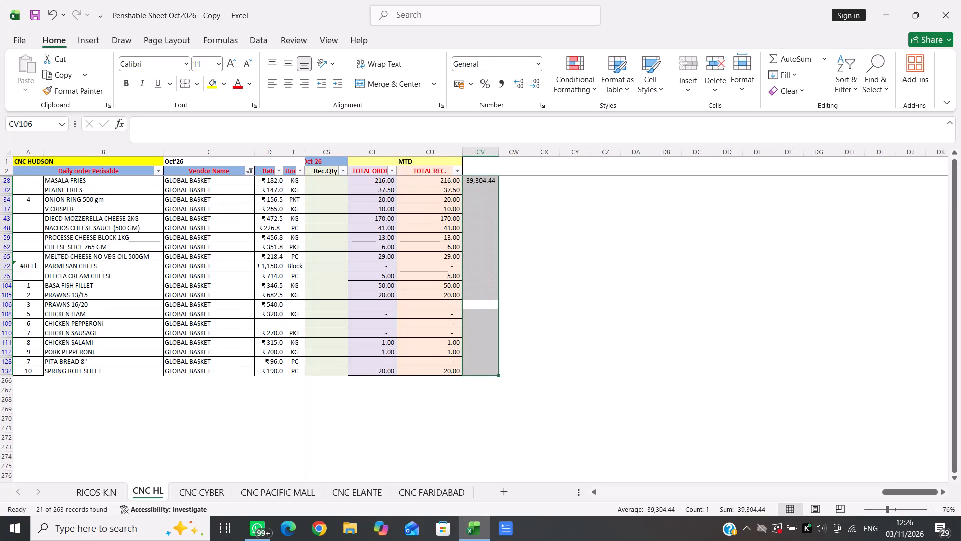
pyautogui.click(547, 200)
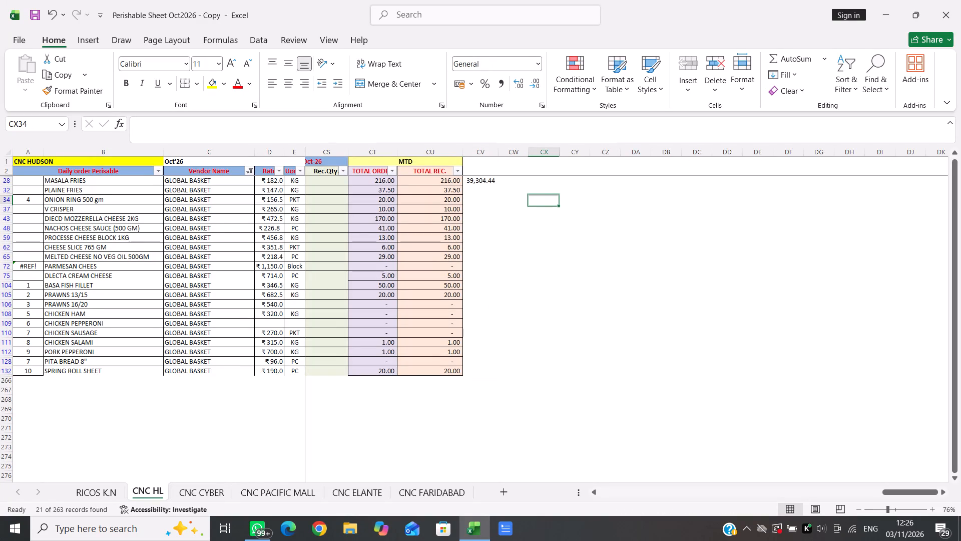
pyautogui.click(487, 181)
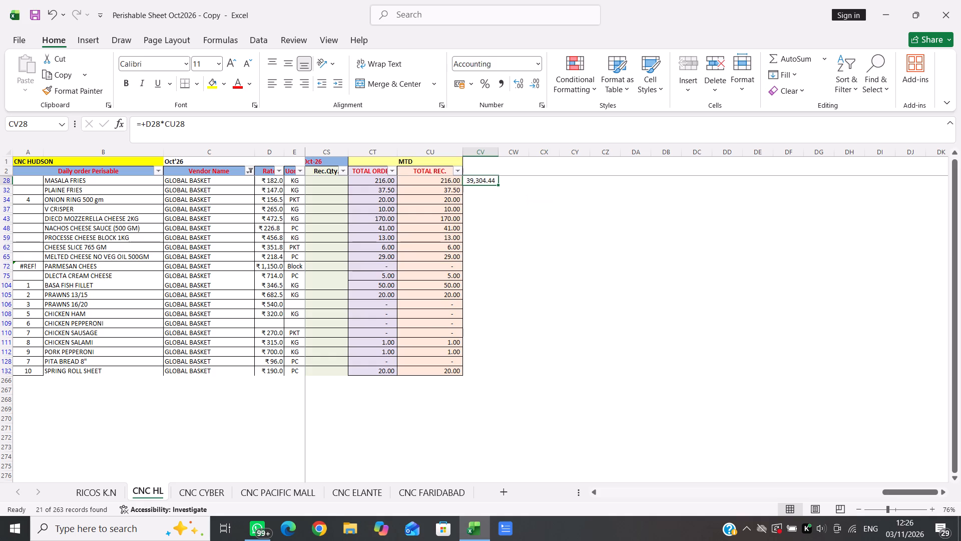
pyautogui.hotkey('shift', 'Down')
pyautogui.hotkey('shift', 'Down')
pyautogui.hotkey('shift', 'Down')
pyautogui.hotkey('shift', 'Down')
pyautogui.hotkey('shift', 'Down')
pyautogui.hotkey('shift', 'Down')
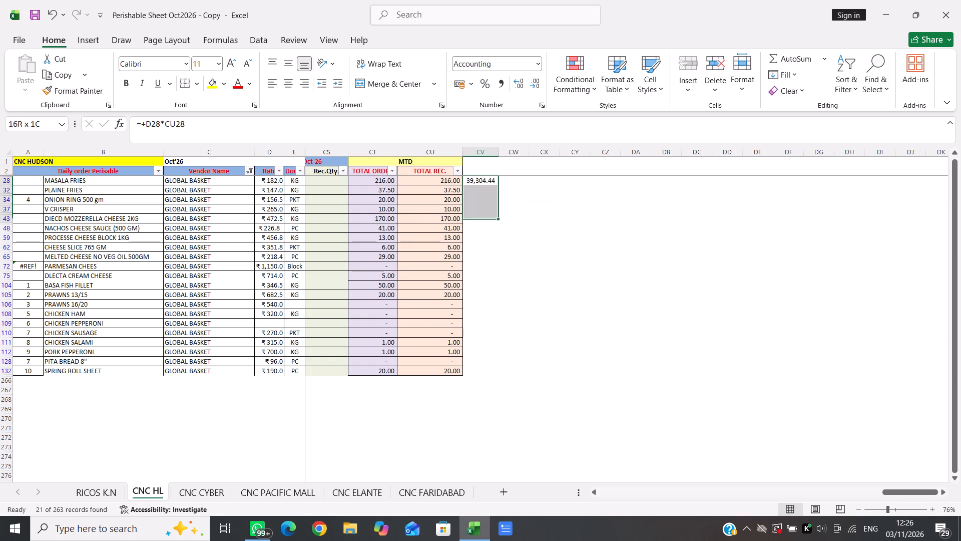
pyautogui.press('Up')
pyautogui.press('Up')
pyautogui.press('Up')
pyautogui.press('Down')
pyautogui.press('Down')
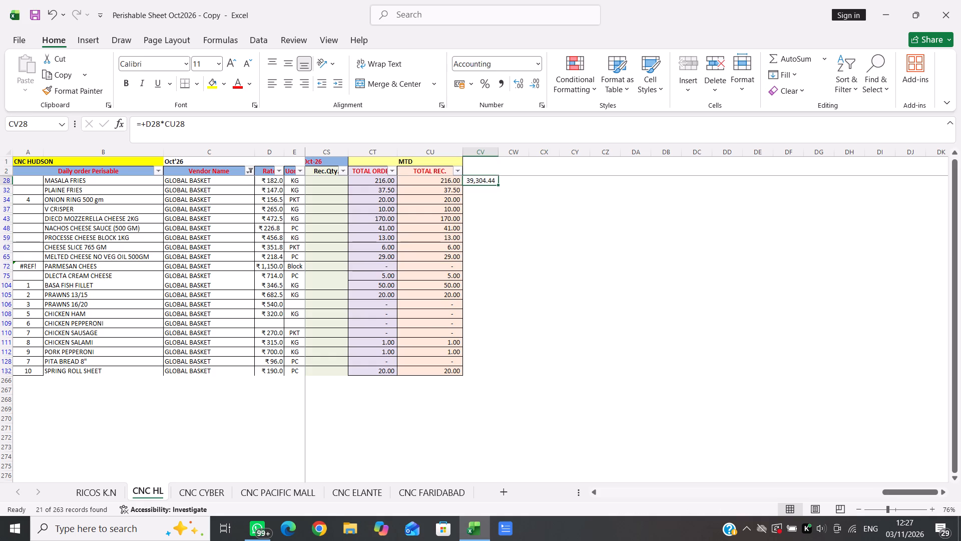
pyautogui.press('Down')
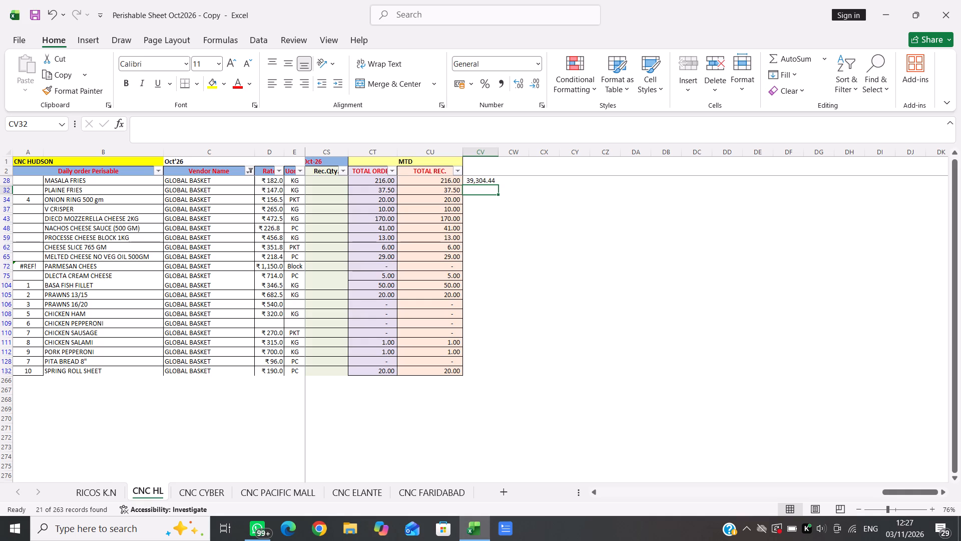
# Fill the MASALA FRIES value formula in column CV down through the SPRING ROLL SHEET row for all GLOBAL BASKET items.
pyautogui.click(491, 182)
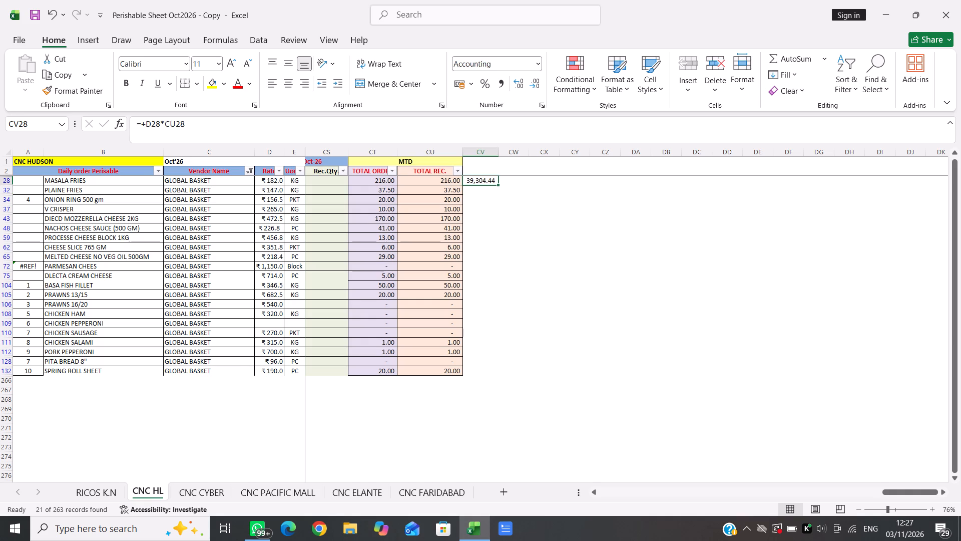
pyautogui.hotkey('shift', 'Down')
pyautogui.hotkey('shift', 'Down')
pyautogui.hotkey('shift', 'Down')
pyautogui.hotkey('shift', 'Down')
pyautogui.hotkey('shift', 'Down')
pyautogui.hotkey('shift', 'Down')
pyautogui.hotkey('shift', 'Down')
pyautogui.hotkey('shift', 'Down')
pyautogui.hotkey('shift', 'Down')
pyautogui.hotkey('shift', 'Down')
pyautogui.hotkey('shift', 'Down')
pyautogui.hotkey('shift', 'Down')
pyautogui.hotkey('shift', 'Down')
pyautogui.hotkey('shift', 'Down')
pyautogui.hotkey('shift', 'Down')
pyautogui.hotkey('shift', 'Down')
pyautogui.hotkey('shift', 'Down')
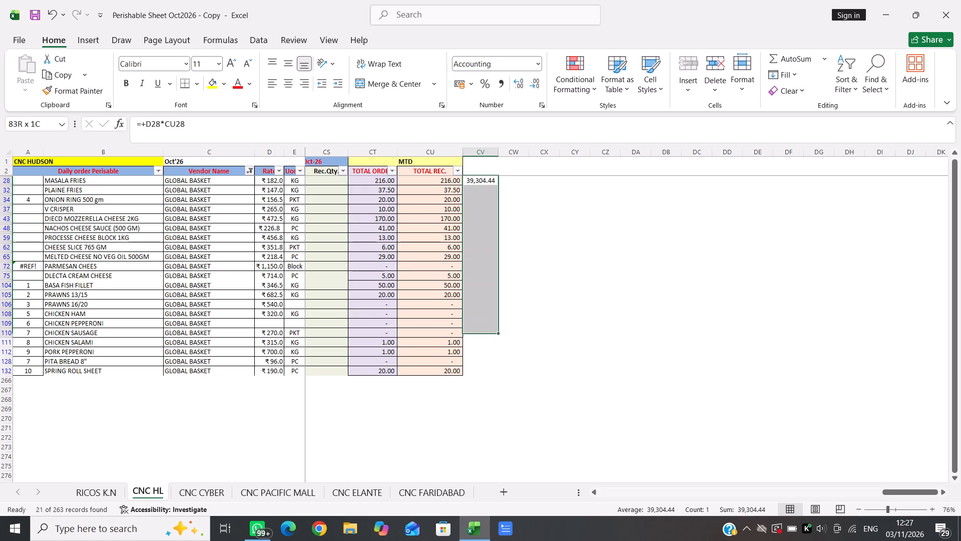
pyautogui.hotkey('shift', 'Down')
pyautogui.hotkey('shift', 'Down')
pyautogui.hotkey('shift', 'Down')
pyautogui.hotkey('shift', 'Down')
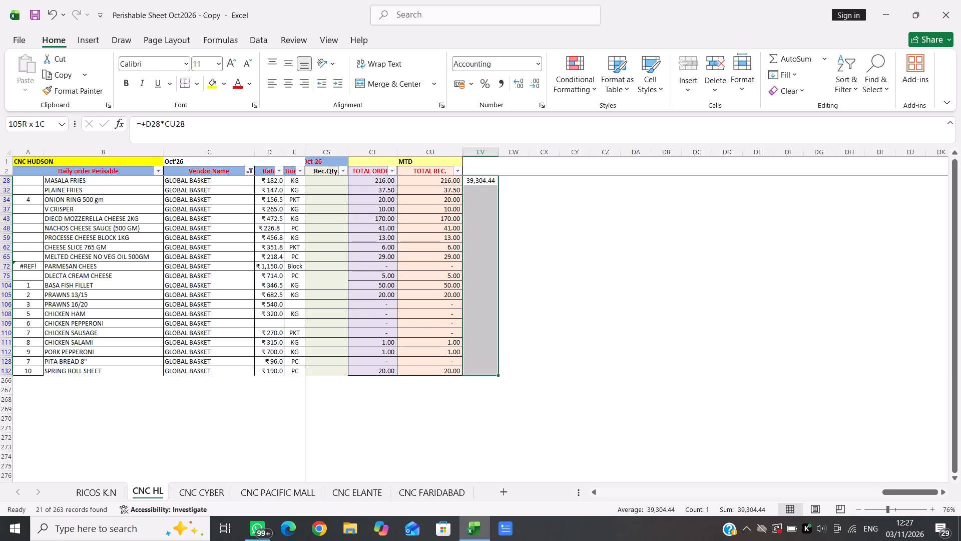
pyautogui.hotkey('ctrl', 'd')
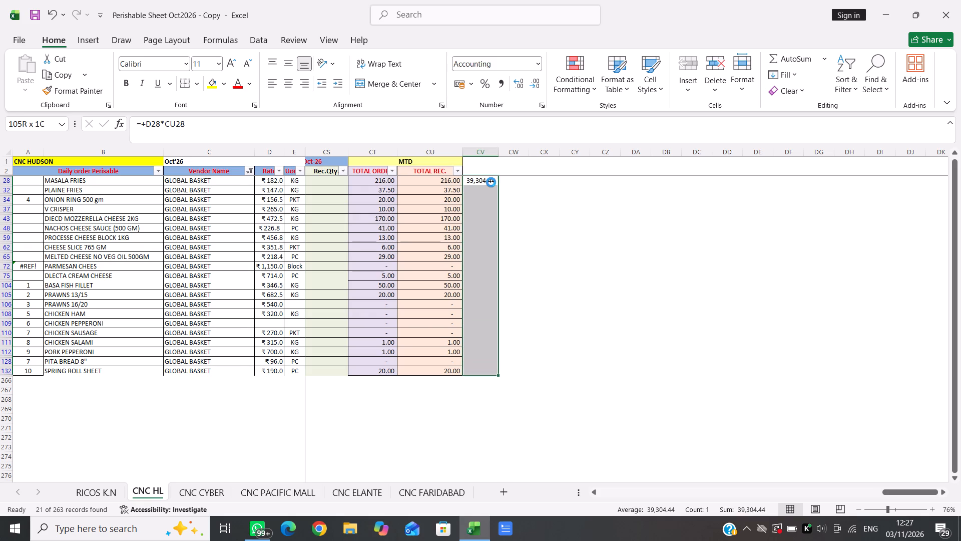
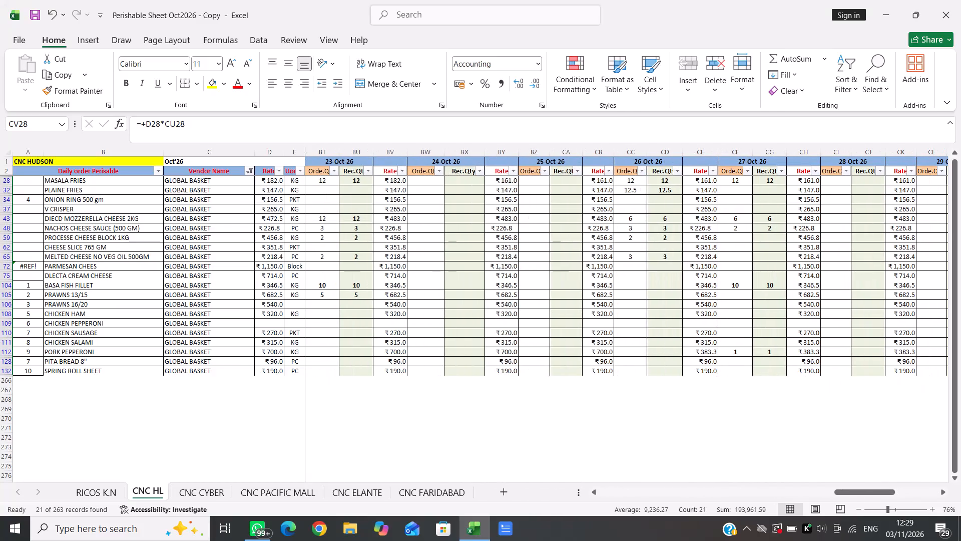
# Examine the 26-Oct received quantities for GLOBAL BASKET items from MASALA FRIES through DLECTA CREAM CHEESE.
pyautogui.hscroll(-1, 445, 341)
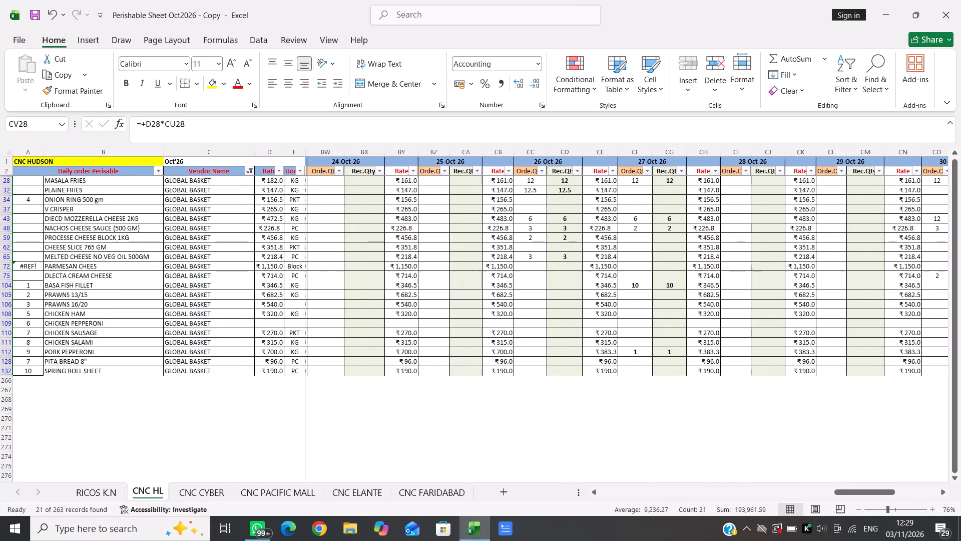
pyautogui.click(532, 310)
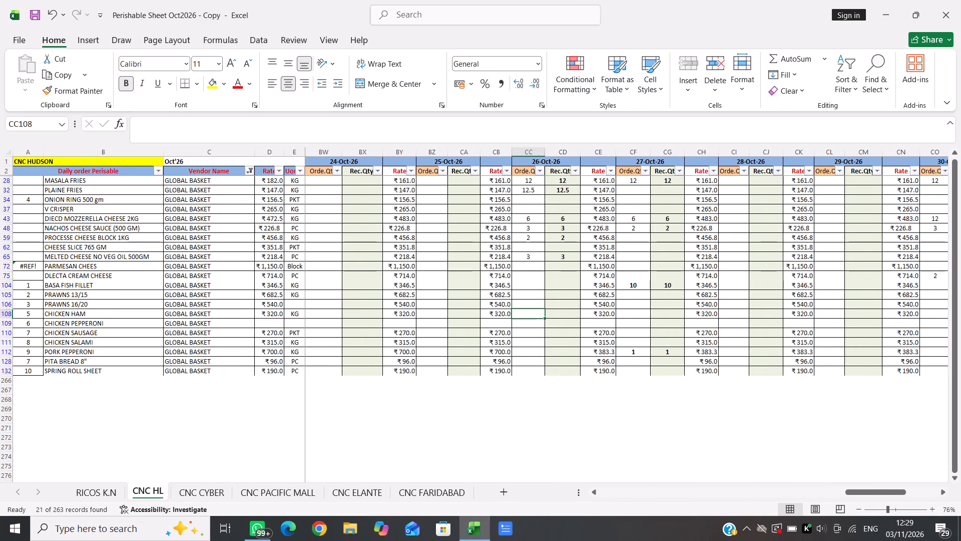
pyautogui.click(563, 178)
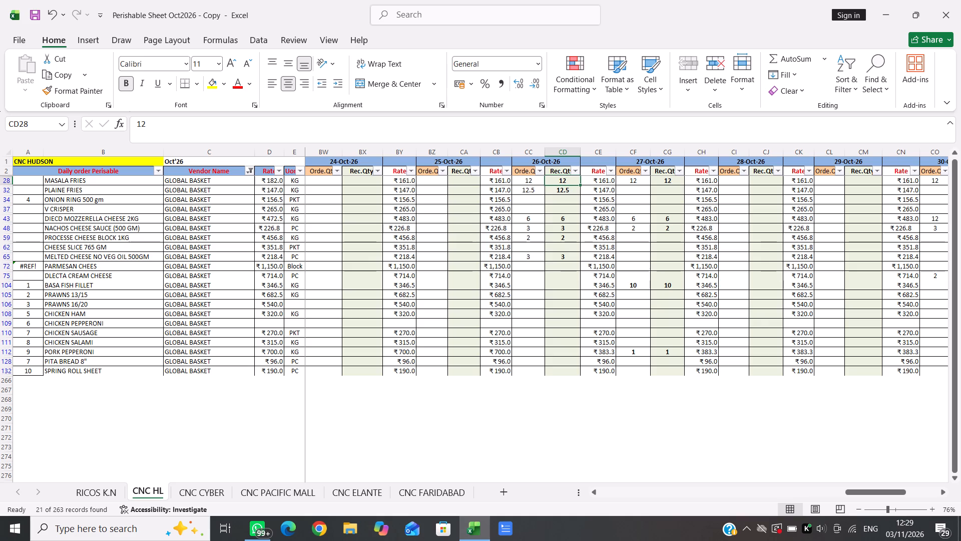
pyautogui.hotkey('shift', 'Down')
pyautogui.hotkey('shift', 'Down')
pyautogui.hotkey('shift', 'Down')
pyautogui.hotkey('shift', 'Down')
pyautogui.hotkey('shift', 'Down')
pyautogui.hotkey('shift', 'Down')
pyautogui.hotkey('shift', 'Down')
pyautogui.hotkey('shift', 'Down')
pyautogui.hotkey('shift', 'Down')
pyautogui.hotkey('shift', 'Down')
pyautogui.hotkey('shift', 'Down')
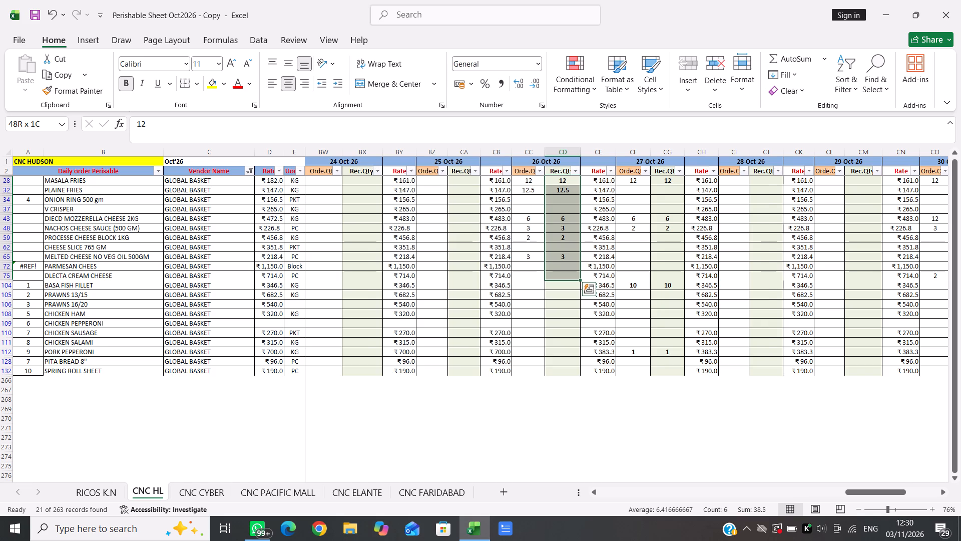
pyautogui.hscroll(-3, 566, 181)
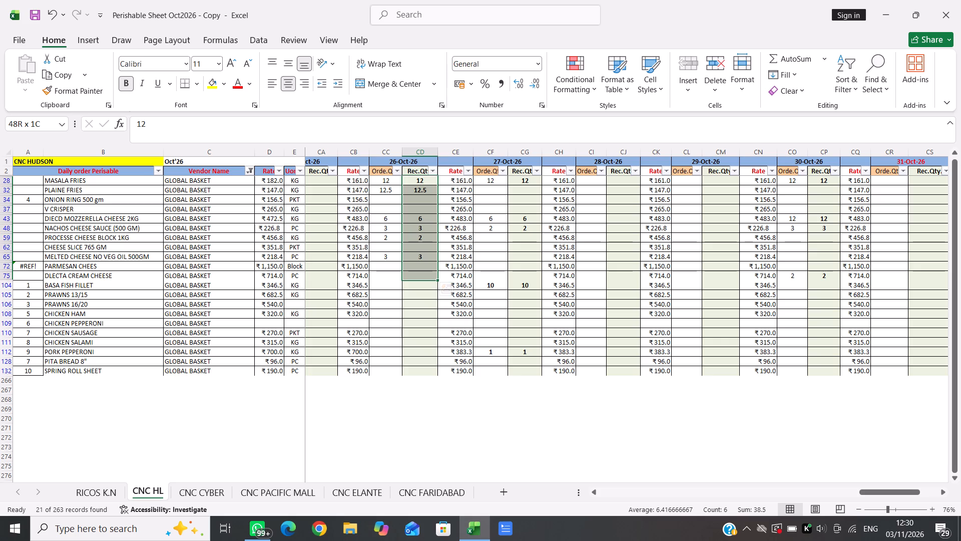
# Save the workbook.
pyautogui.hotkey('ctrl', 's')
# Enter a formula in CC269 multiplying the 26-Oct MASALA FRIES received quantity in CD28 by the rate in CB28.
pyautogui.click(390, 410)
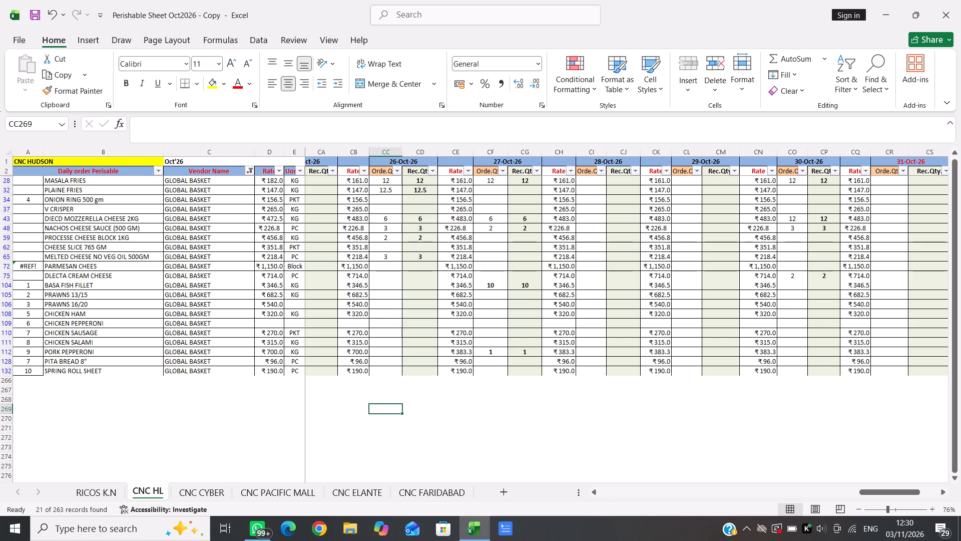
pyautogui.press('+')
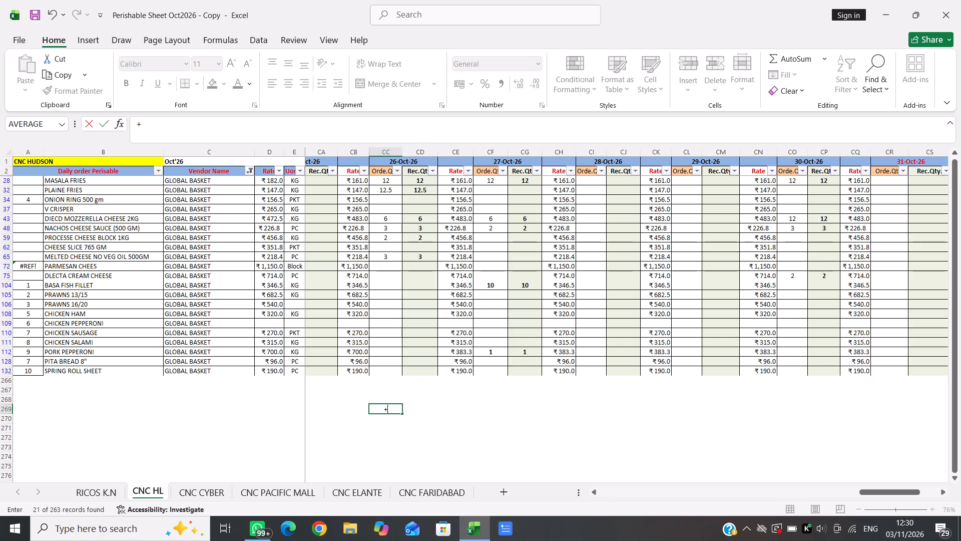
pyautogui.click(417, 180)
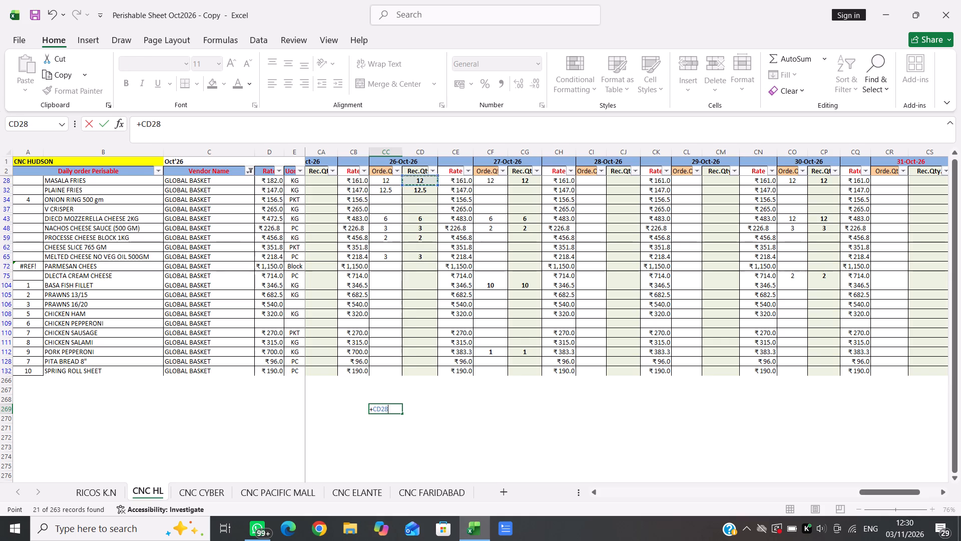
pyautogui.press('*')
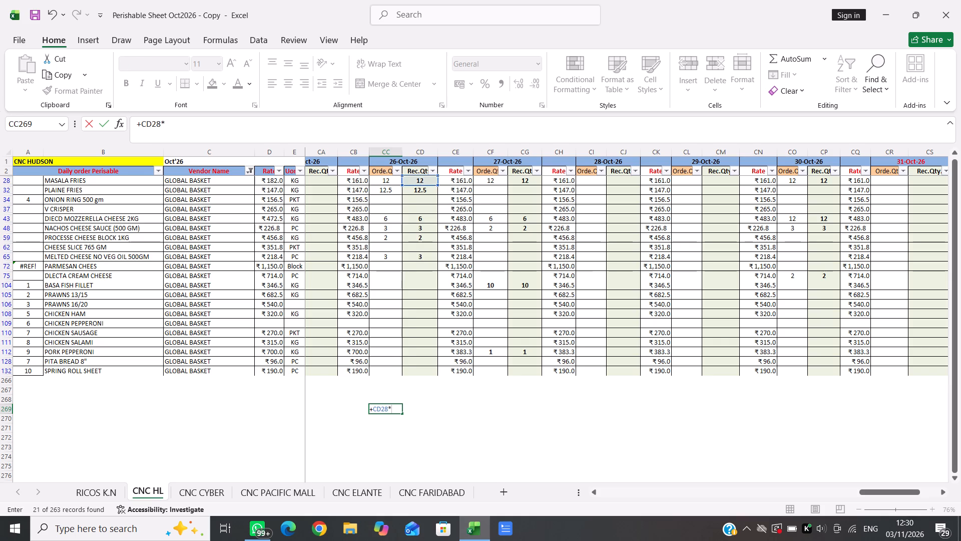
pyautogui.press('Left')
pyautogui.press('Left')
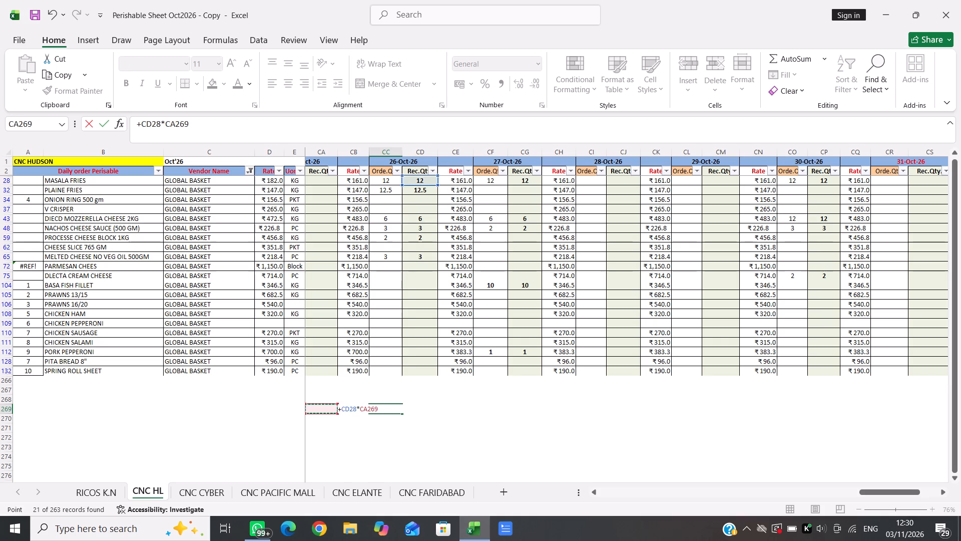
pyautogui.press('Up')
pyautogui.press('Up')
pyautogui.press('Up')
pyautogui.press('Up')
pyautogui.press('Up')
pyautogui.press('Up')
pyautogui.press('Up')
pyautogui.press('Up')
pyautogui.press('Up')
pyautogui.press('Up')
pyautogui.press('Up')
pyautogui.press('Up')
pyautogui.press('Up')
pyautogui.press('Up')
pyautogui.press('Up')
pyautogui.press('Up')
pyautogui.press('Up')
pyautogui.press('Up')
pyautogui.press('Up')
pyautogui.press('Up')
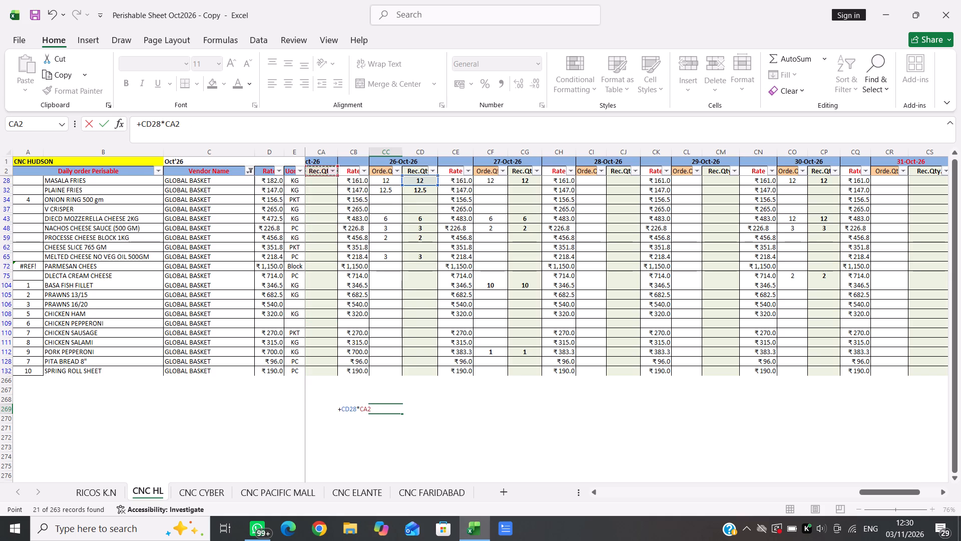
pyautogui.press('Right')
pyautogui.press('Down')
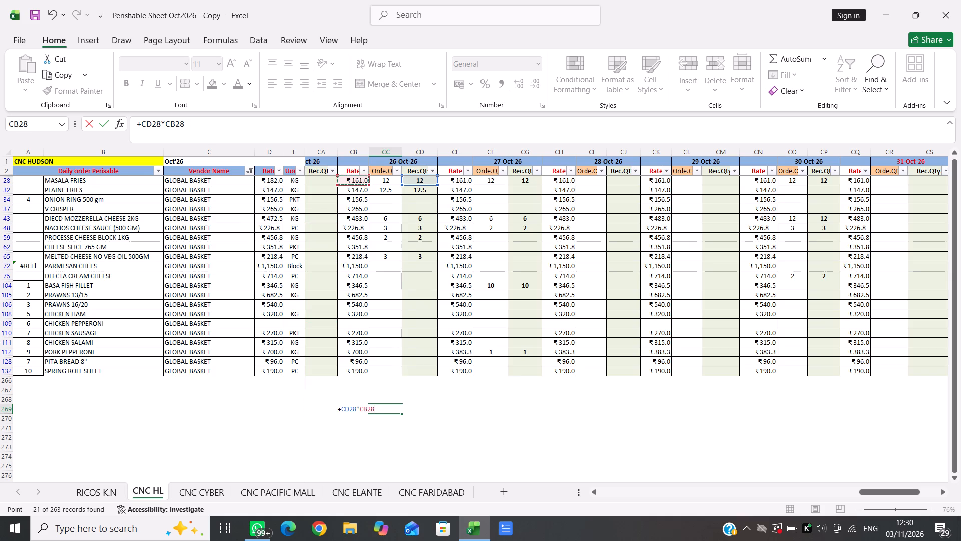
pyautogui.press('Return')
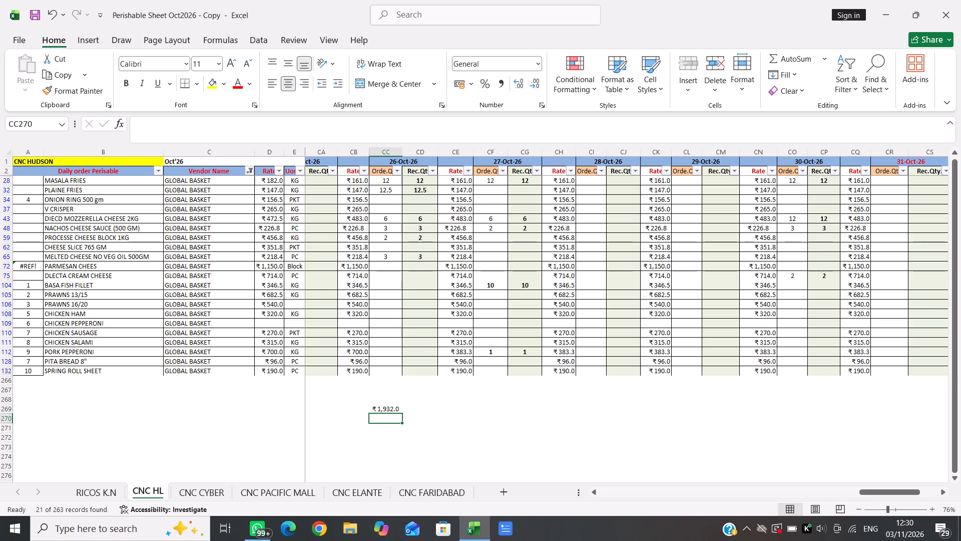
# Copy the rates and 26-Oct order quantities from MASALA FRIES through MELTED CHEESE (CB28:CC65) to the blank area starting at CF270.
pyautogui.click(421, 192)
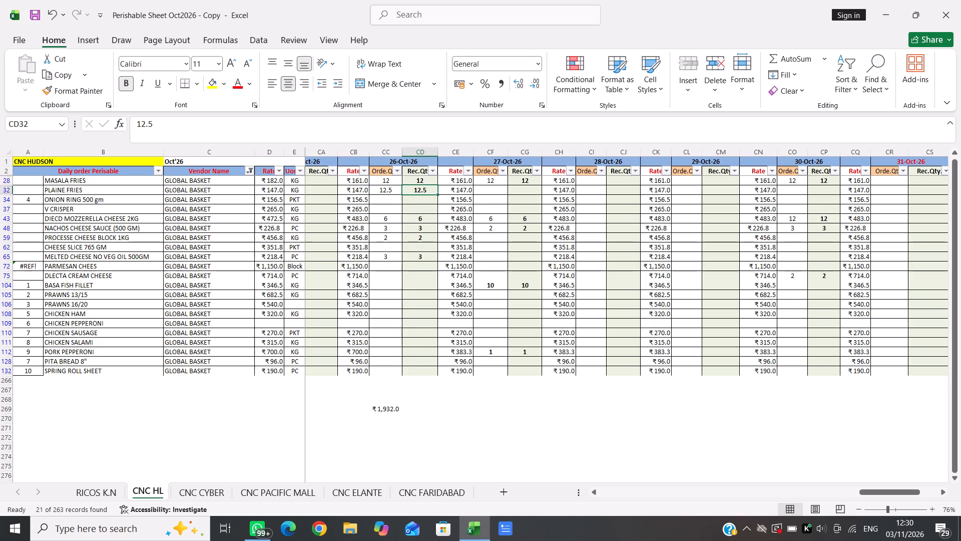
pyautogui.click(363, 180)
pyautogui.hotkey('shift', 'Right')
pyautogui.hotkey('shift', 'Down')
pyautogui.hotkey('shift', 'Right')
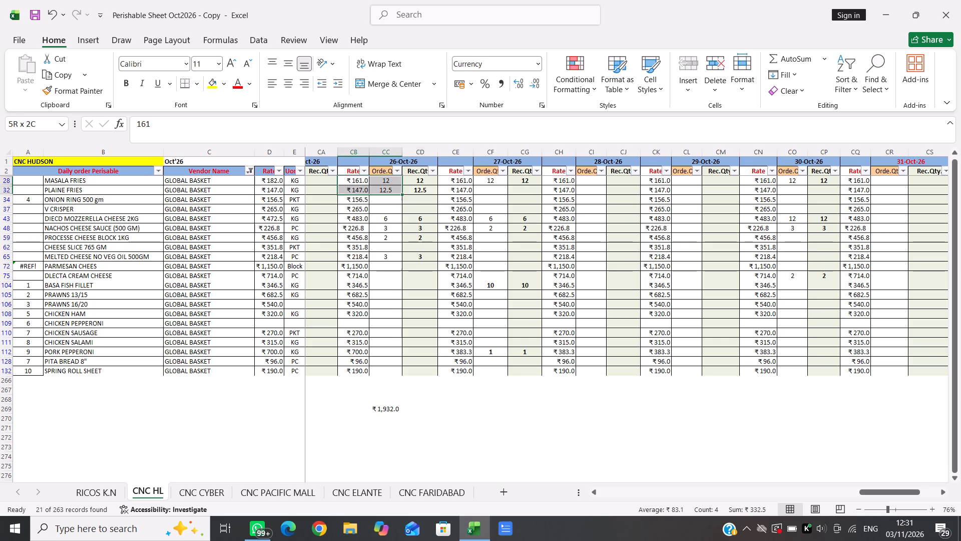
pyautogui.hotkey('shift', 'Down')
pyautogui.hotkey('shift', 'Left')
pyautogui.hotkey('shift', 'Down')
pyautogui.hotkey('shift', 'Down')
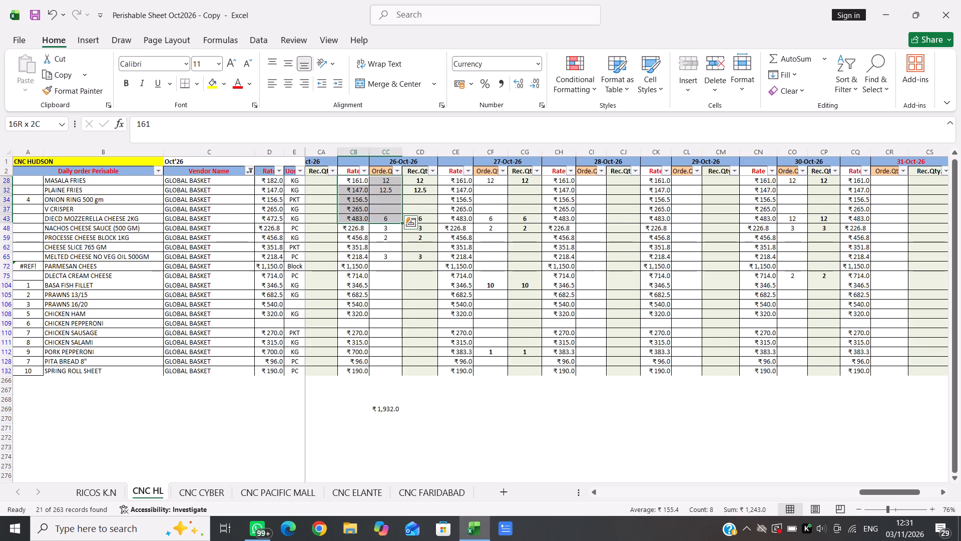
pyautogui.hotkey('shift', 'Down')
pyautogui.hotkey('shift', 'Down')
pyautogui.hotkey('shift', 'Down')
pyautogui.hotkey('shift', 'Down')
pyautogui.hotkey('shift', 'Down')
pyautogui.hotkey('shift', 'Up')
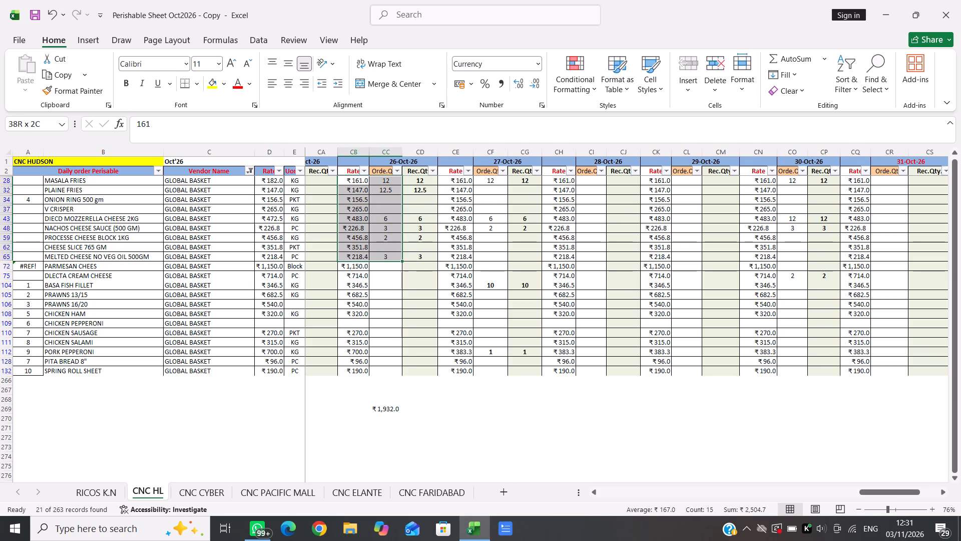
pyautogui.hotkey('ctrl', 'c')
pyautogui.click(487, 418)
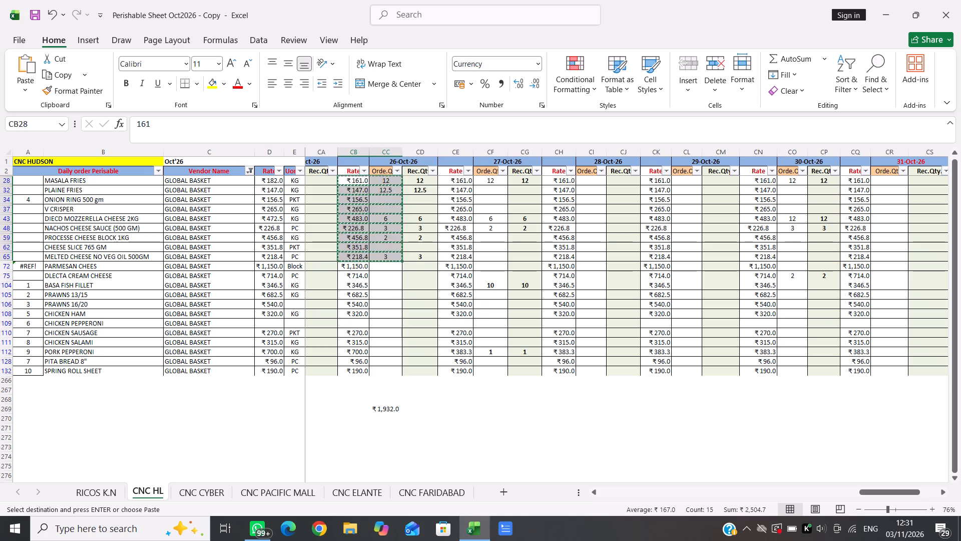
pyautogui.press('Return')
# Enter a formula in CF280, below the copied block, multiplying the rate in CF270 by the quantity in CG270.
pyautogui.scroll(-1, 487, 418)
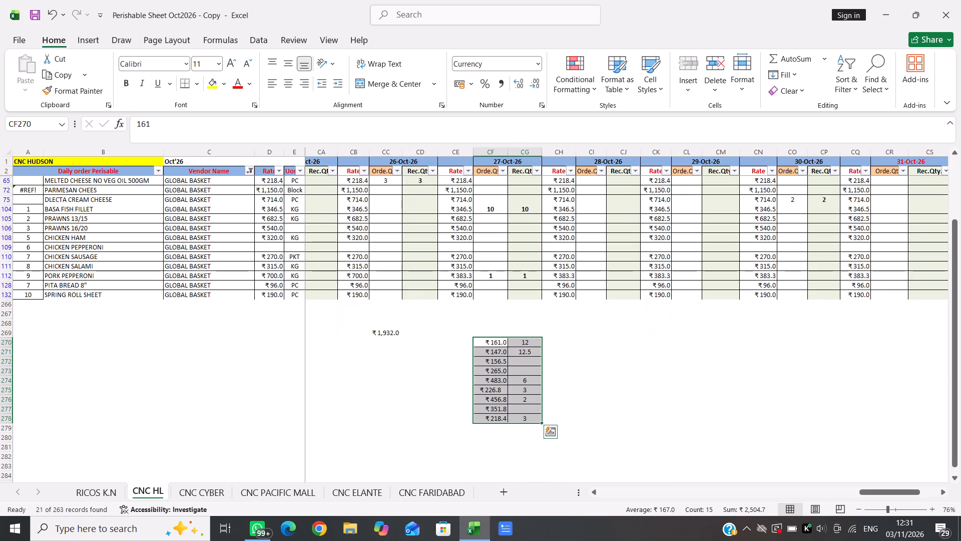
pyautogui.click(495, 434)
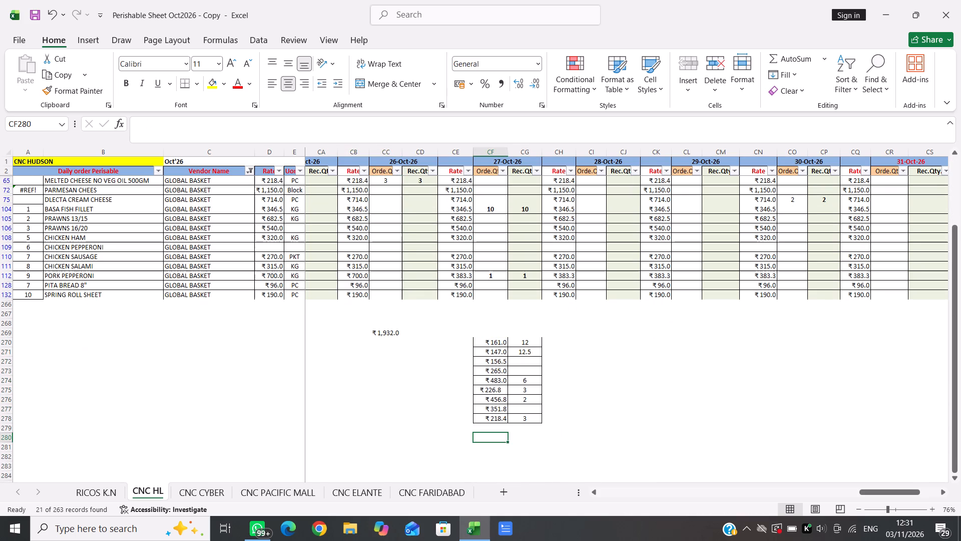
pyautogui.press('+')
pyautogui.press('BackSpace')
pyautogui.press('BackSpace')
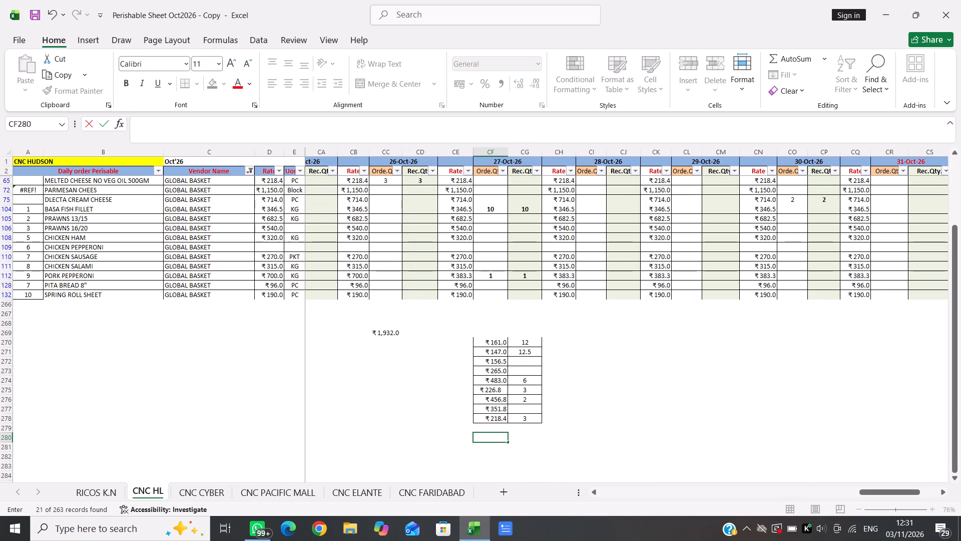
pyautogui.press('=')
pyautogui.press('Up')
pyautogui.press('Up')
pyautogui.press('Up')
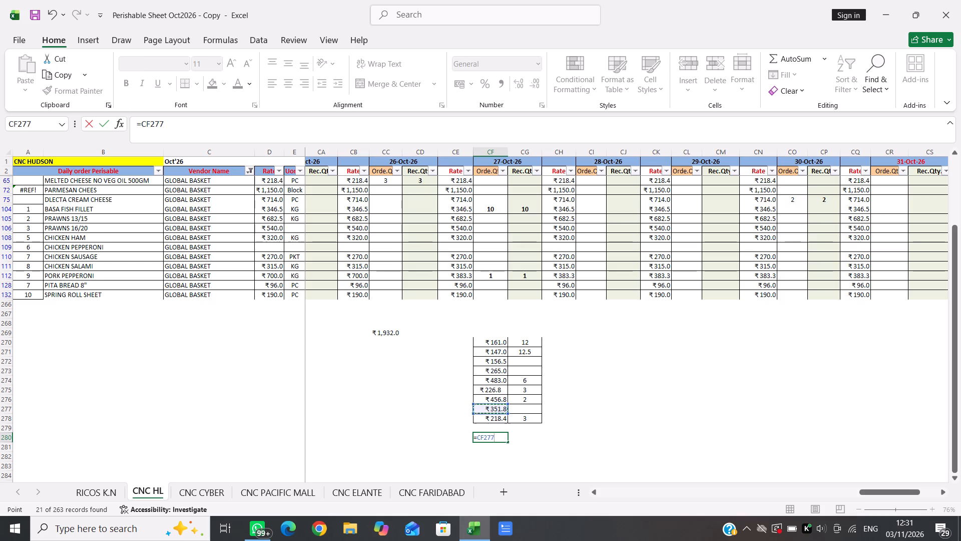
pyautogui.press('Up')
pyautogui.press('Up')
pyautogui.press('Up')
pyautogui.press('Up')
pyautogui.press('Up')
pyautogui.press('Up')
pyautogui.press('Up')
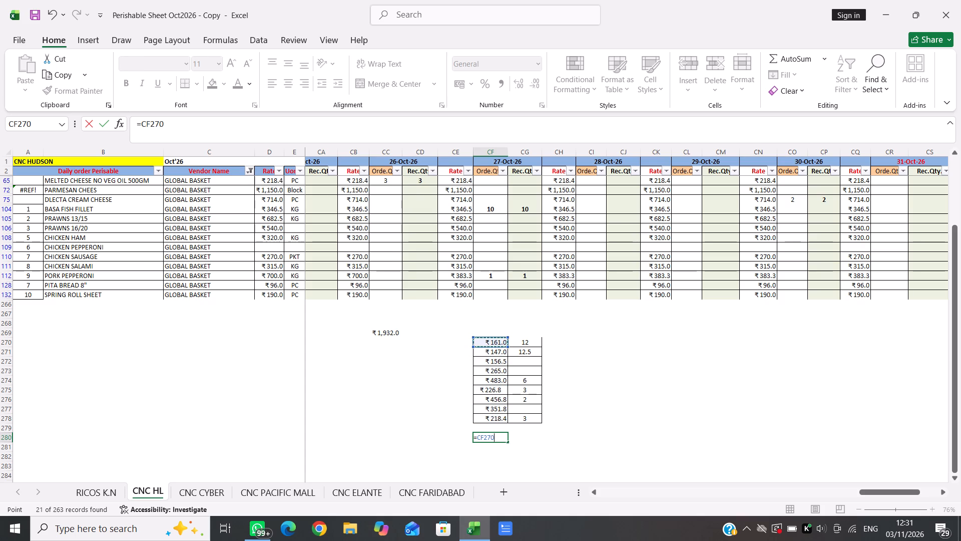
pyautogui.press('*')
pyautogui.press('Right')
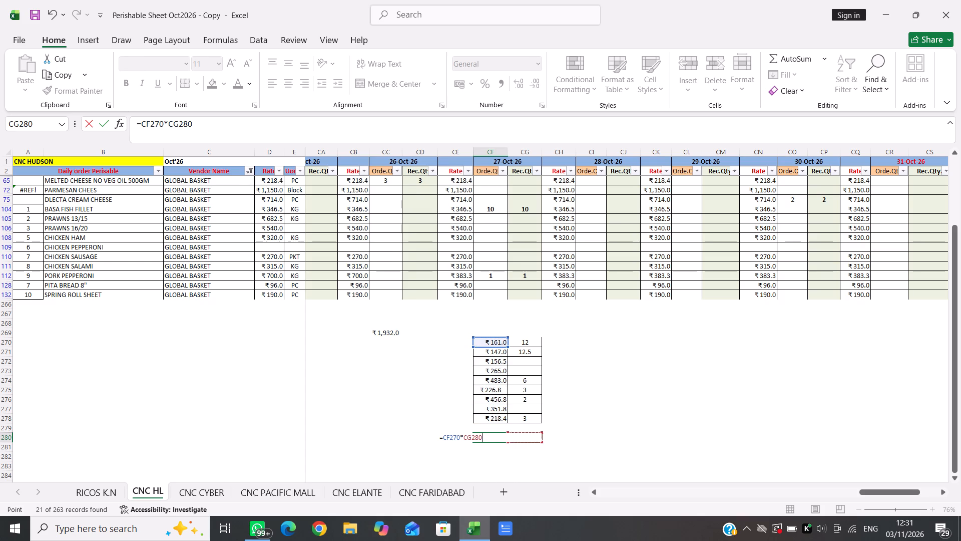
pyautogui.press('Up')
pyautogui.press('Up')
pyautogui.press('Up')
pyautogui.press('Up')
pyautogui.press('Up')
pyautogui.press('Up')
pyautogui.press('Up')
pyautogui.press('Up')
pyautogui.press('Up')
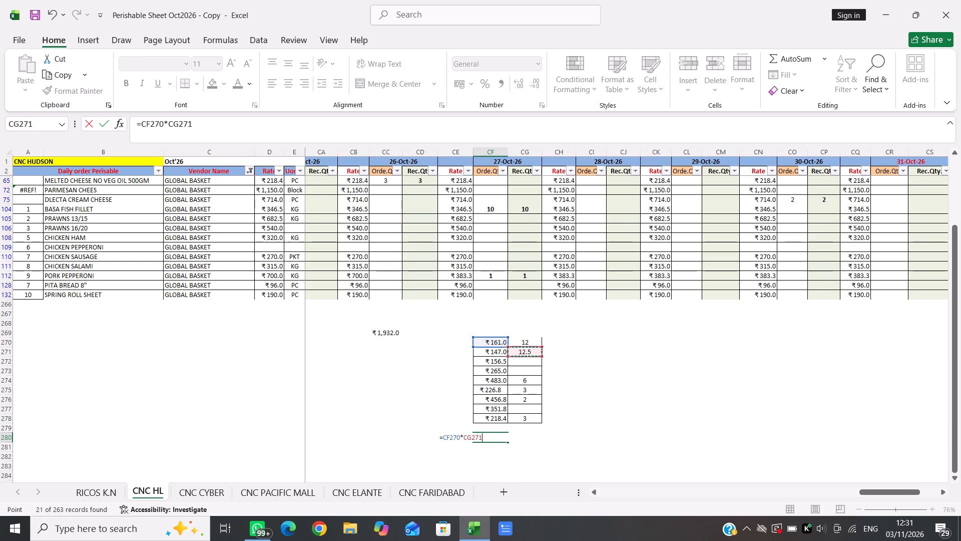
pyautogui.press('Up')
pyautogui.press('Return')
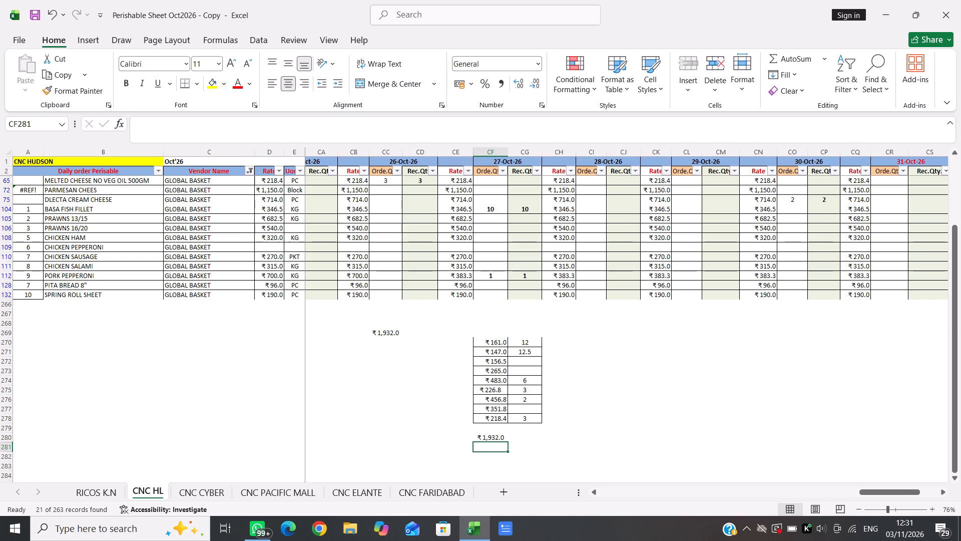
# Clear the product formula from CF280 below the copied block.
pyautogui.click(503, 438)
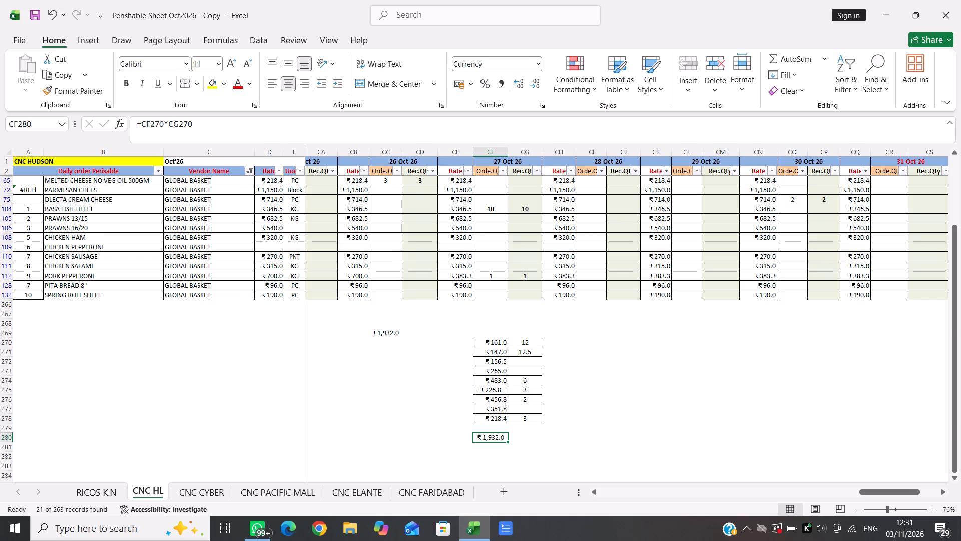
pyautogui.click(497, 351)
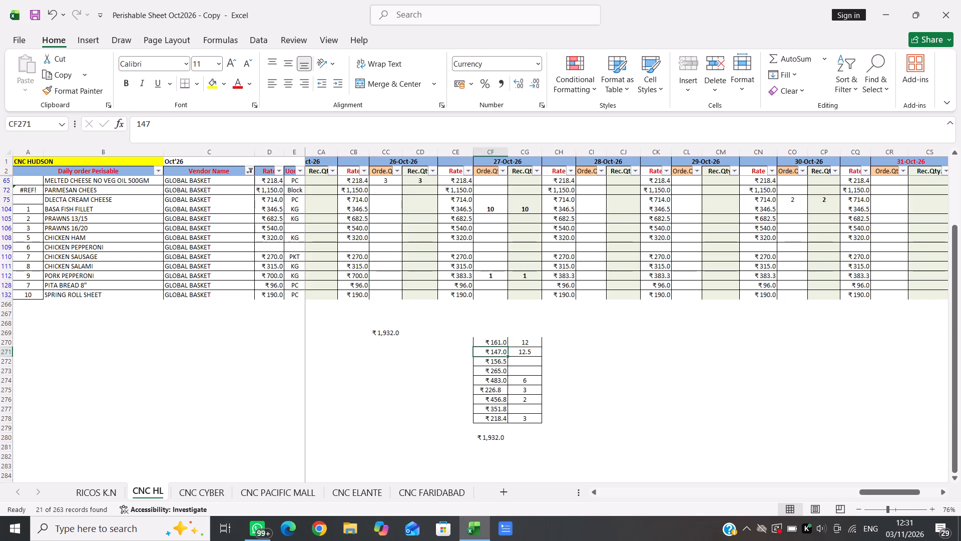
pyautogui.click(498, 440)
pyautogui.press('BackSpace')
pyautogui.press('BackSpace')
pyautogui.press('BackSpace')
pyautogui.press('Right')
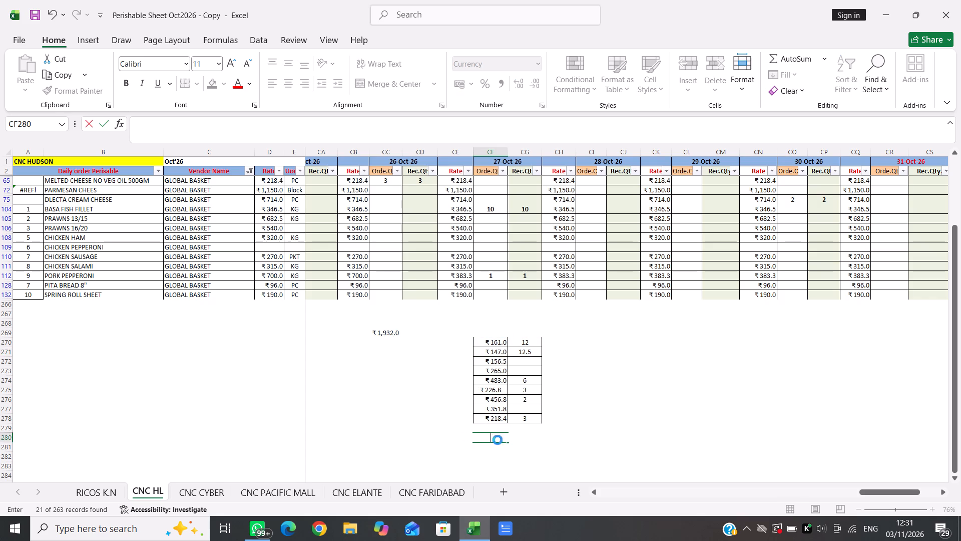
# Enter a formula in CH270, beside the copied block, multiplying the quantity in CG270 by the rate in CF270.
pyautogui.press('Right')
pyautogui.press('Right')
pyautogui.press('Right')
pyautogui.press('Up')
pyautogui.press('Up')
pyautogui.press('Up')
pyautogui.press('Up')
pyautogui.press('Left')
pyautogui.press('Left')
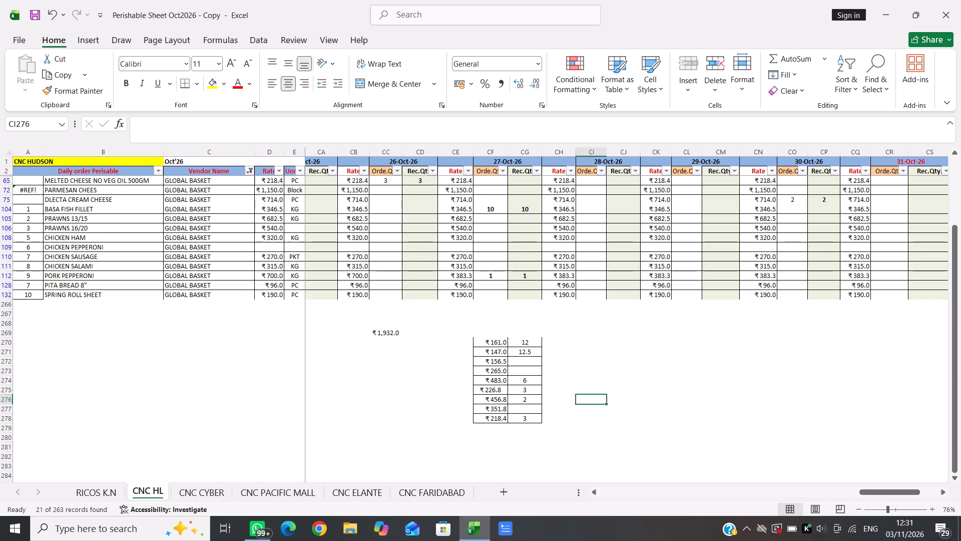
pyautogui.press('Up')
pyautogui.press('Up')
pyautogui.press('Up')
pyautogui.press('Up')
pyautogui.press('Up')
pyautogui.press('Up')
pyautogui.press('=')
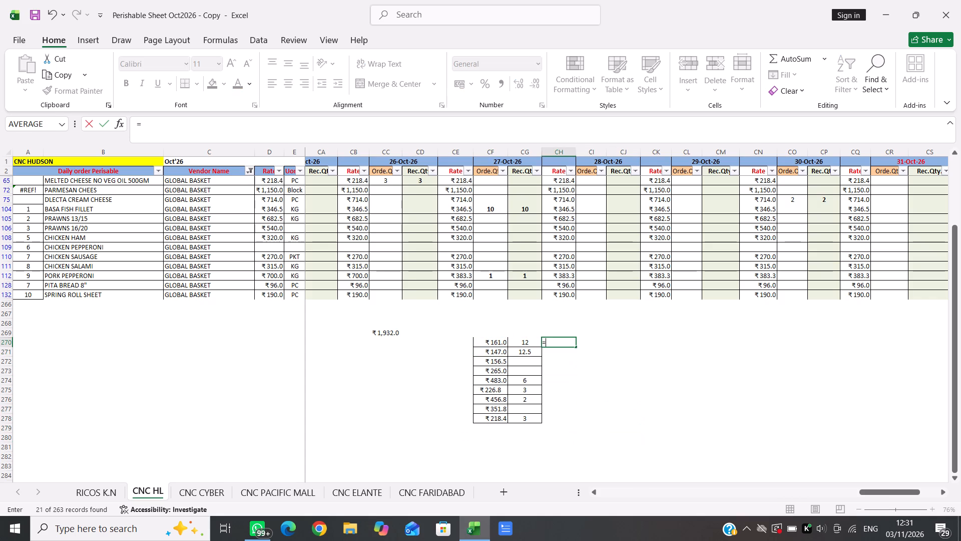
pyautogui.press('Left')
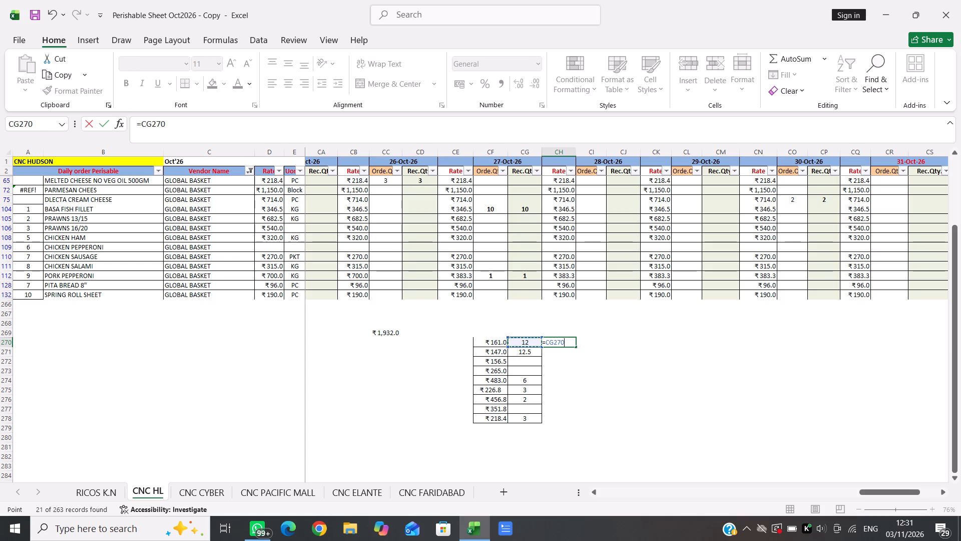
pyautogui.press('*')
pyautogui.press('Left')
pyautogui.press('Left')
pyautogui.press('Left')
pyautogui.press('Right')
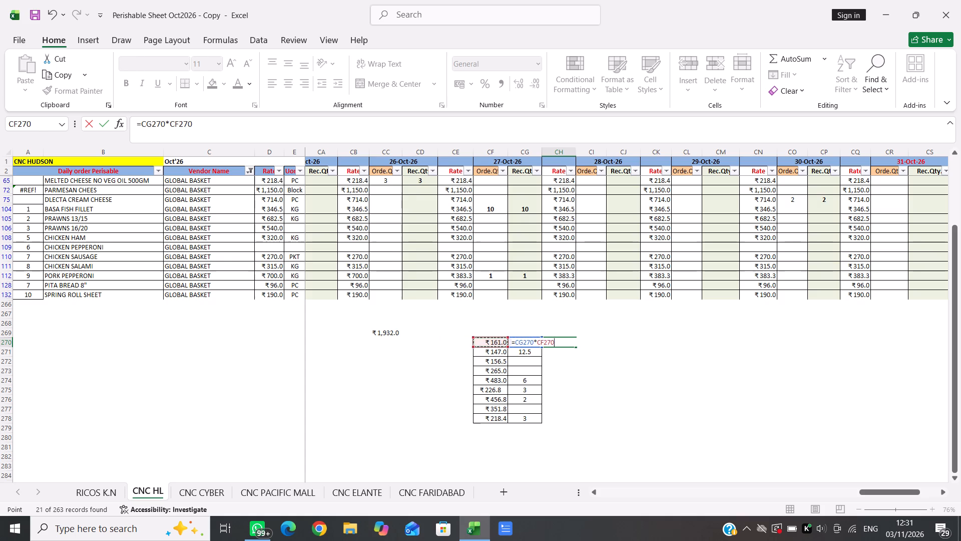
pyautogui.press('Return')
# Fill the rate-times-quantity formula from CH270 down through CH278, beside the copied 26-Oct block.
pyautogui.press('Up')
pyautogui.hotkey('shift', 'Down')
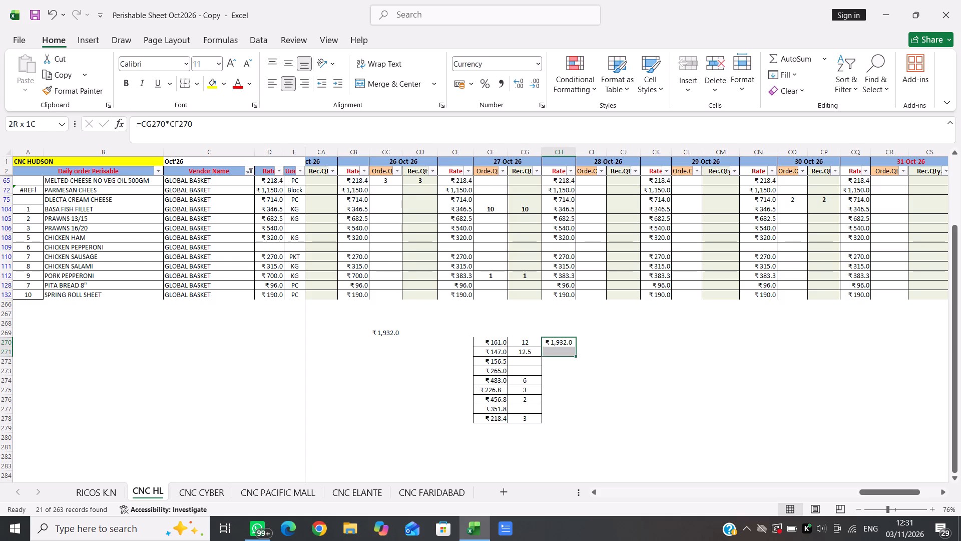
pyautogui.hotkey('shift', 'Down')
pyautogui.hotkey('shift', 'Down')
pyautogui.hotkey('shift', 'Down')
pyautogui.hotkey('shift', 'Down')
pyautogui.hotkey('shift', 'Down')
pyautogui.hotkey('shift', 'Down')
pyautogui.hotkey('shift', 'Down')
pyautogui.hotkey('shift', 'Down')
pyautogui.hotkey('shift', 'Up')
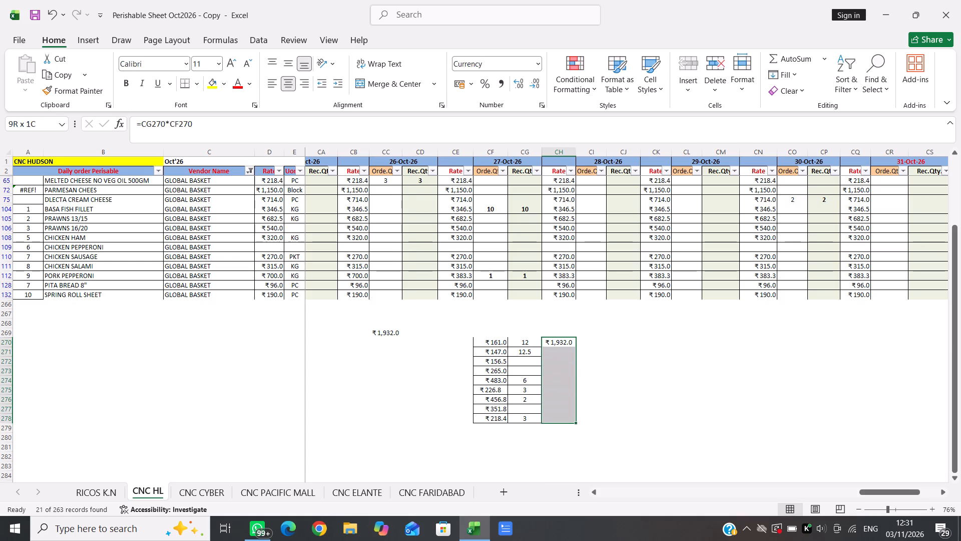
pyautogui.hotkey('ctrl', 'd')
# Select the calculated line values in CH270:CH278 to check their total.
pyautogui.press('Down')
pyautogui.press('Up')
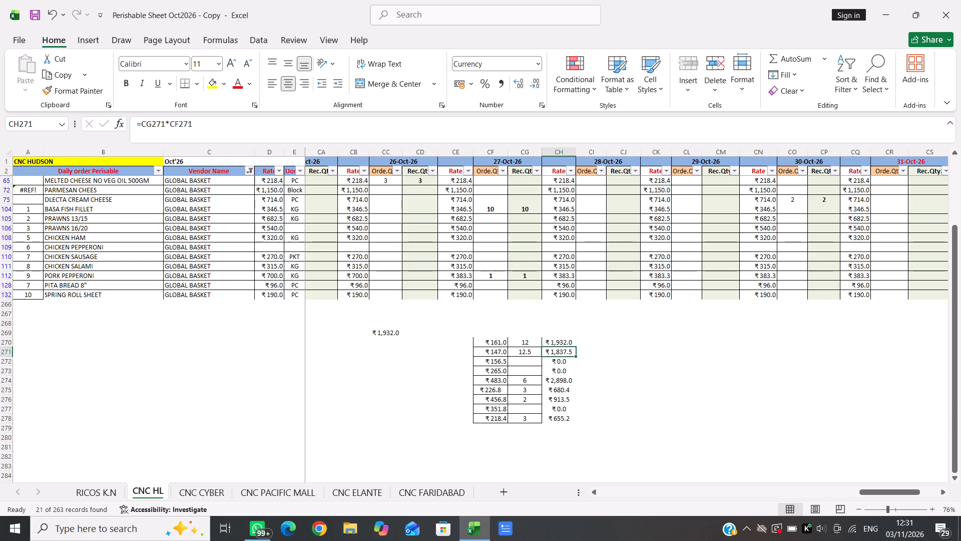
pyautogui.press('Up')
pyautogui.hotkey('shift', 'Down')
pyautogui.hotkey('shift', 'Down')
pyautogui.hotkey('shift', 'Down')
pyautogui.hotkey('shift', 'Down')
pyautogui.hotkey('shift', 'Down')
pyautogui.hotkey('shift', 'Down')
pyautogui.hotkey('shift', 'Down')
pyautogui.hotkey('shift', 'Down')
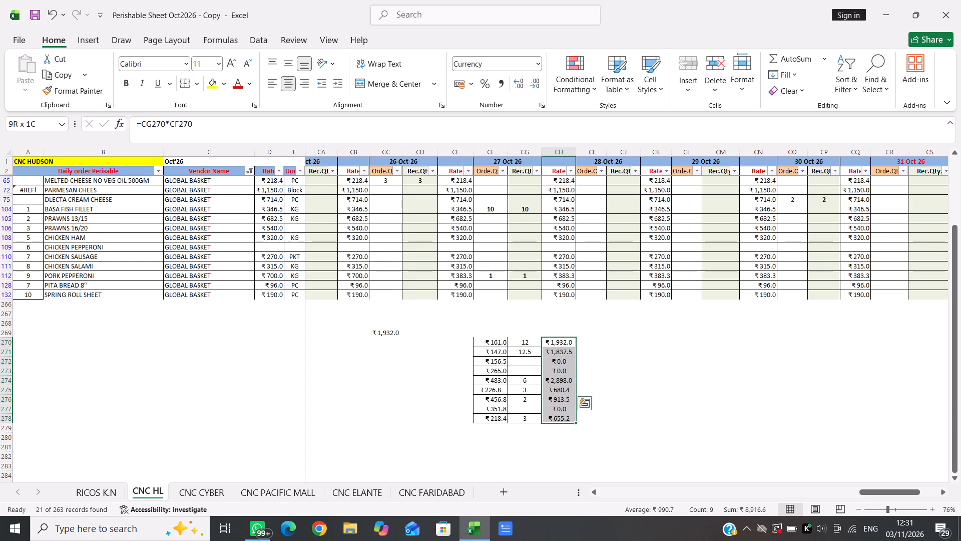
pyautogui.hotkey('shift', 'Down')
pyautogui.hotkey('shift', 'Up')
# Compare the calculated line values in the block below the table with the GLOBAL BASKET 26-Oct rates and order quantities.
pyautogui.moveTo(366, 328); pyautogui.dragTo(593, 430)
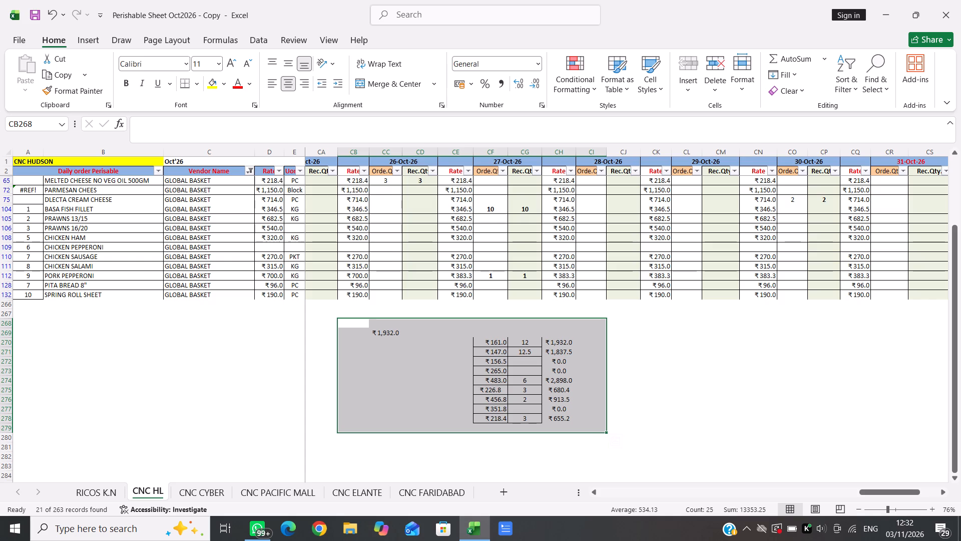
pyautogui.scroll(1, 375, 203)
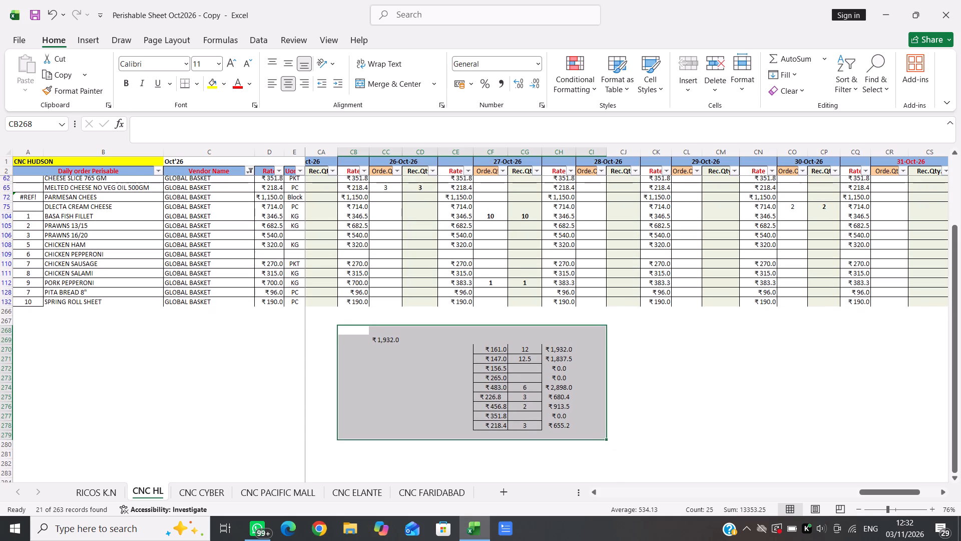
pyautogui.scroll(2, 375, 203)
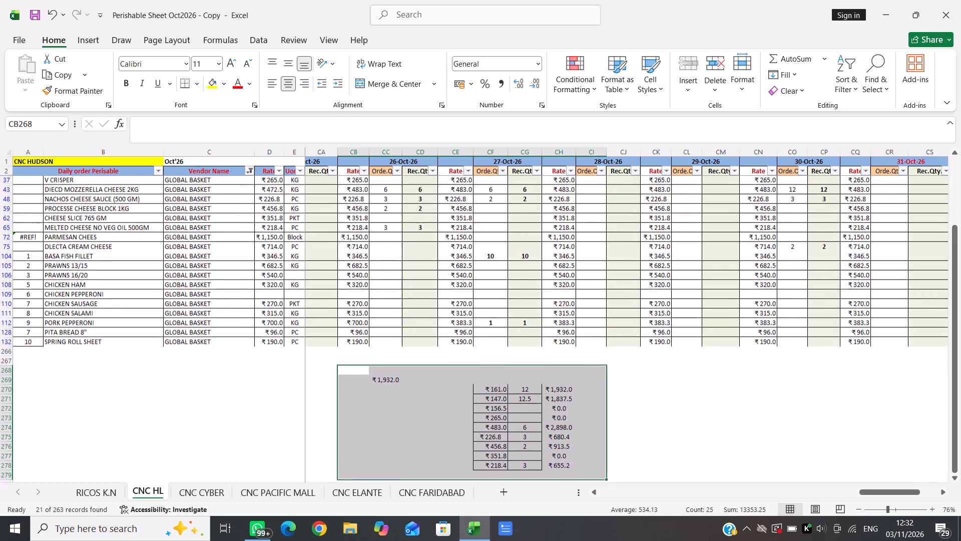
pyautogui.scroll(1, 375, 203)
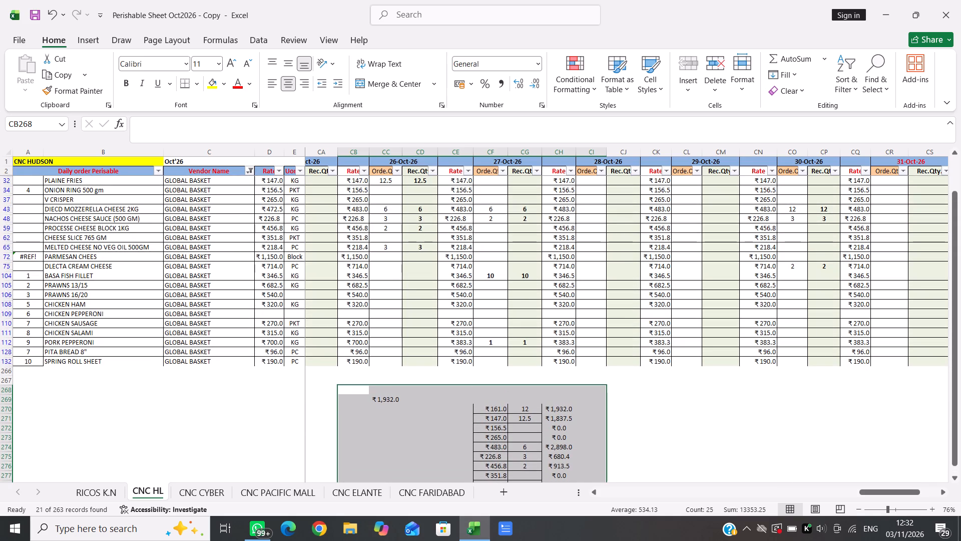
pyautogui.click(364, 248)
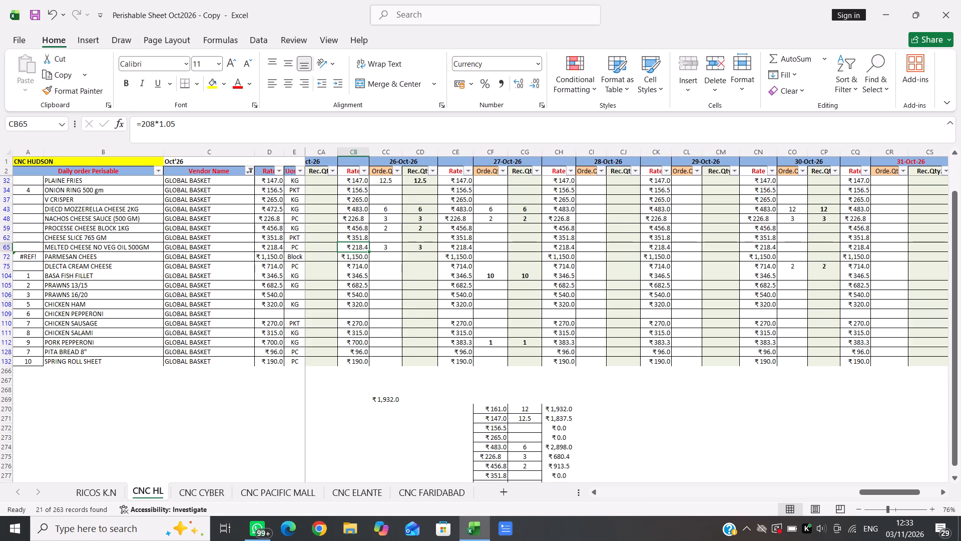
pyautogui.click(564, 448)
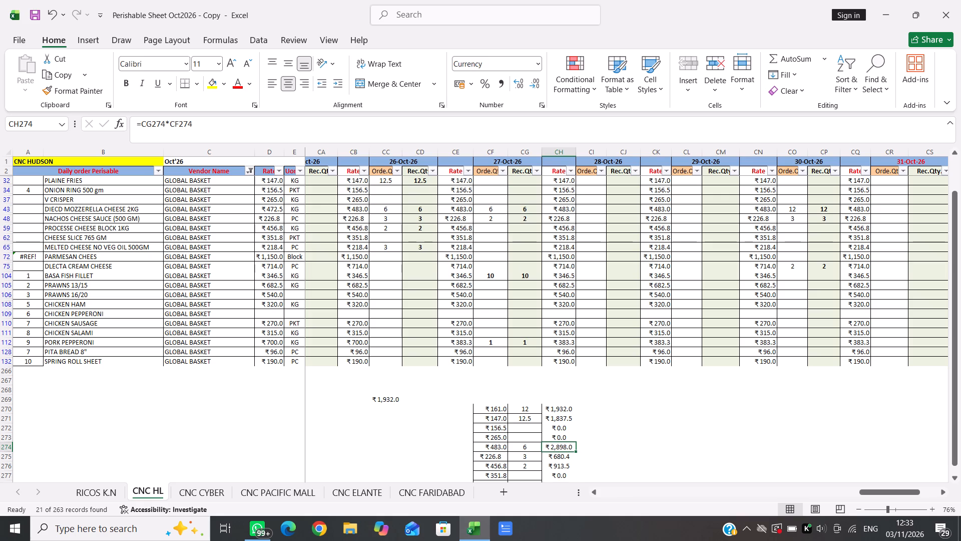
pyautogui.click(387, 183)
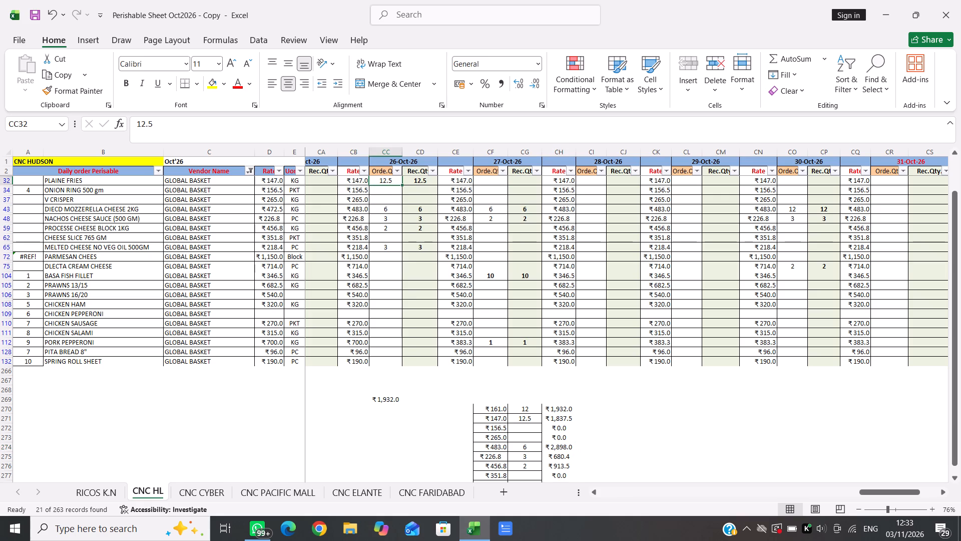
pyautogui.click(554, 414)
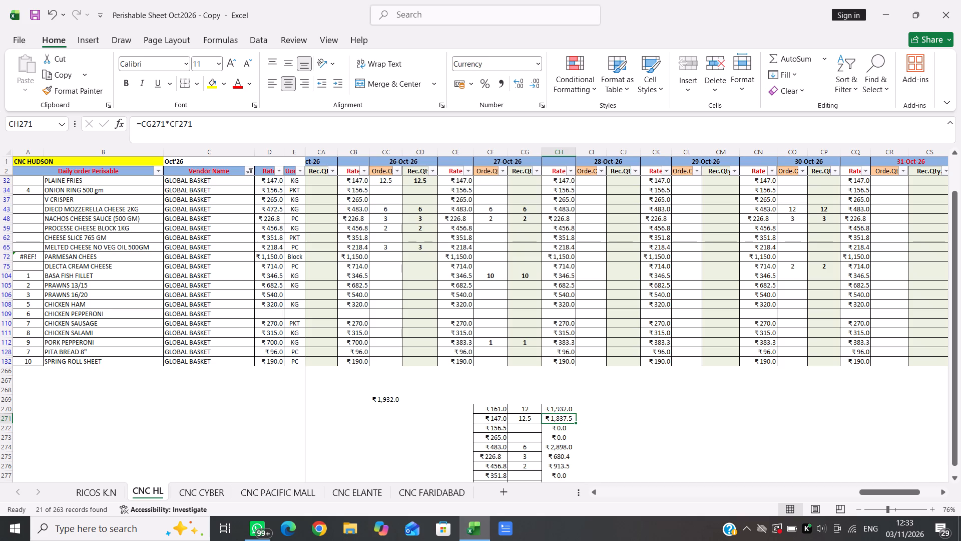
pyautogui.scroll(1, 369, 186)
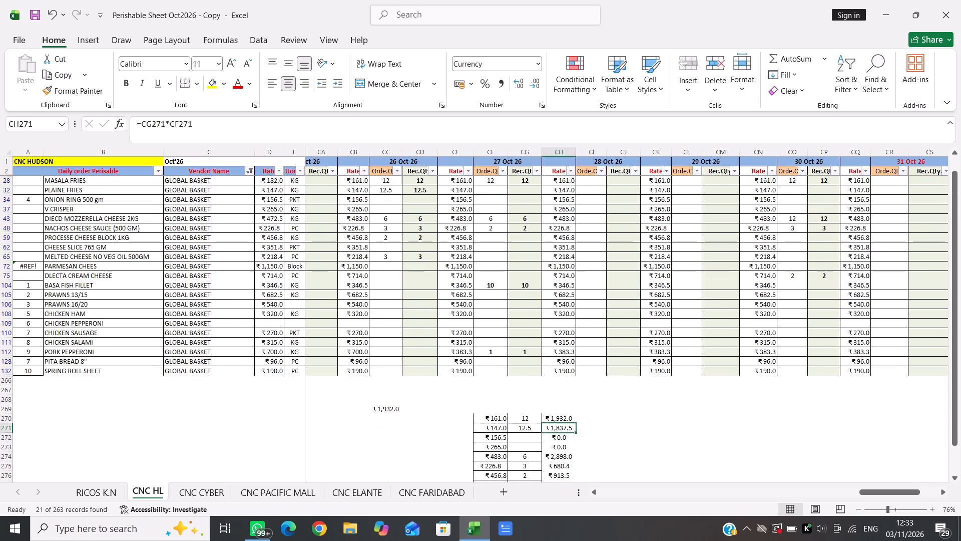
pyautogui.click(566, 481)
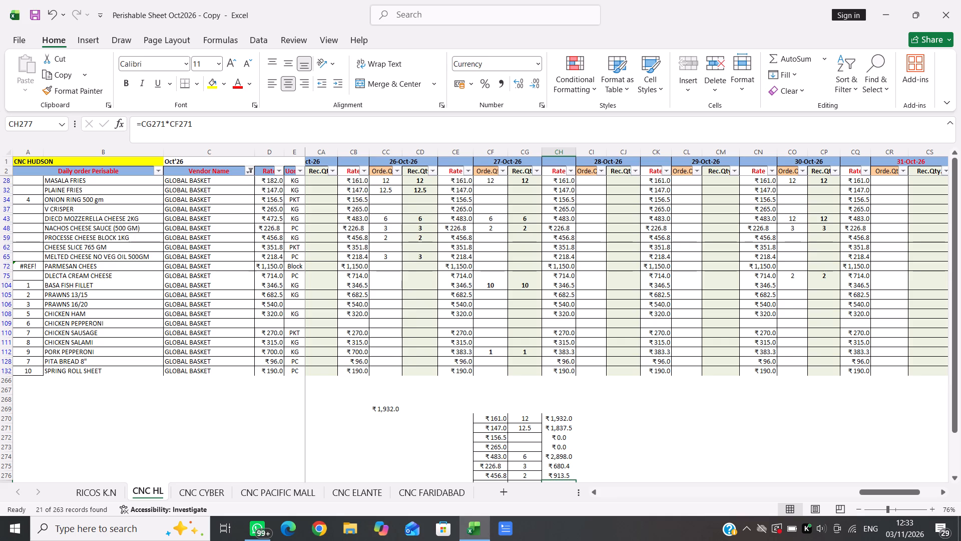
# Change the 26-Oct rate formula for PROCESSE CHEESE BLOCK 1KG in CB59 to =445*1.05.
pyautogui.click(361, 237)
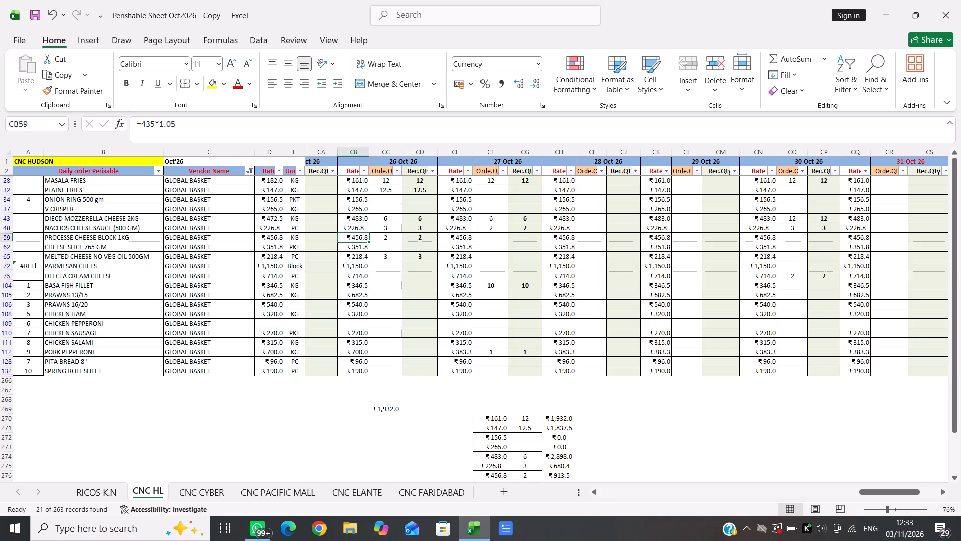
pyautogui.click(150, 124)
pyautogui.press('BackSpace')
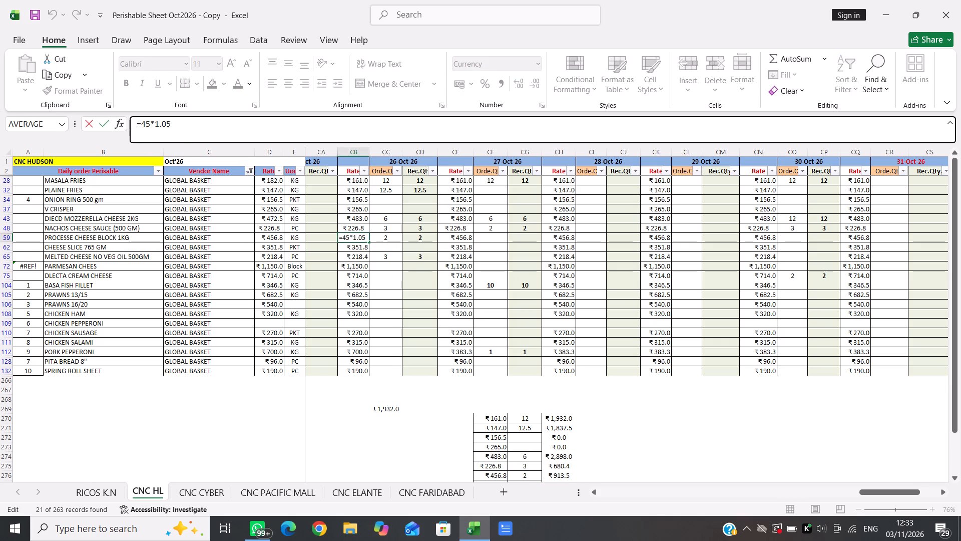
pyautogui.press('4')
pyautogui.press('Return')
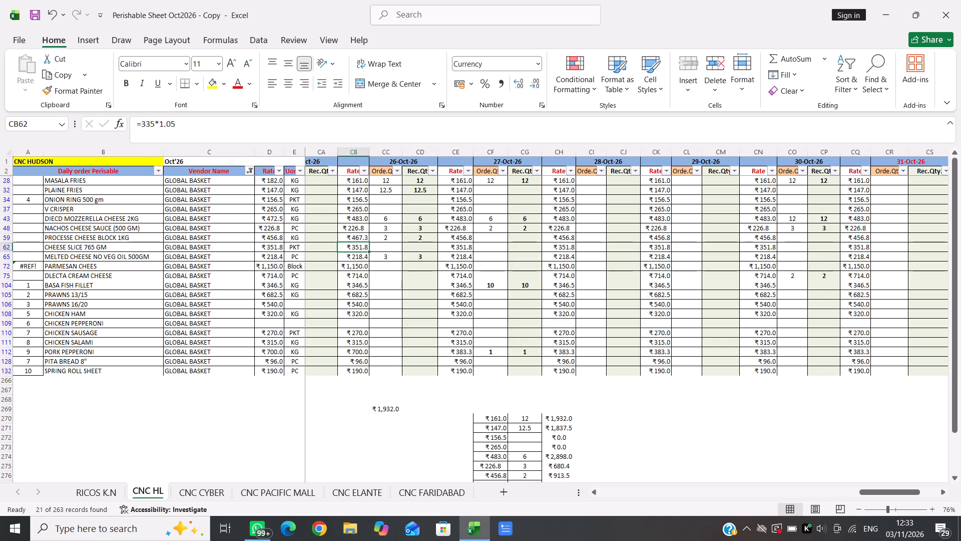
# Copy the PROCESSE CHEESE BLOCK 1KG rate from CB59 over the matching rate in CF276 of the calculation block.
pyautogui.press('Down')
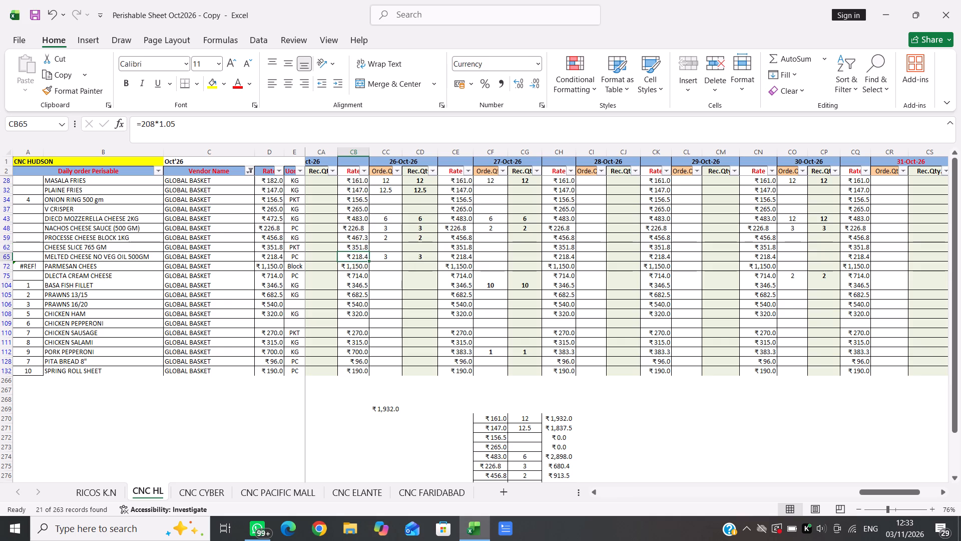
pyautogui.press('Up')
pyautogui.press('Up')
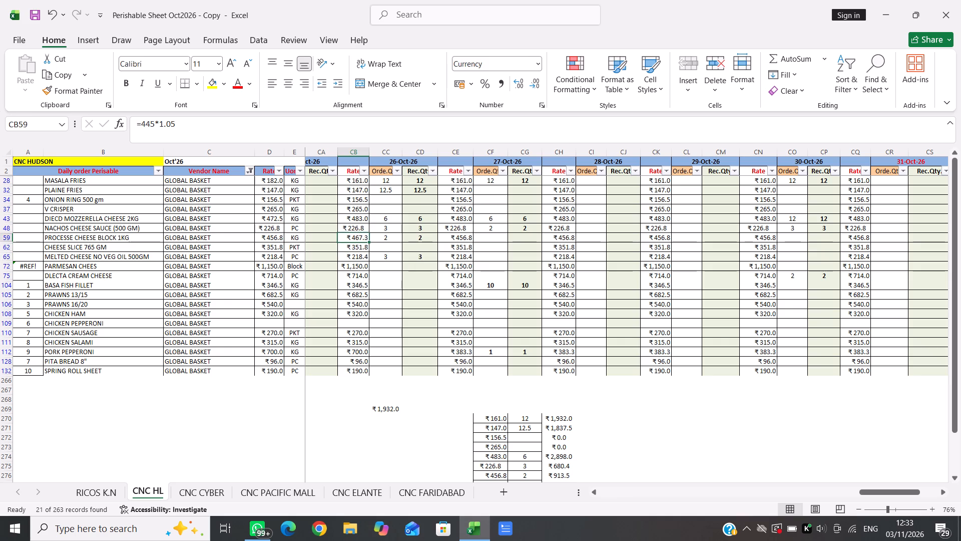
pyautogui.hotkey('ctrl', 'c')
pyautogui.press('Down')
pyautogui.press('Down')
pyautogui.press('Down')
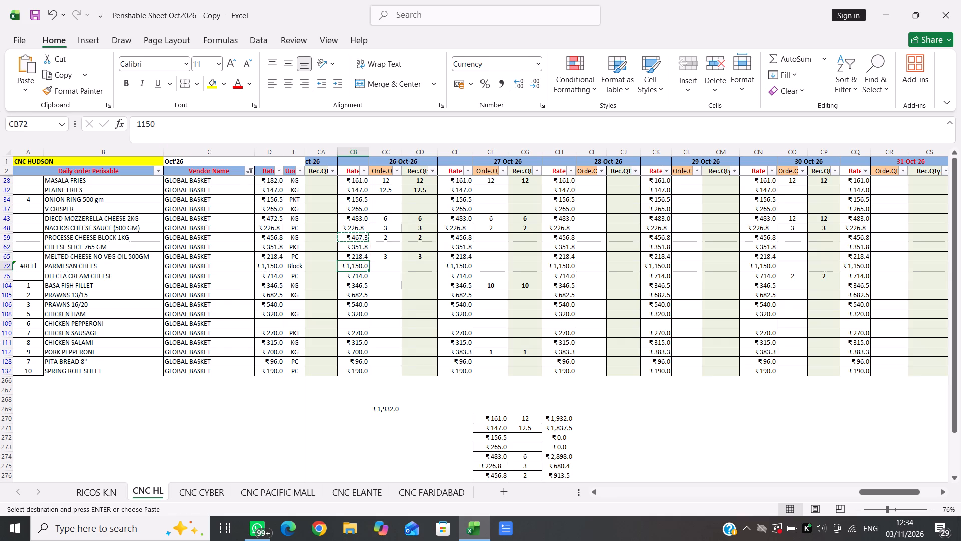
pyautogui.click(503, 458)
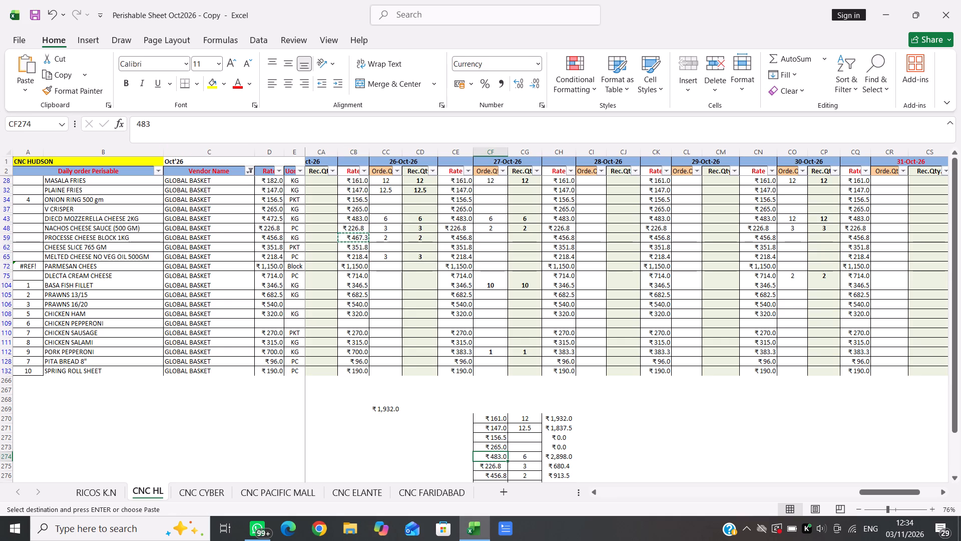
pyautogui.click(501, 475)
pyautogui.press('Return')
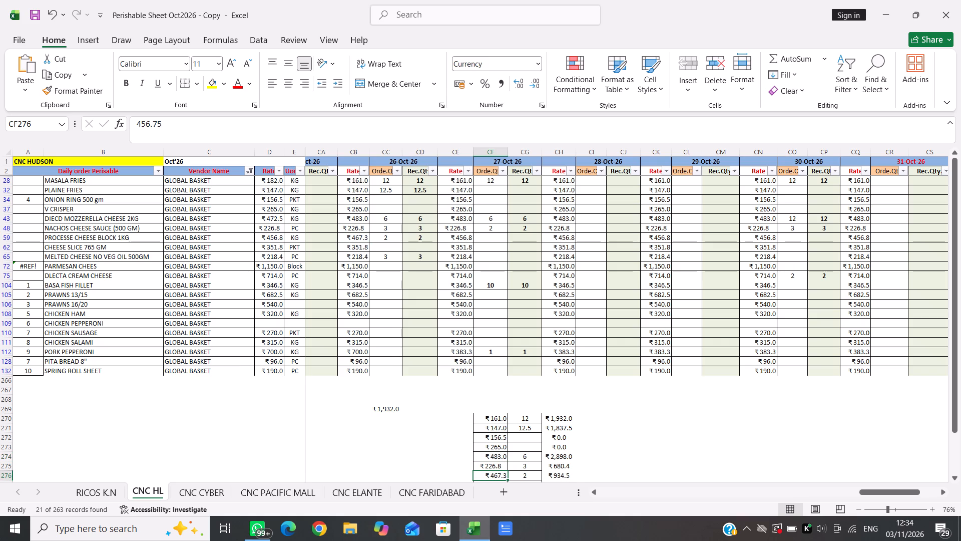
# Select the line values in CH270:CH276 to check their sum.
pyautogui.press('Right')
pyautogui.press('Right')
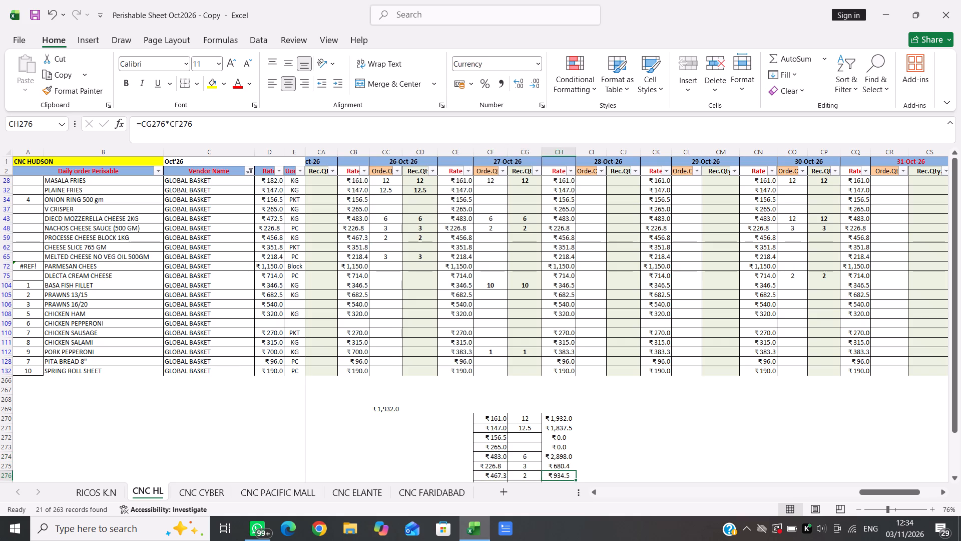
pyautogui.hotkey('shift', 'Up')
pyautogui.hotkey('shift', 'Up')
pyautogui.hotkey('shift', 'Up')
pyautogui.hotkey('shift', 'Up')
pyautogui.hotkey('shift', 'Up')
pyautogui.hotkey('shift', 'Up')
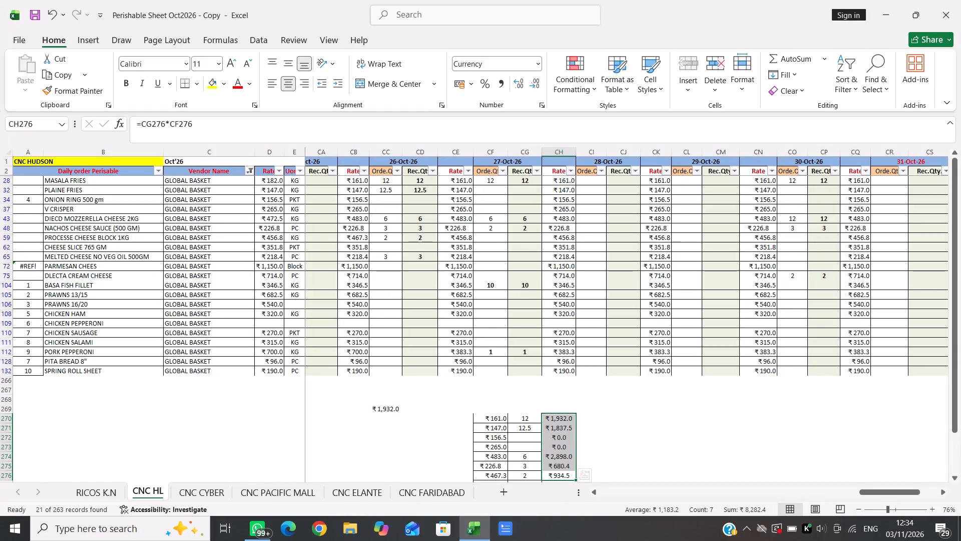
# Clear the contents of the whole calculation area below the table, CB268:CI278.
pyautogui.moveTo(362, 392); pyautogui.dragTo(603, 484)
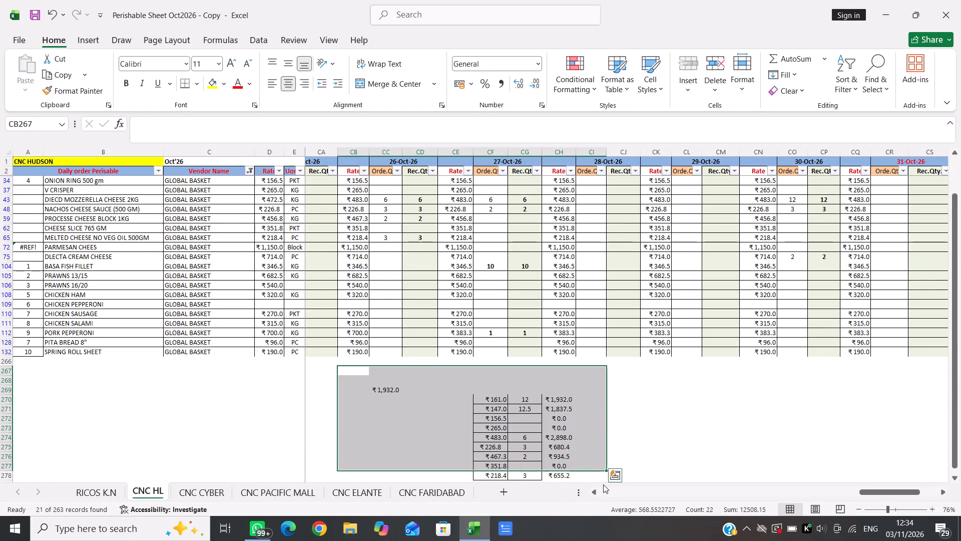
pyautogui.moveTo(603, 484); pyautogui.dragTo(666, 510)
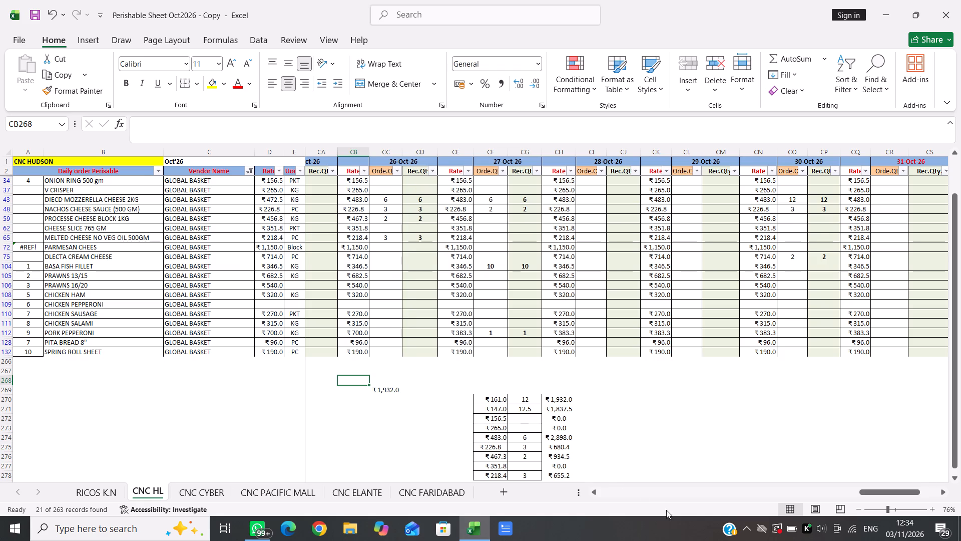
pyautogui.moveTo(666, 510); pyautogui.dragTo(364, 380)
pyautogui.moveTo(364, 380); pyautogui.dragTo(595, 468)
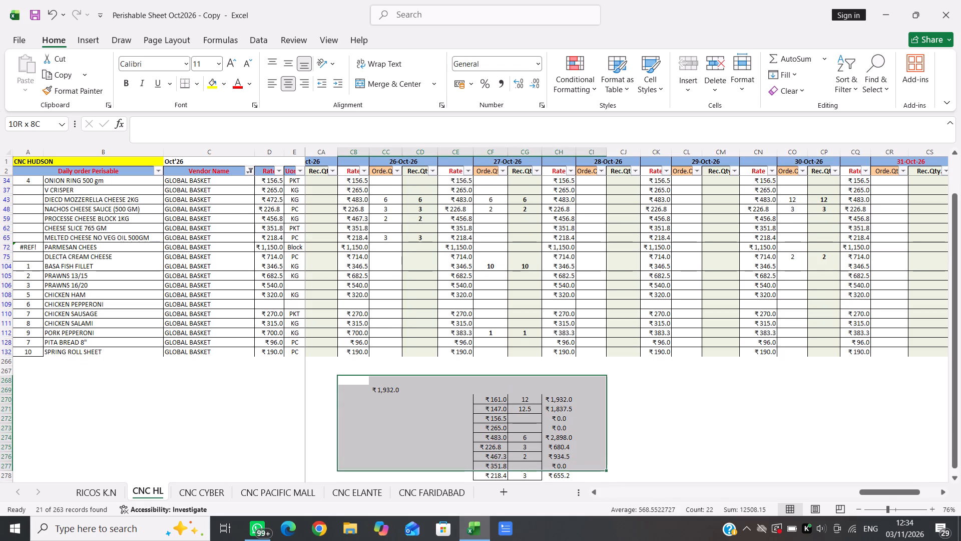
pyautogui.moveTo(595, 468); pyautogui.dragTo(596, 484)
pyautogui.press('Delete')
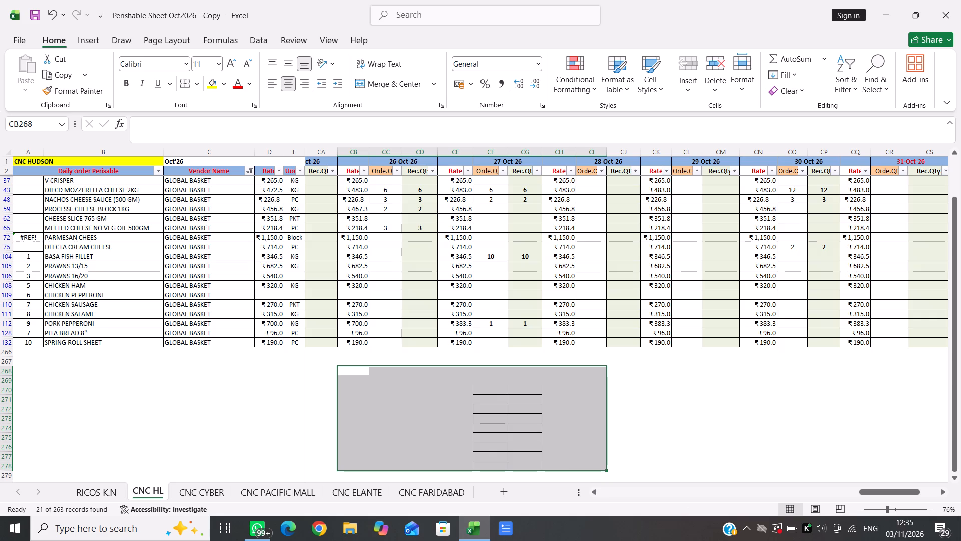
# Copy the 27-Oct rates, order and received quantities from V CRISPER through SPRING ROLL SHEET (CE37:CG132) to the blank area starting at CA268.
pyautogui.moveTo(462, 181); pyautogui.dragTo(487, 187)
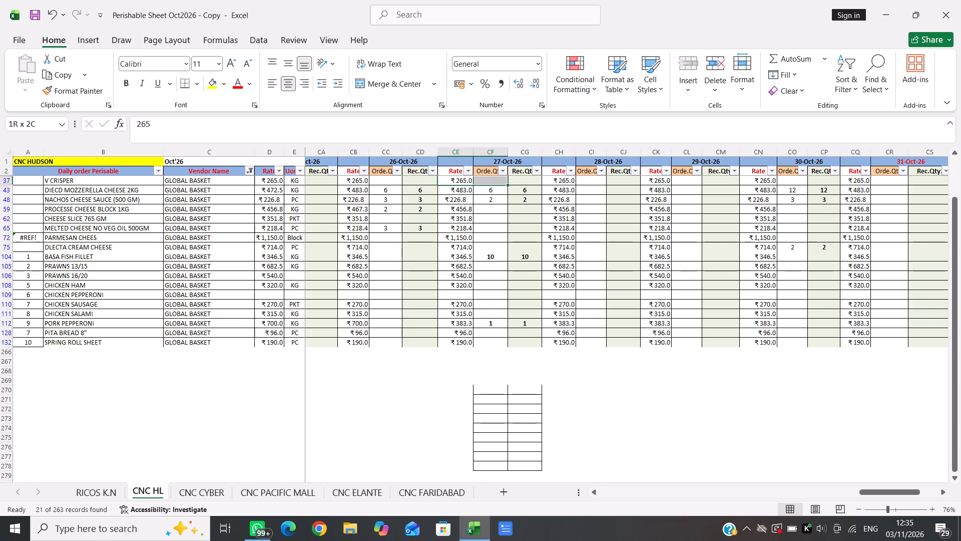
pyautogui.moveTo(487, 187); pyautogui.dragTo(536, 339)
pyautogui.hotkey('ctrl', 'c')
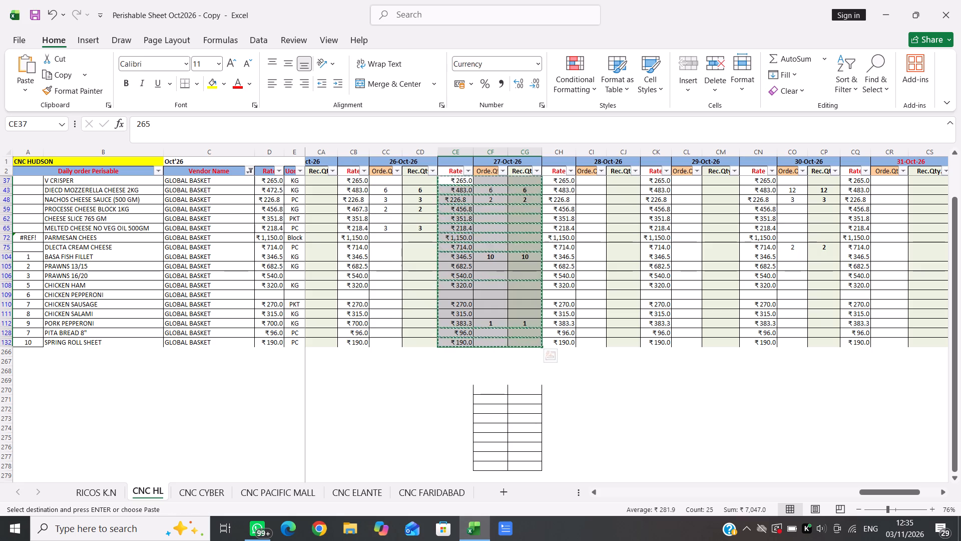
pyautogui.click(313, 373)
pyautogui.press('Return')
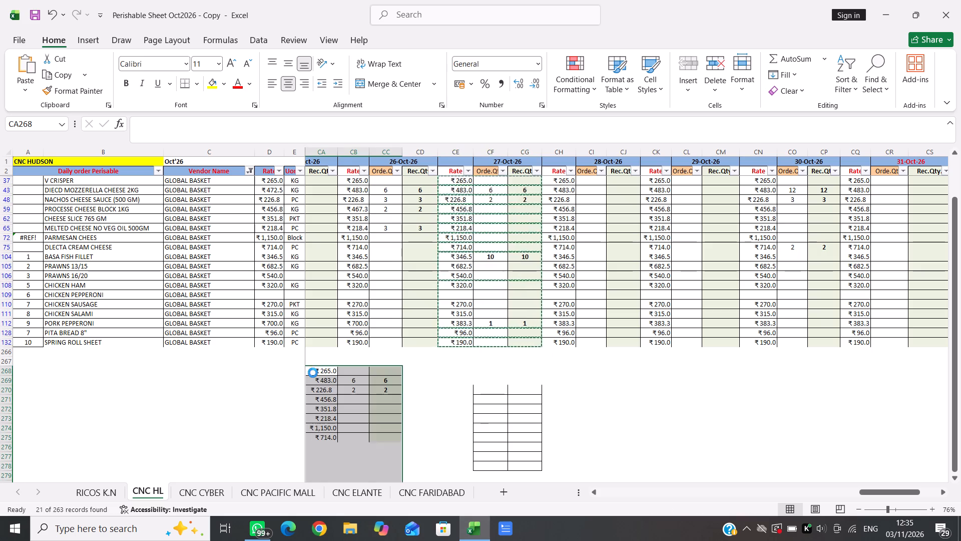
# Enter a formula in CD268 that multiplies the copied rate by the order quantity, =CA268*CB268.
pyautogui.click(422, 372)
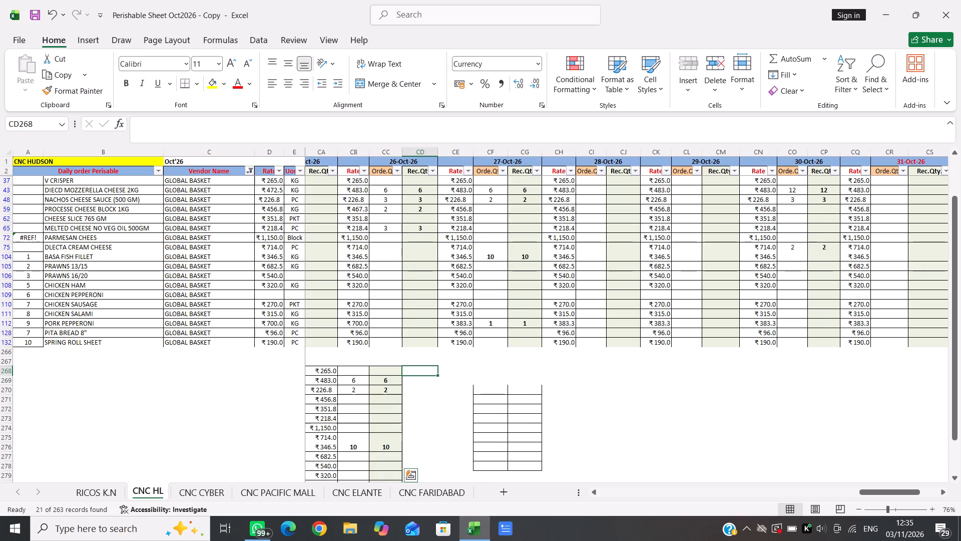
pyautogui.press('=')
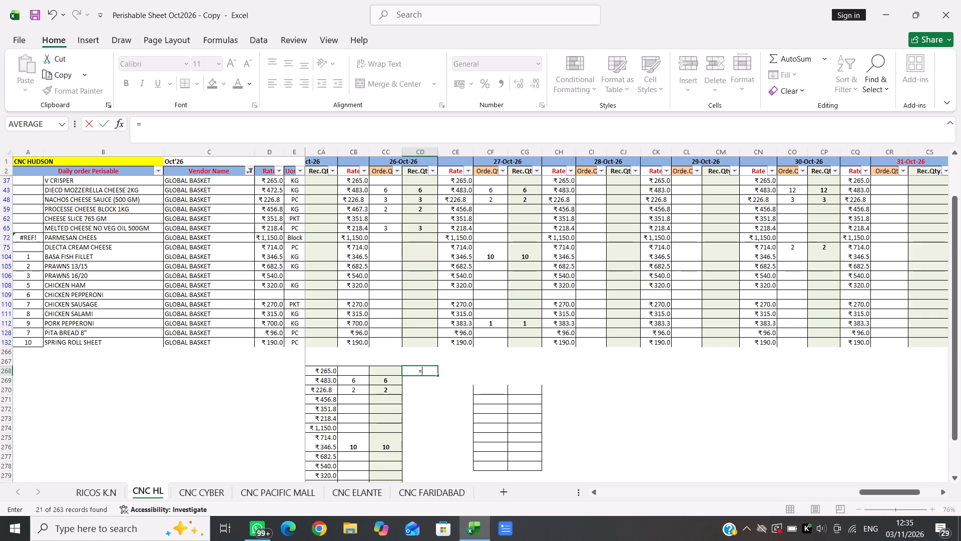
pyautogui.press('Left')
pyautogui.press('Left')
pyautogui.press('Left')
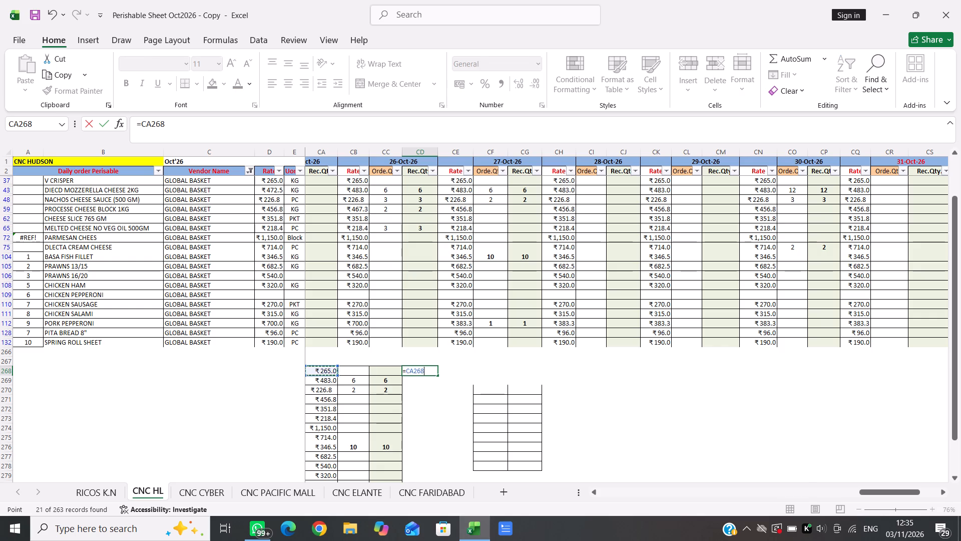
pyautogui.press('*')
pyautogui.press('Left')
pyautogui.press('Left')
pyautogui.press('Return')
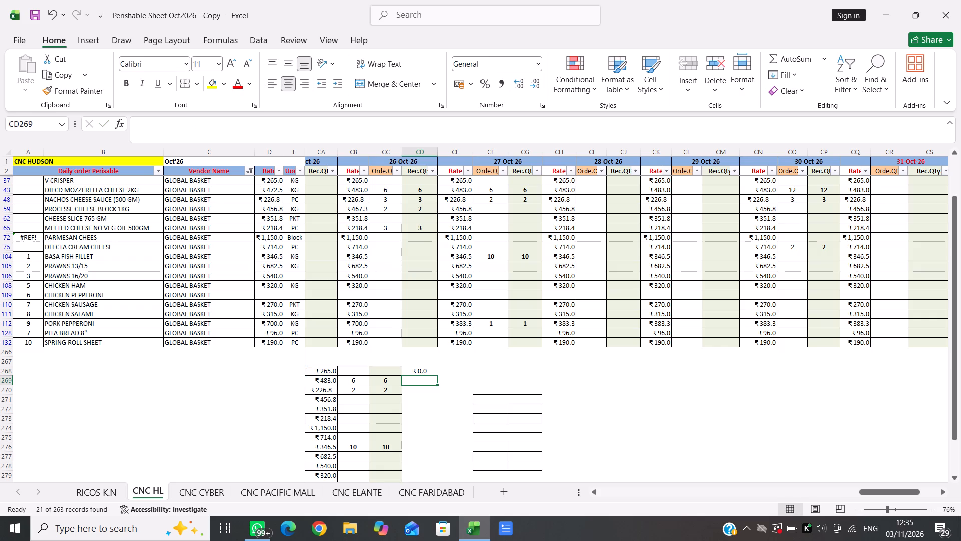
# Fill the line value formula from CD268 down through CD285, alongside all the copied 27-Oct rows.
pyautogui.press('Up')
pyautogui.hotkey('shift', 'Down')
pyautogui.hotkey('shift', 'Down')
pyautogui.hotkey('shift', 'Down')
pyautogui.hotkey('shift', 'Down')
pyautogui.hotkey('shift', 'Down')
pyautogui.hotkey('shift', 'Down')
pyautogui.hotkey('shift', 'Down')
pyautogui.hotkey('shift', 'Down')
pyautogui.hotkey('shift', 'Down')
pyautogui.hotkey('shift', 'Down')
pyautogui.hotkey('shift', 'Down')
pyautogui.hotkey('shift', 'Down')
pyautogui.hotkey('shift', 'Down')
pyautogui.hotkey('shift', 'Down')
pyautogui.hotkey('shift', 'Down')
pyautogui.hotkey('shift', 'Down')
pyautogui.hotkey('shift', 'Down')
pyautogui.hotkey('shift', 'Down')
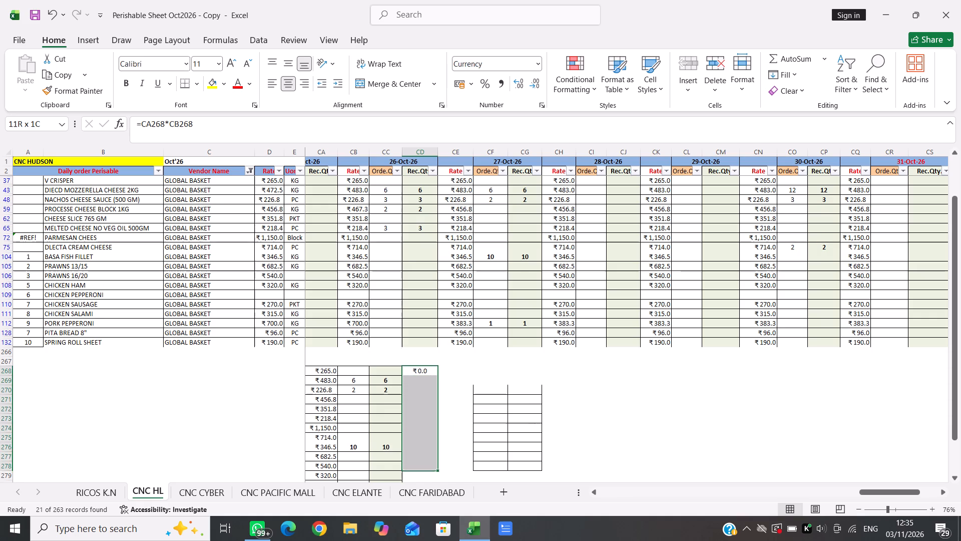
pyautogui.hotkey('shift', 'Down')
pyautogui.hotkey('shift', 'Down')
pyautogui.hotkey('shift', 'Down')
pyautogui.hotkey('shift', 'Down')
pyautogui.hotkey('shift', 'Up')
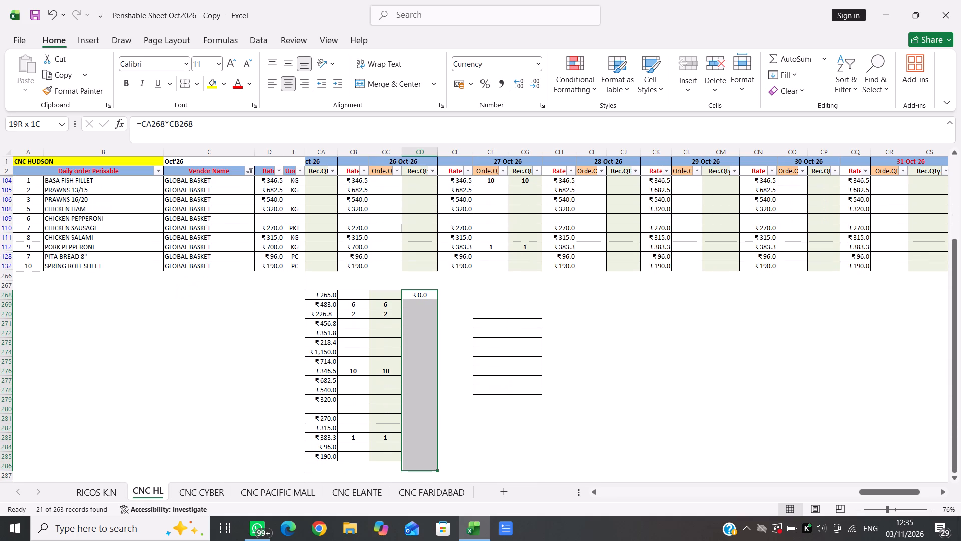
pyautogui.hotkey('shift', 'Down')
pyautogui.hotkey('shift', 'Up')
pyautogui.hotkey('shift', 'Up')
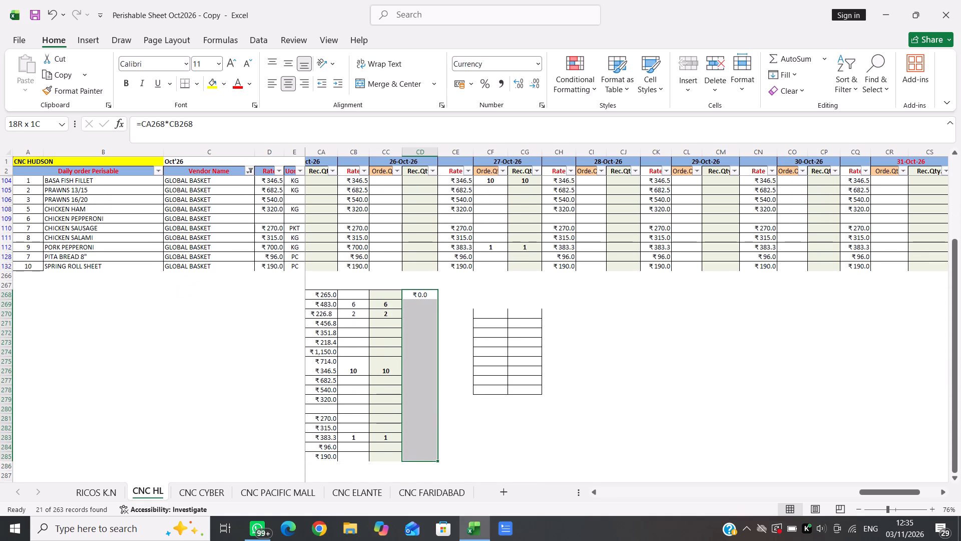
pyautogui.hotkey('ctrl', 'd')
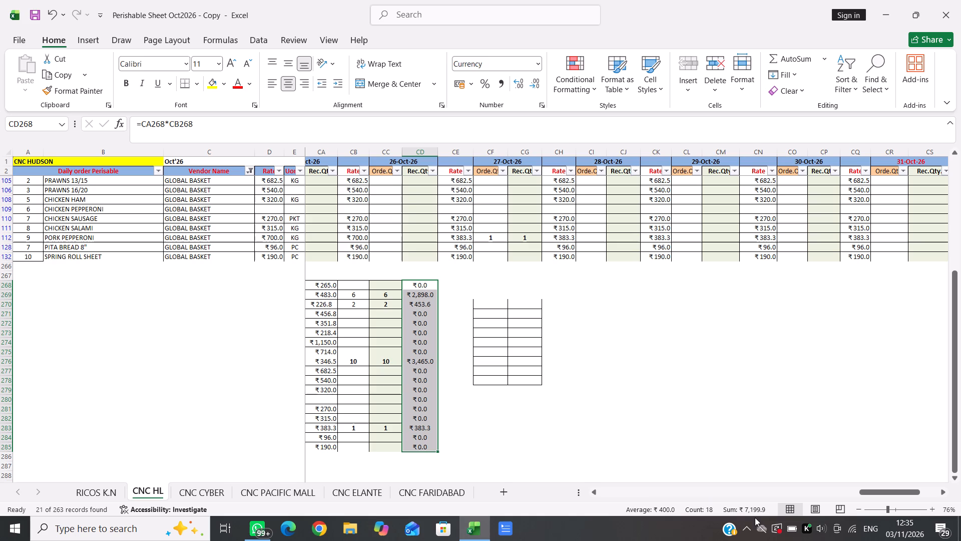
# Copy the 27-Oct rates, order and received quantities from MASALA FRIES through SPRING ROLL SHEET (CE28:CG132) over the calculation block starting at CA268.
pyautogui.scroll(1, 428, 226)
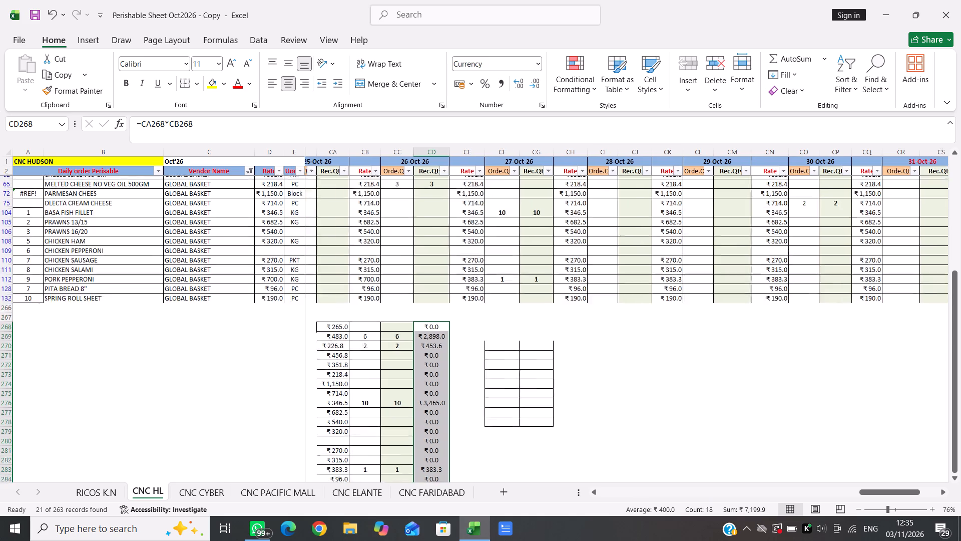
pyautogui.scroll(2, 428, 226)
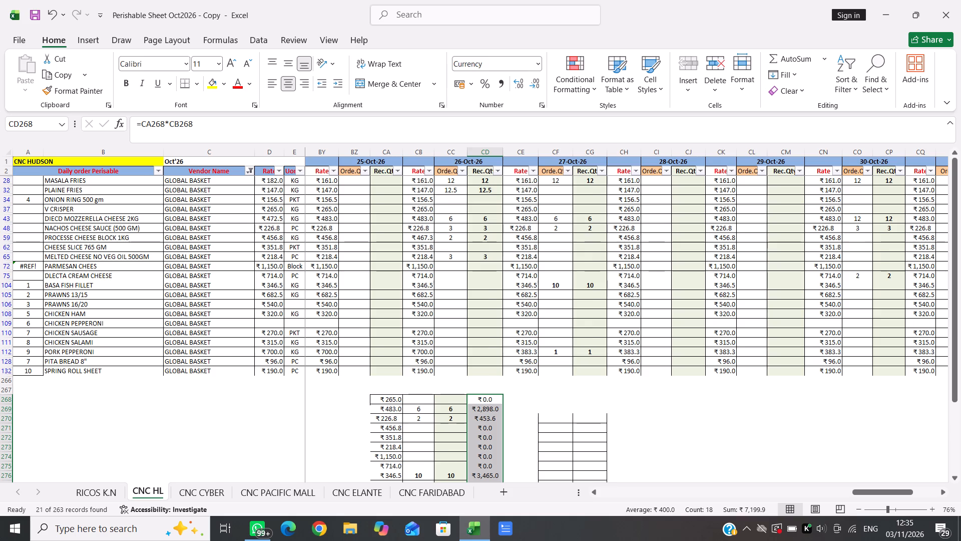
pyautogui.scroll(-1, 488, 378)
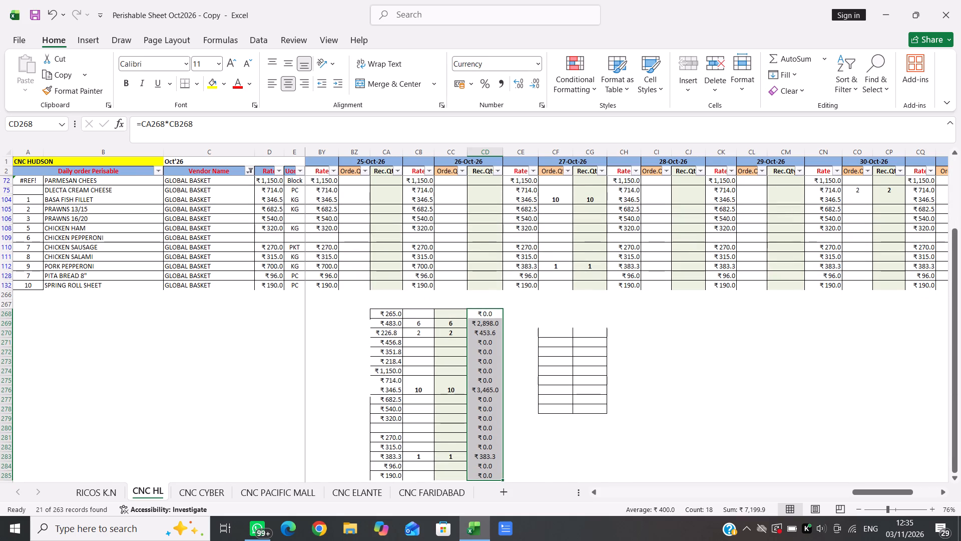
pyautogui.hscroll(-1, 574, 251)
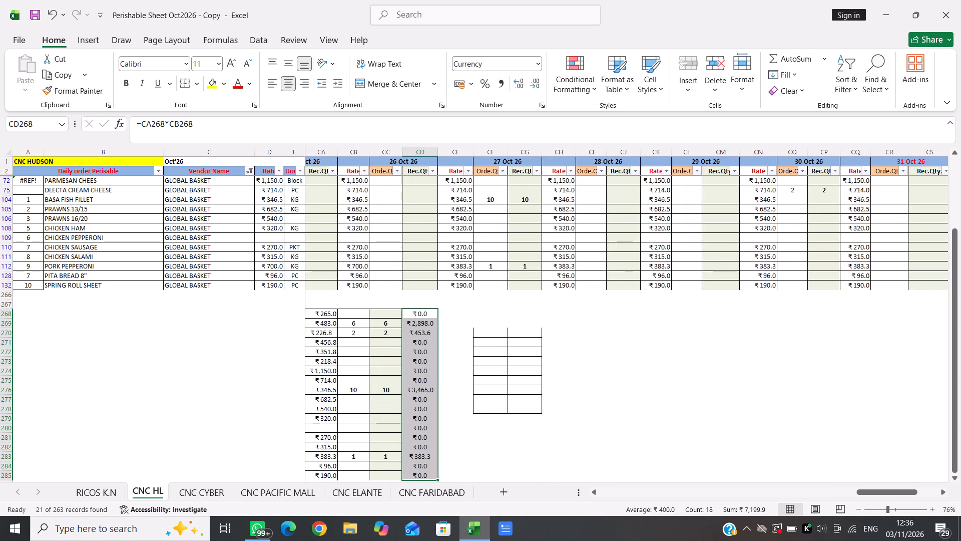
pyautogui.scroll(1, 547, 293)
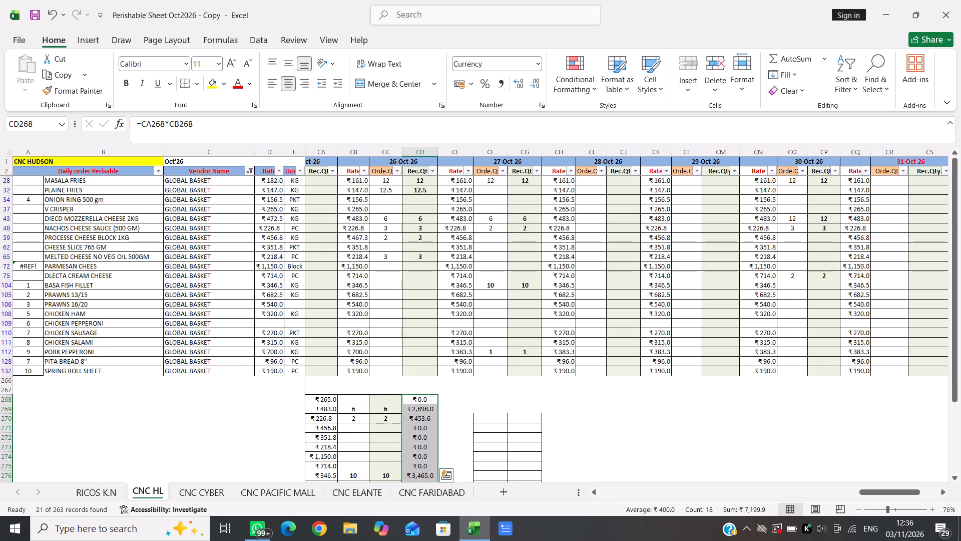
pyautogui.scroll(1, 414, 420)
pyautogui.moveTo(456, 178); pyautogui.dragTo(534, 377)
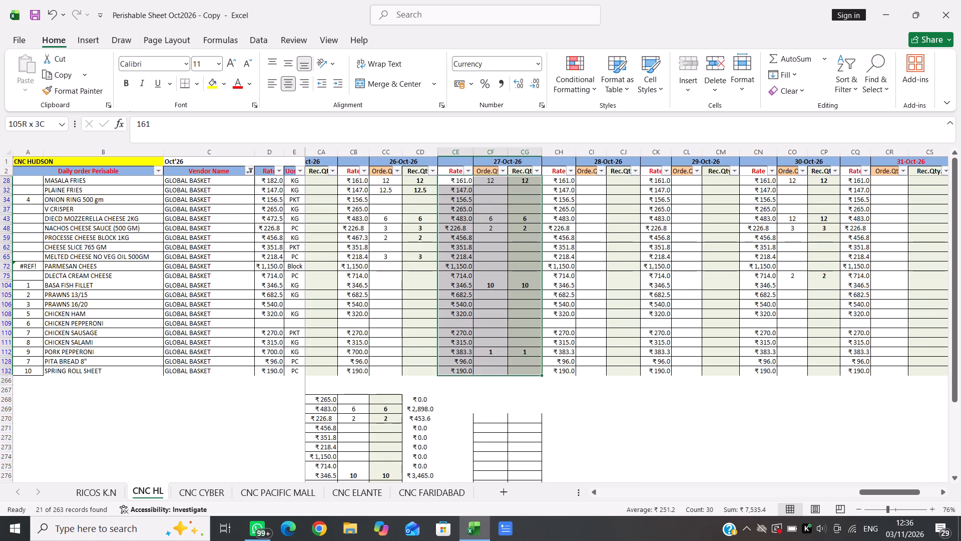
pyautogui.moveTo(534, 377); pyautogui.dragTo(535, 367)
pyautogui.hotkey('ctrl', 'c')
pyautogui.moveTo(317, 399); pyautogui.dragTo(330, 400)
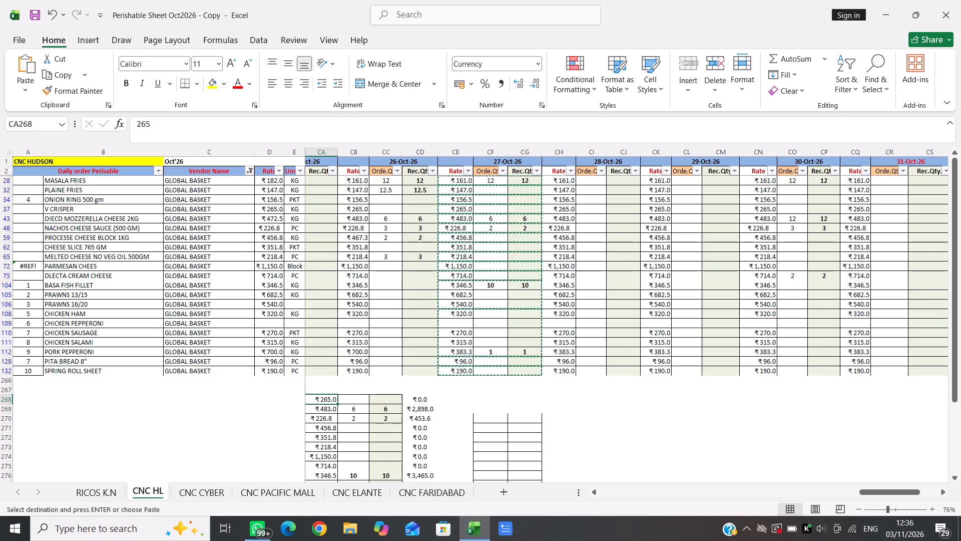
pyautogui.moveTo(330, 400); pyautogui.dragTo(392, 498)
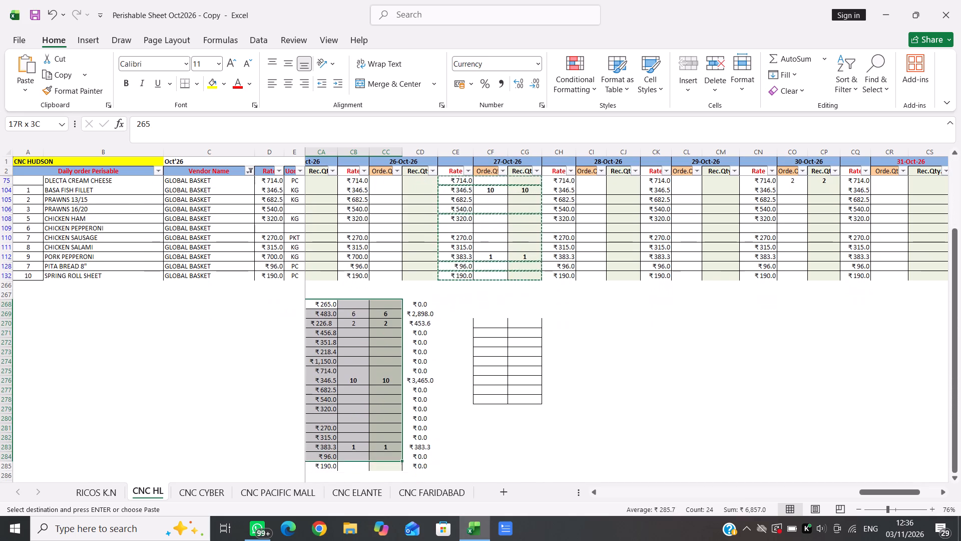
pyautogui.moveTo(392, 498); pyautogui.dragTo(396, 448)
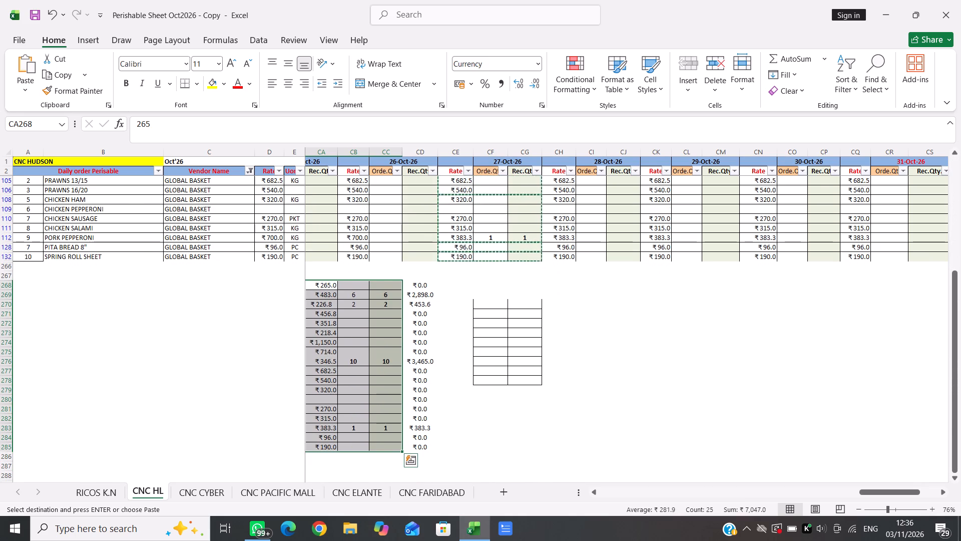
pyautogui.press('Return')
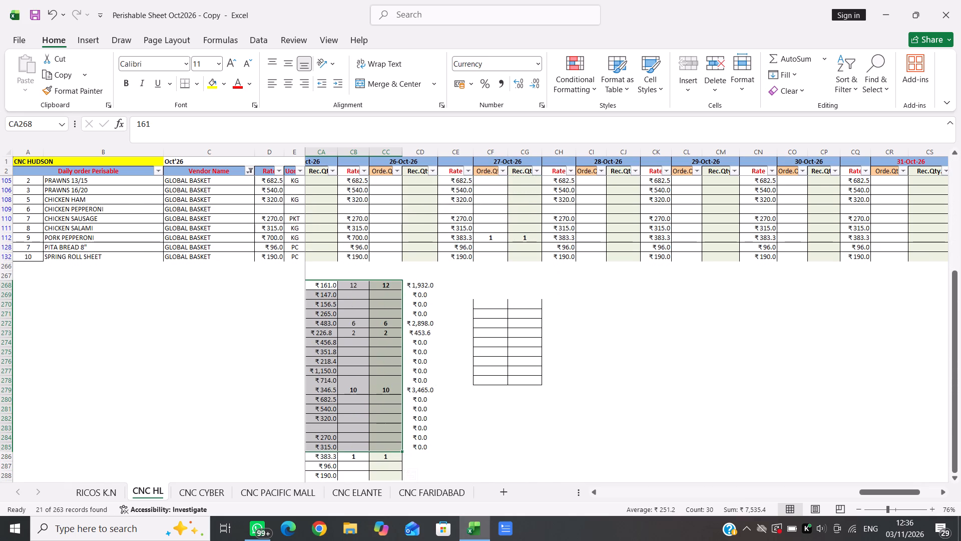
# Fill the line value formula from CD268 down through CD288 to cover the extended calculation block.
pyautogui.moveTo(422, 286); pyautogui.dragTo(444, 497)
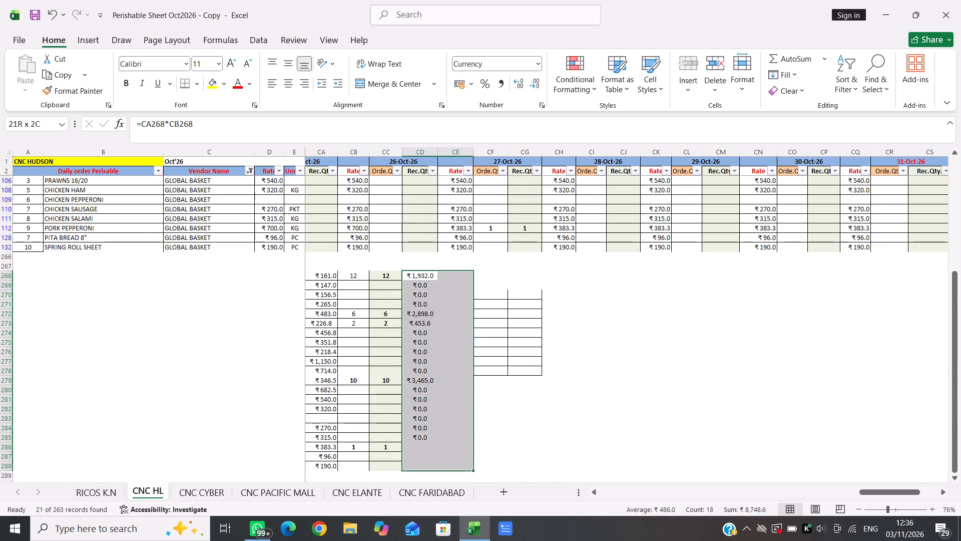
pyautogui.moveTo(444, 497); pyautogui.dragTo(414, 430)
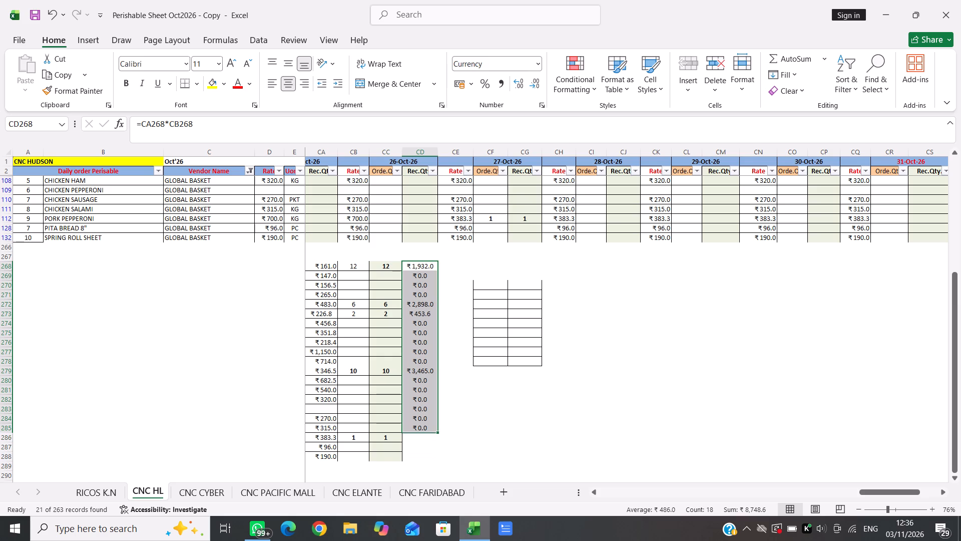
pyautogui.hotkey('shift', 'Down')
pyautogui.hotkey('shift', 'Down')
pyautogui.hotkey('shift', 'Down')
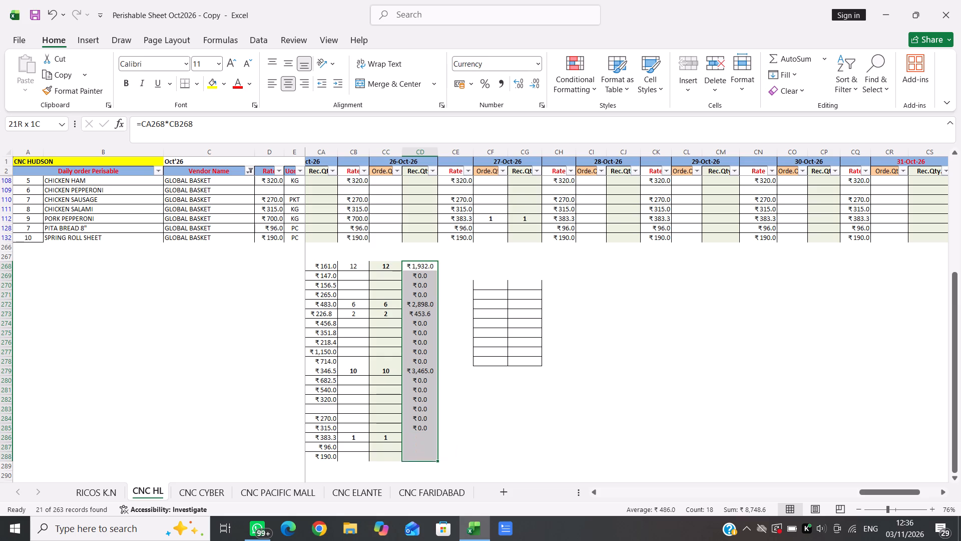
pyautogui.hotkey('shift', 'Down')
pyautogui.hotkey('shift', 'Down')
pyautogui.hotkey('shift', 'Down')
pyautogui.hotkey('shift', 'Up')
pyautogui.hotkey('shift', 'Up')
pyautogui.hotkey('shift', 'Up')
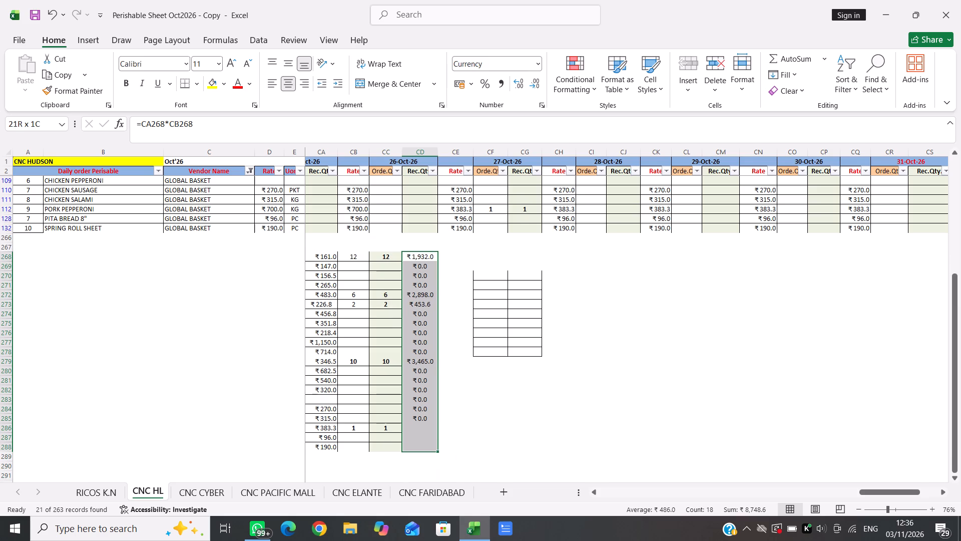
pyautogui.hotkey('ctrl', 'd')
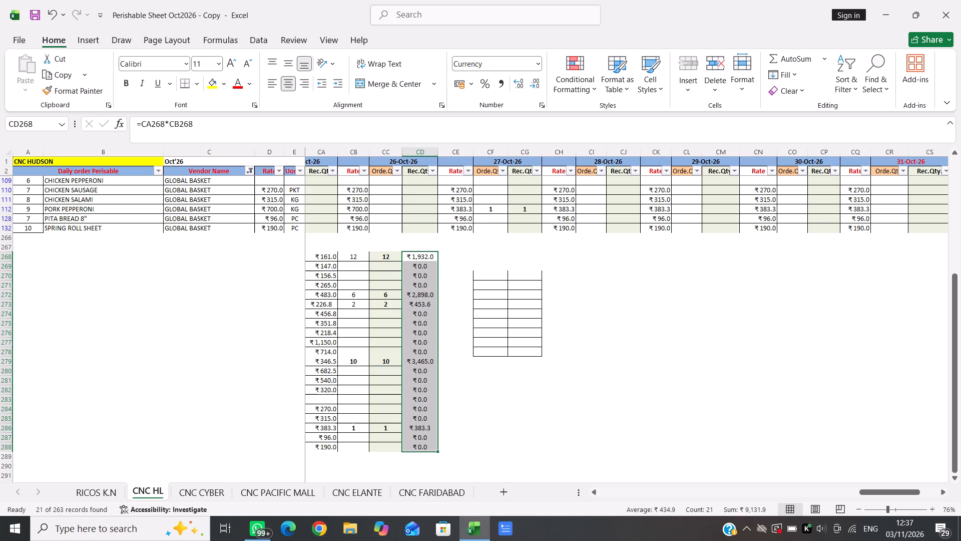
# Set the 27-Oct order quantity of NACHOS CHEESE SAUCE (500 GM) in CF48 to 3.
pyautogui.scroll(3, 455, 220)
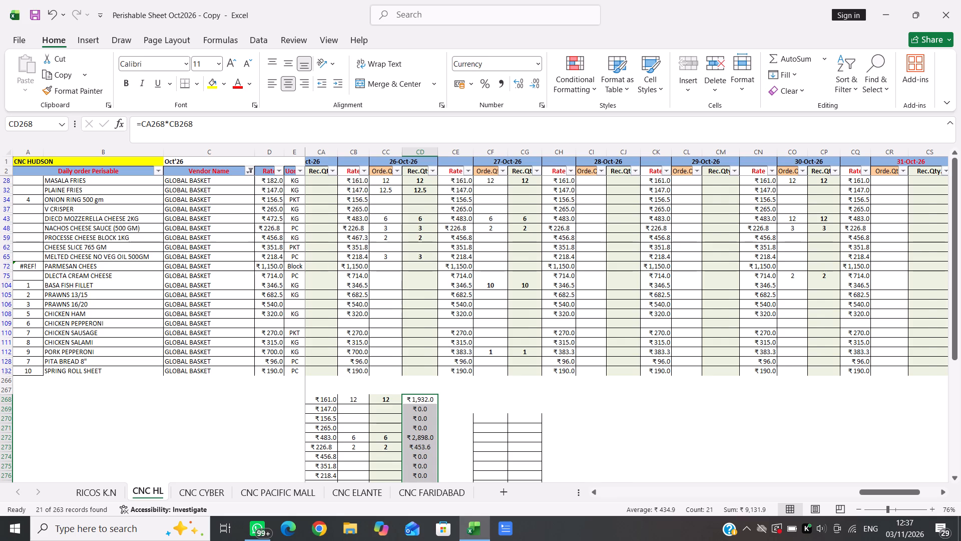
pyautogui.hscroll(-2, 468, 227)
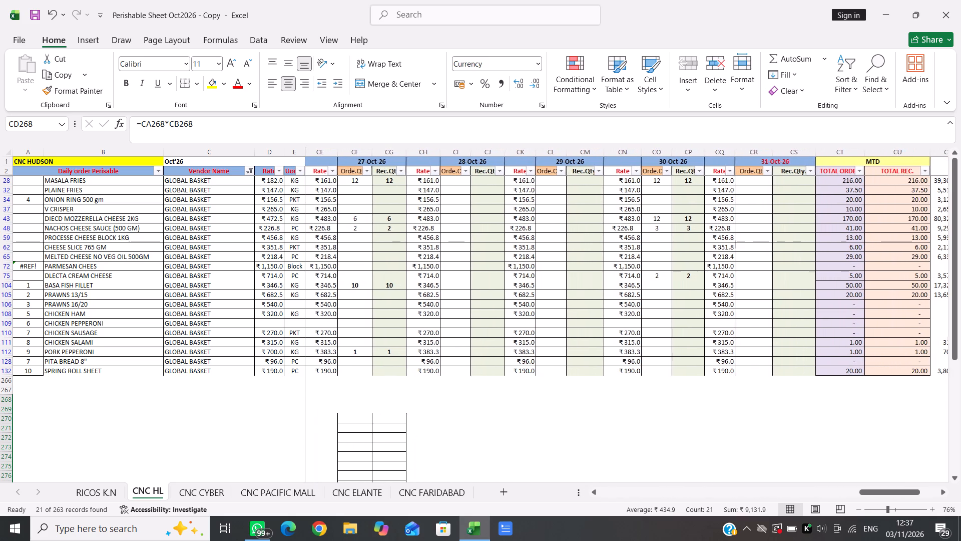
pyautogui.hscroll(-2, 468, 227)
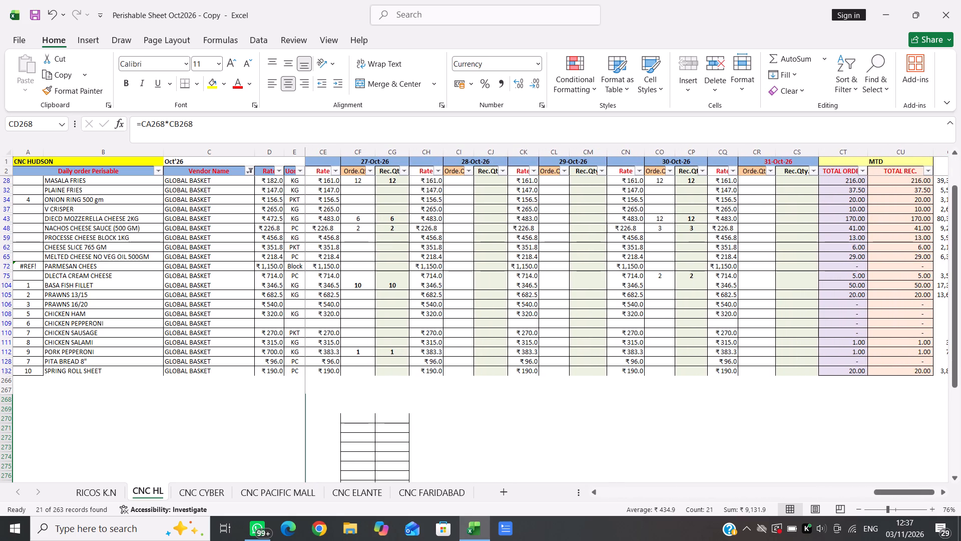
pyautogui.scroll(-2, 419, 415)
pyautogui.scroll(1, 419, 412)
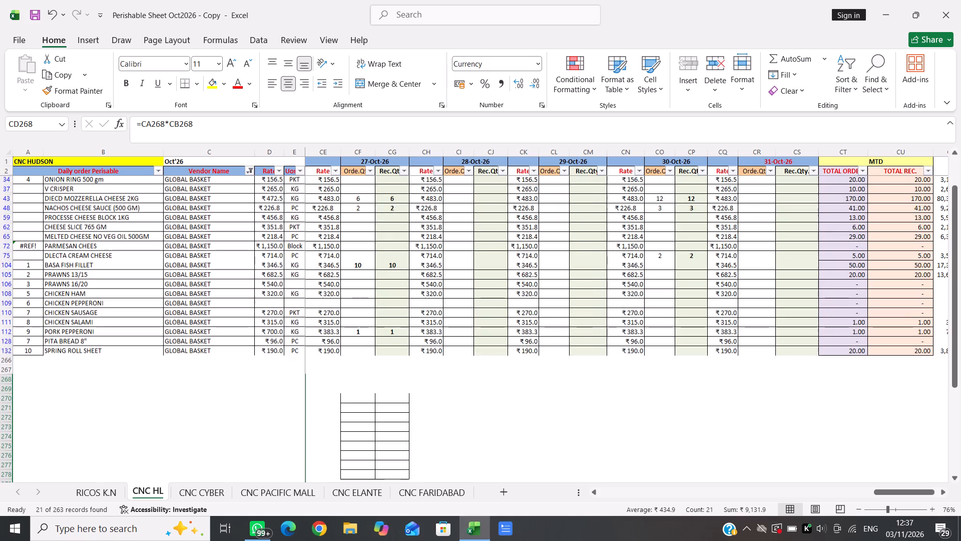
pyautogui.scroll(1, 419, 412)
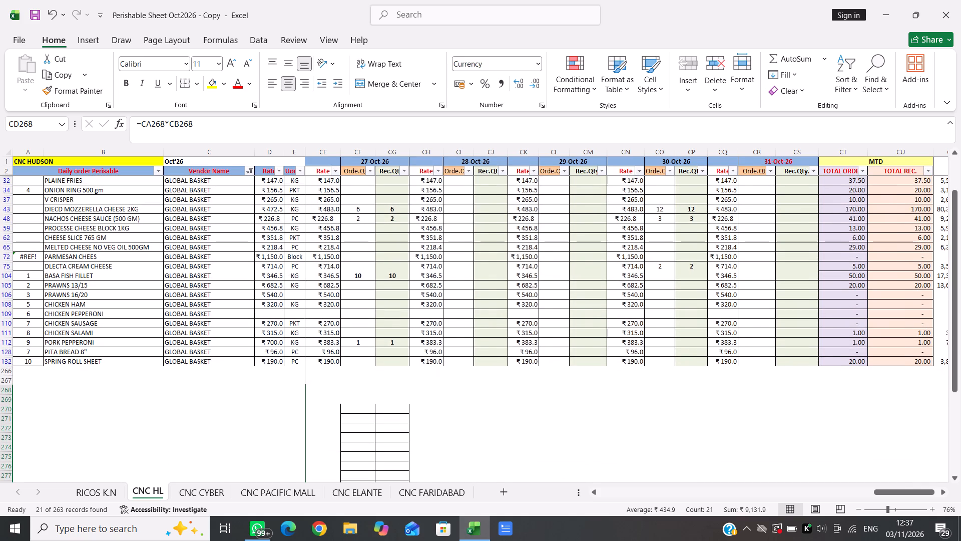
pyautogui.hscroll(2, 419, 412)
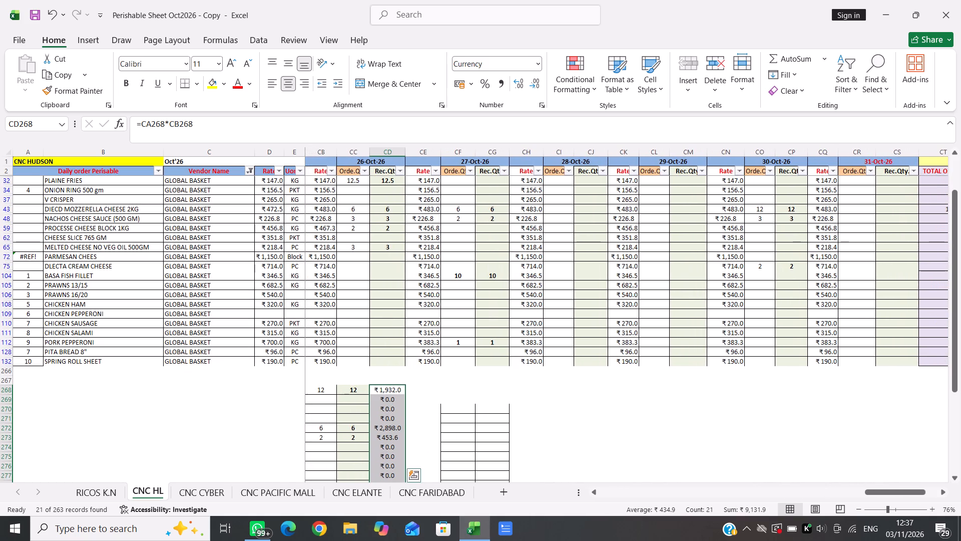
pyautogui.hscroll(1, 437, 412)
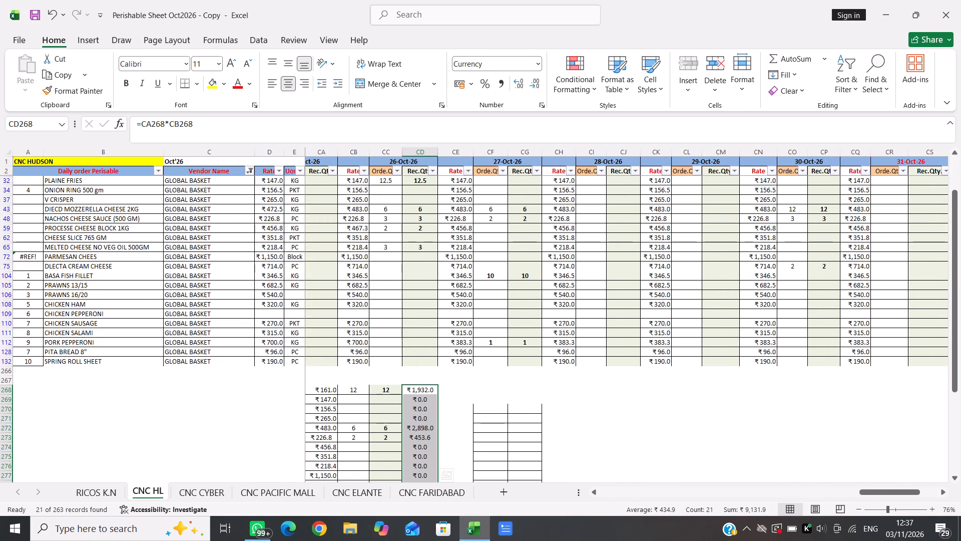
pyautogui.click(464, 223)
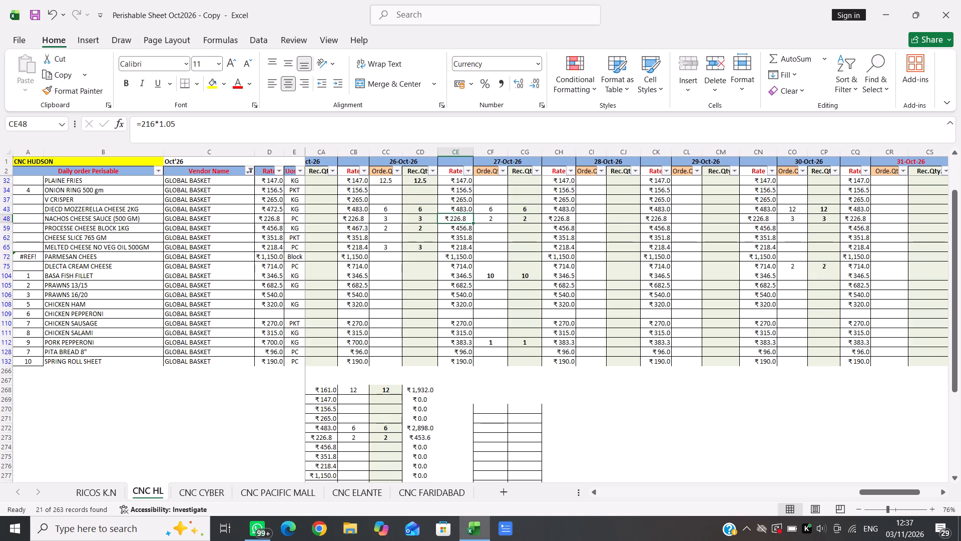
pyautogui.click(493, 220)
pyautogui.press('3')
pyautogui.press('Return')
pyautogui.press('Up')
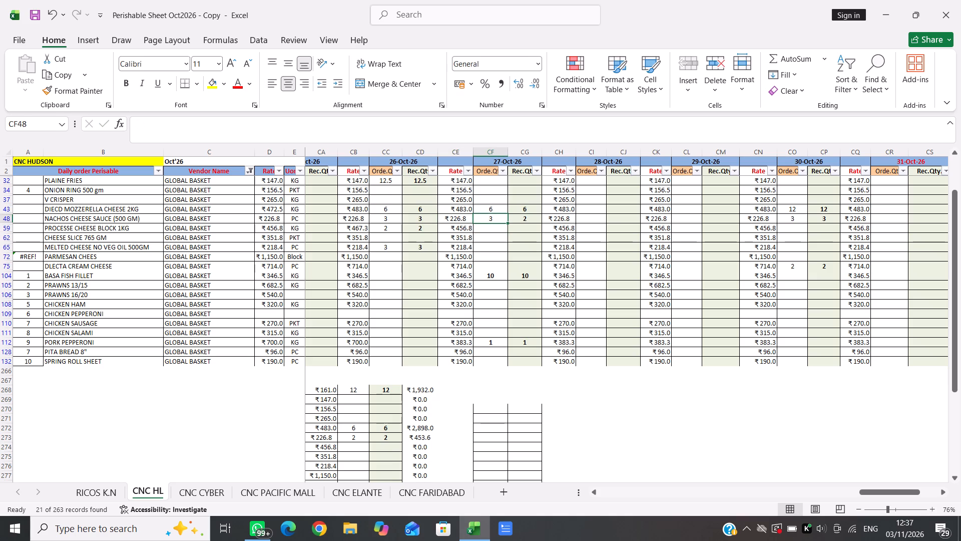
# Set the 27-Oct received quantity of NACHOS CHEESE SAUCE (500 GM) in CG48 to 3.
pyautogui.press('Right')
pyautogui.press('3')
pyautogui.press('Return')
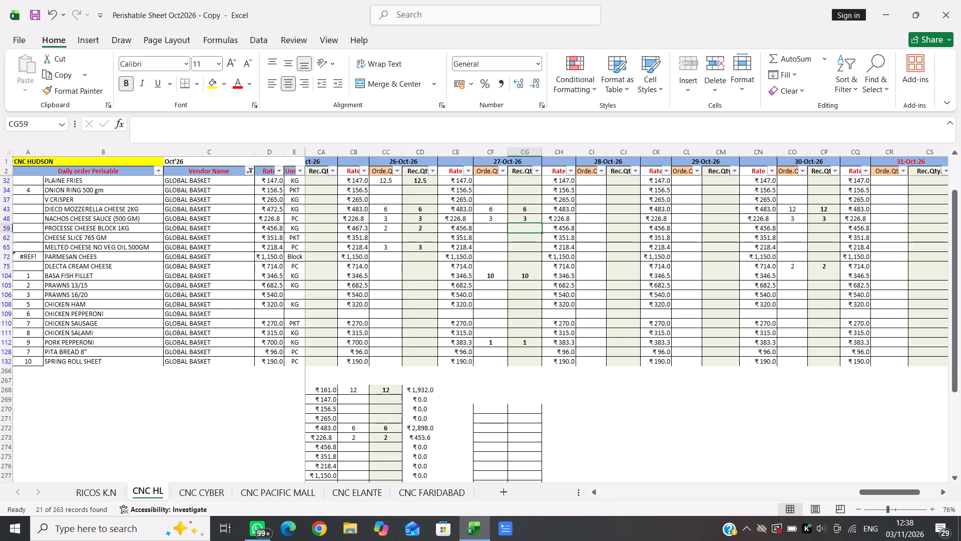
# Set the NACHOS CHEESE SAUCE order quantity in CB273 of the calculation block to 3.
pyautogui.click(354, 437)
pyautogui.press('3')
pyautogui.press('Return')
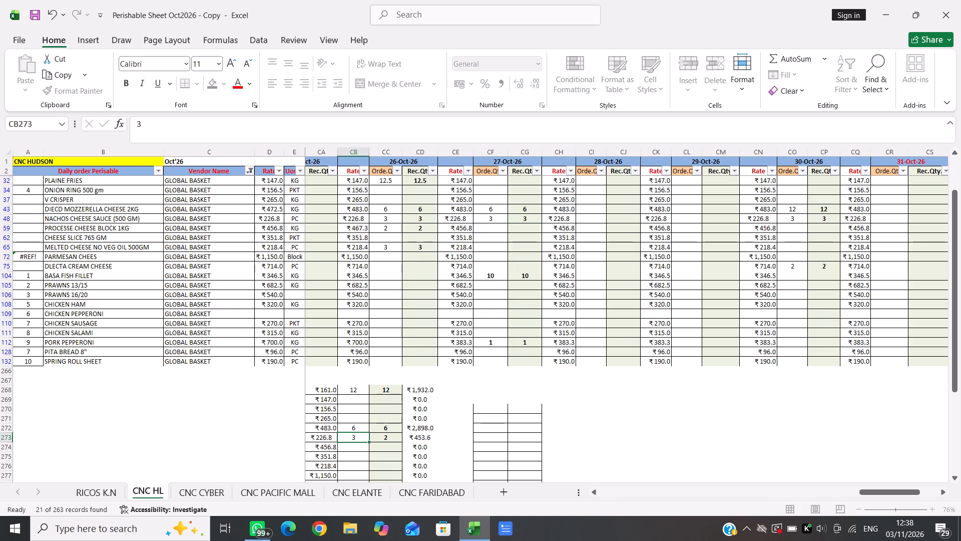
# Check the sum of the line values from CD268 down through the end of the calculation block.
pyautogui.moveTo(426, 390); pyautogui.dragTo(429, 505)
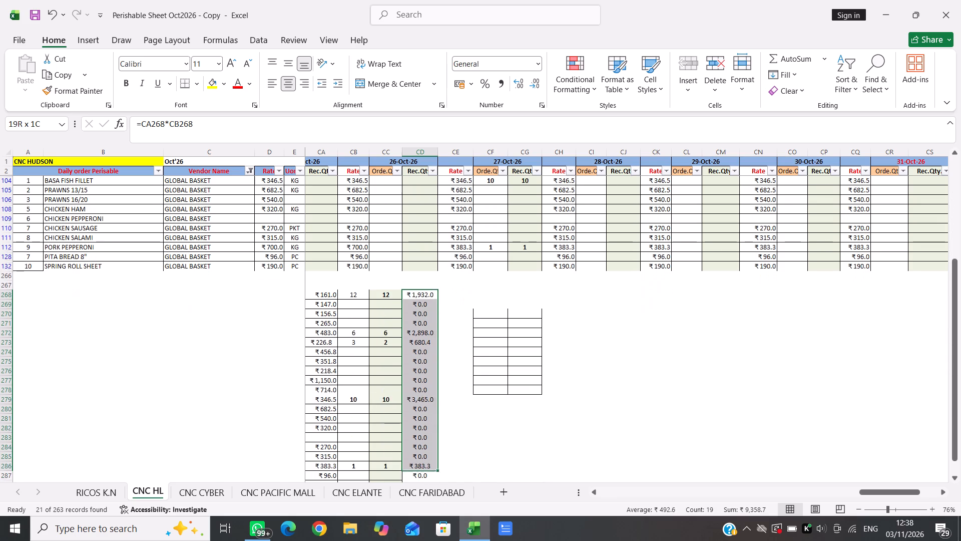
pyautogui.moveTo(429, 505); pyautogui.dragTo(428, 427)
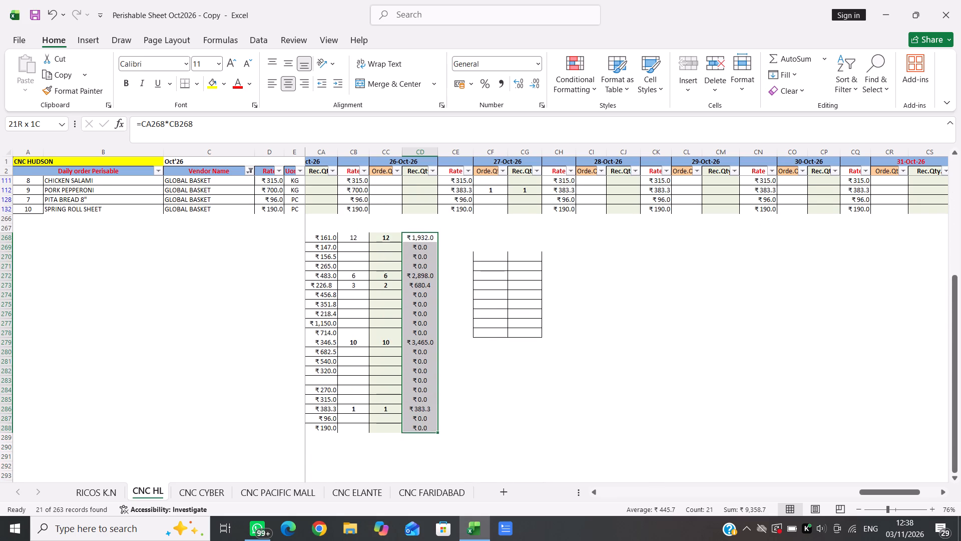
pyautogui.moveTo(428, 427); pyautogui.dragTo(430, 433)
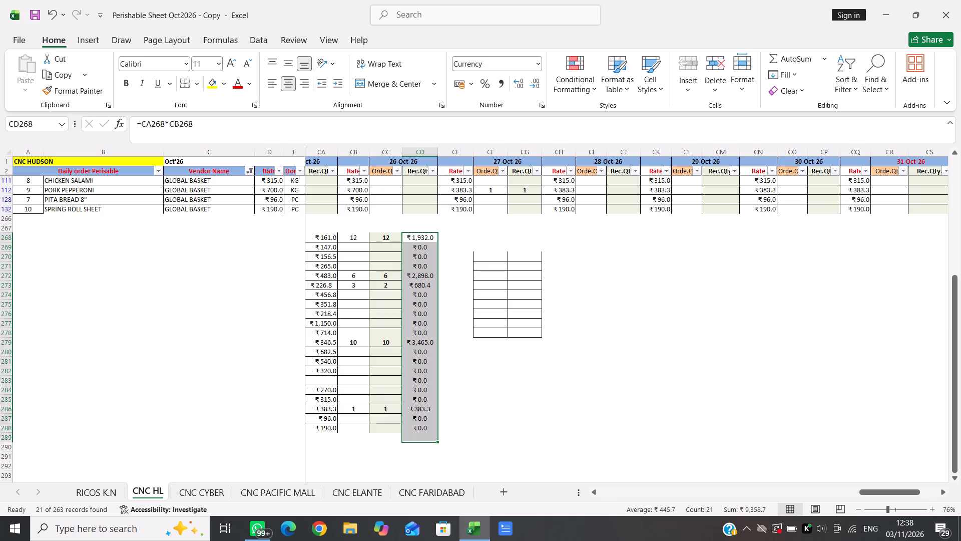
# Change the 27-Oct rate formula of BASA FISH FILLET in CE104 to =340*1.05.
pyautogui.scroll(2, 455, 306)
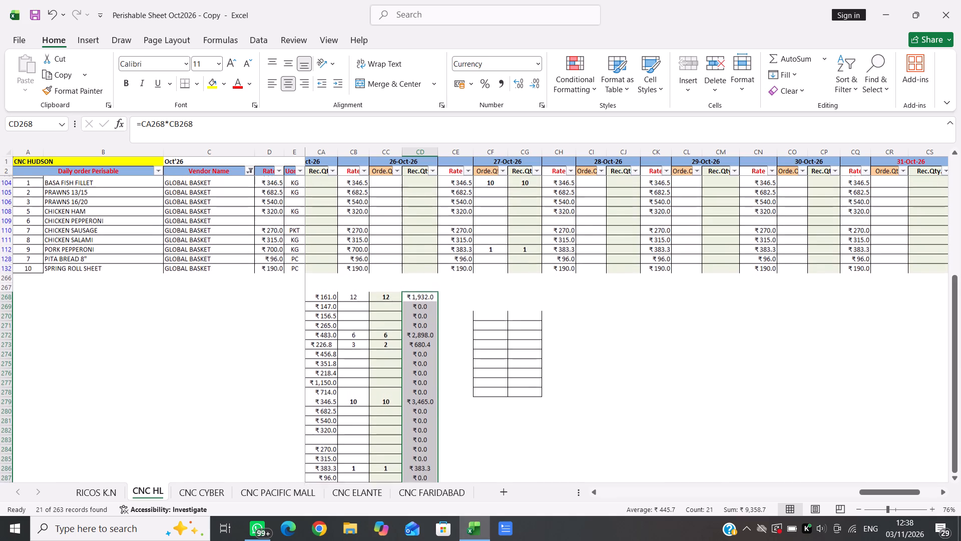
pyautogui.scroll(2, 455, 306)
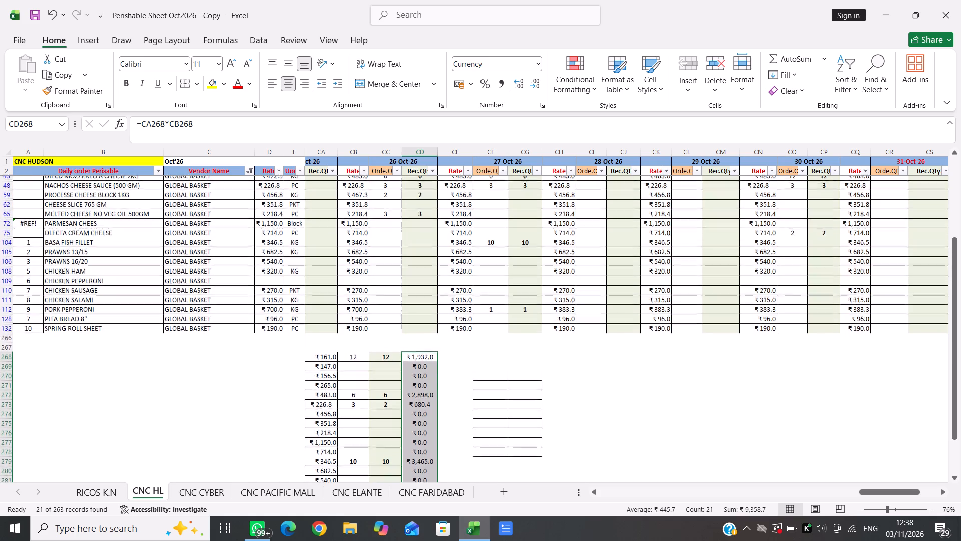
pyautogui.scroll(2, 455, 328)
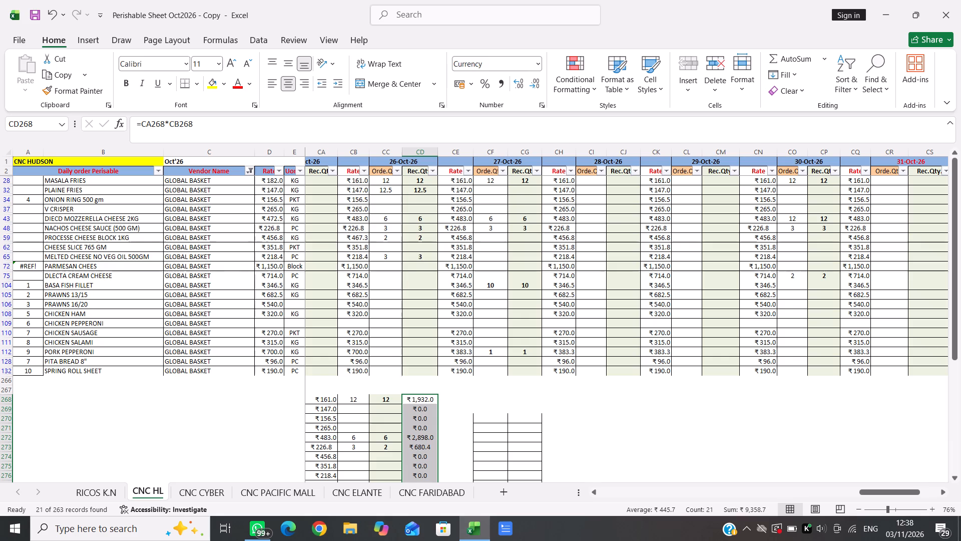
pyautogui.click(466, 286)
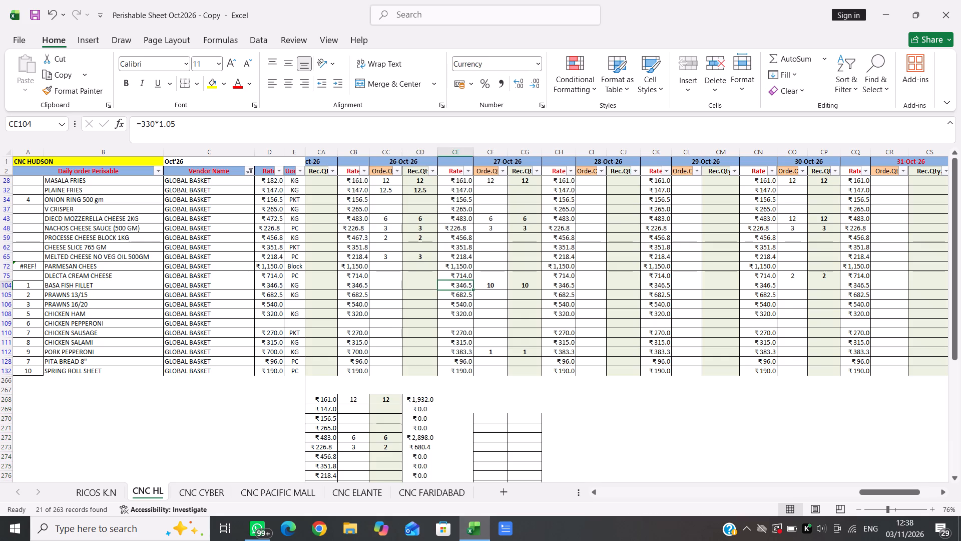
pyautogui.click(150, 122)
pyautogui.press('BackSpace')
pyautogui.press('4')
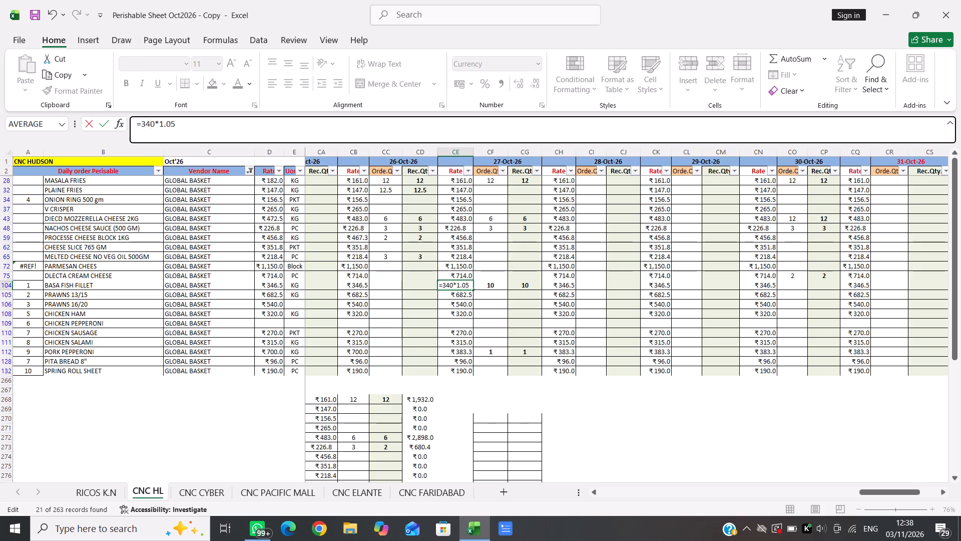
pyautogui.press('Return')
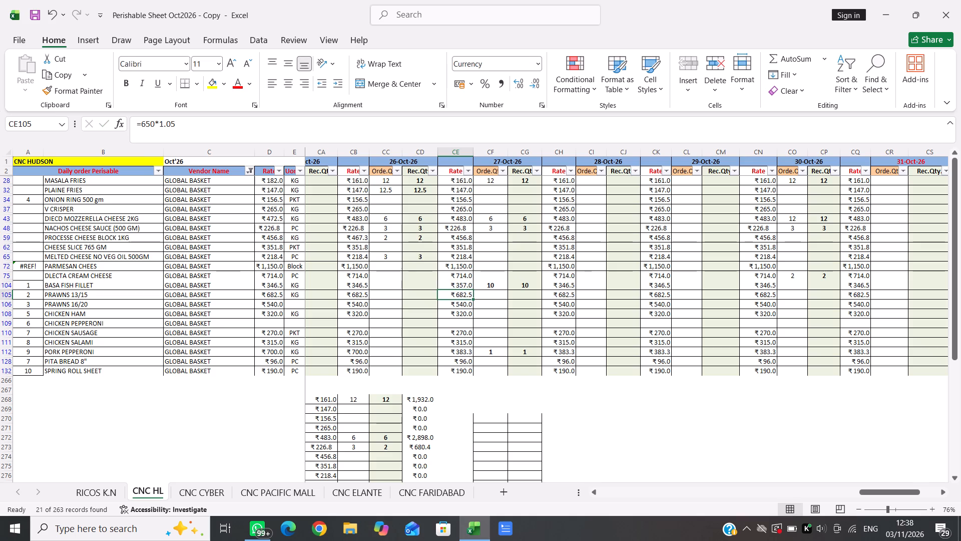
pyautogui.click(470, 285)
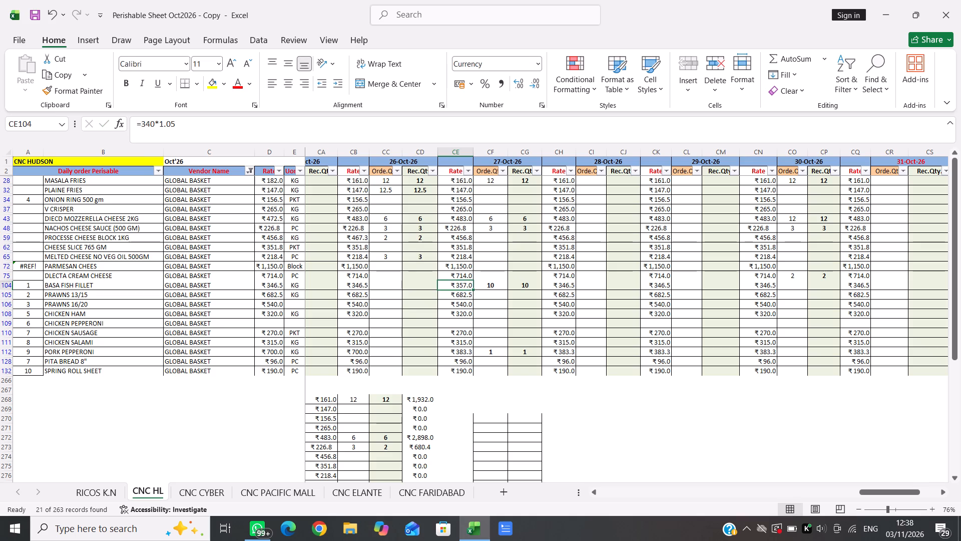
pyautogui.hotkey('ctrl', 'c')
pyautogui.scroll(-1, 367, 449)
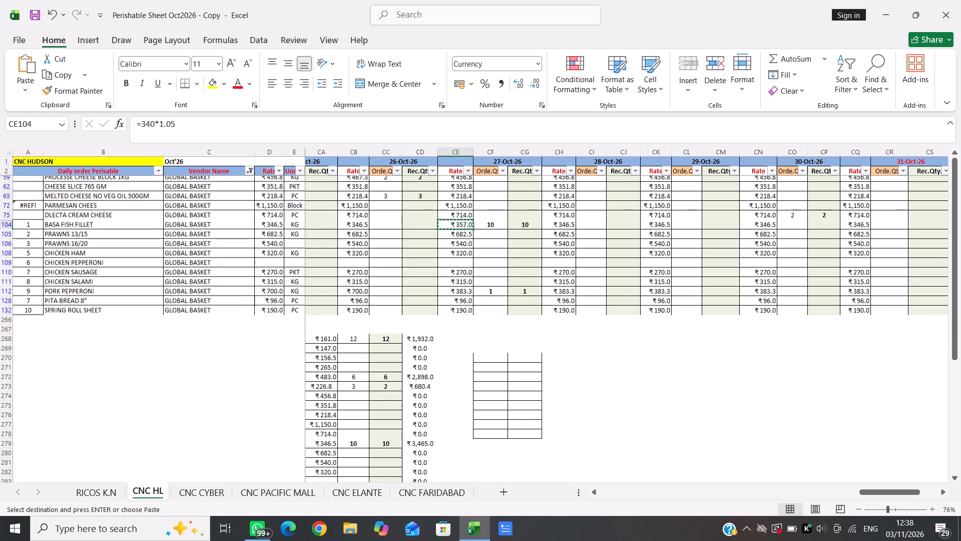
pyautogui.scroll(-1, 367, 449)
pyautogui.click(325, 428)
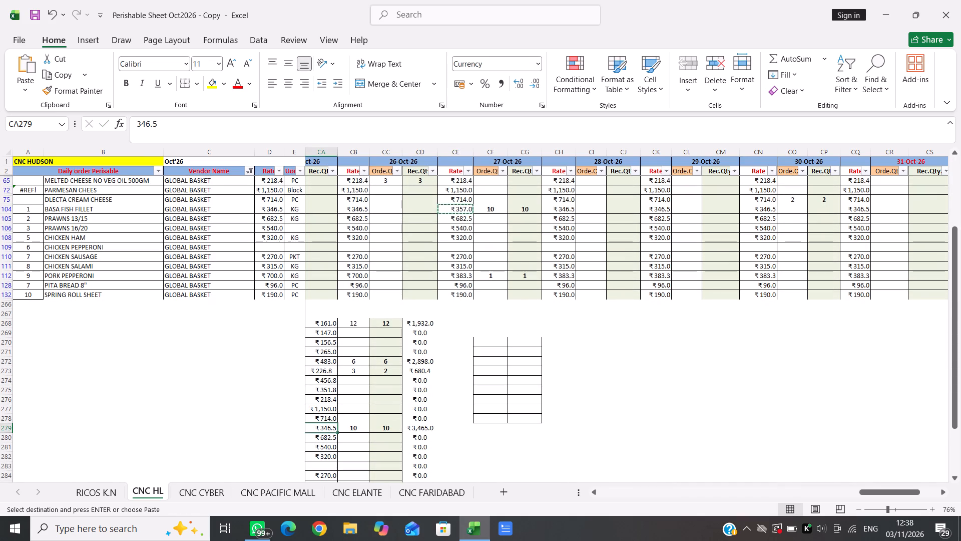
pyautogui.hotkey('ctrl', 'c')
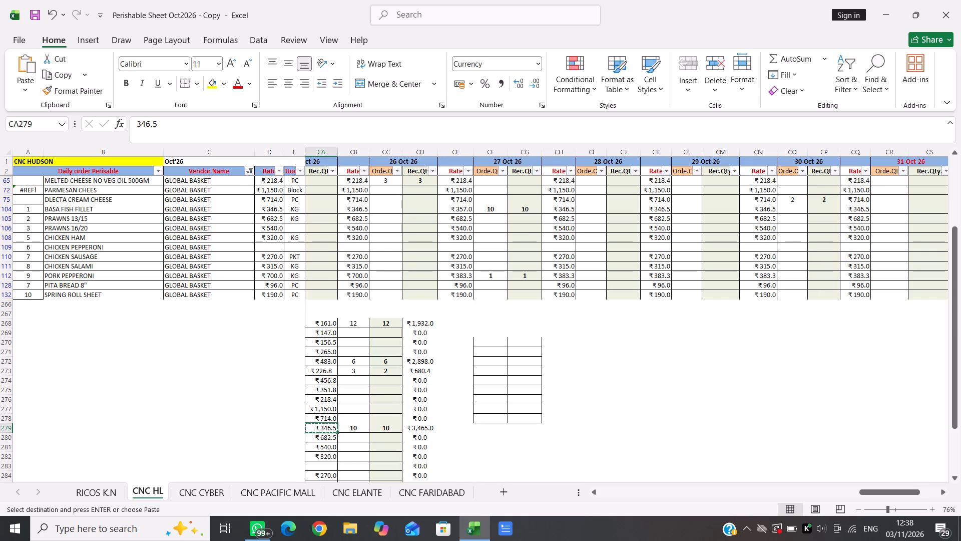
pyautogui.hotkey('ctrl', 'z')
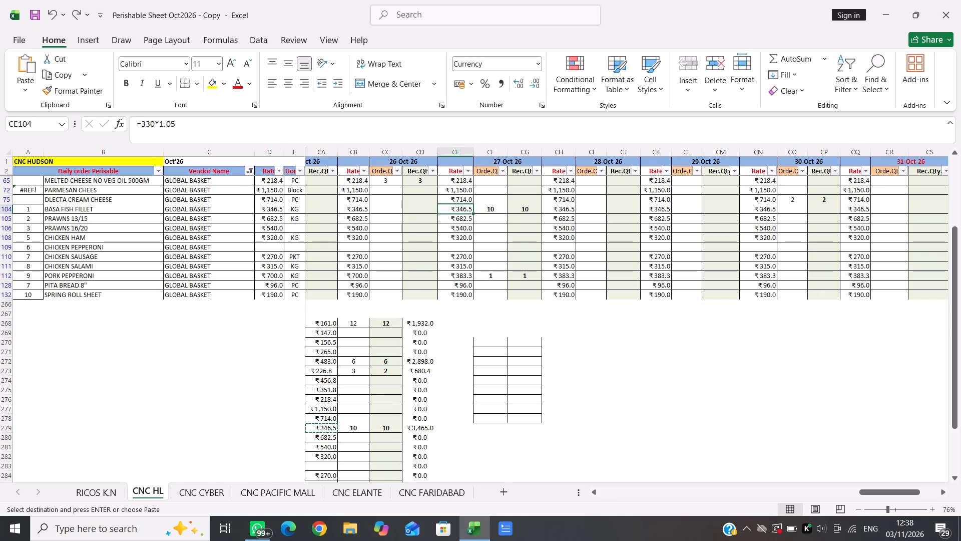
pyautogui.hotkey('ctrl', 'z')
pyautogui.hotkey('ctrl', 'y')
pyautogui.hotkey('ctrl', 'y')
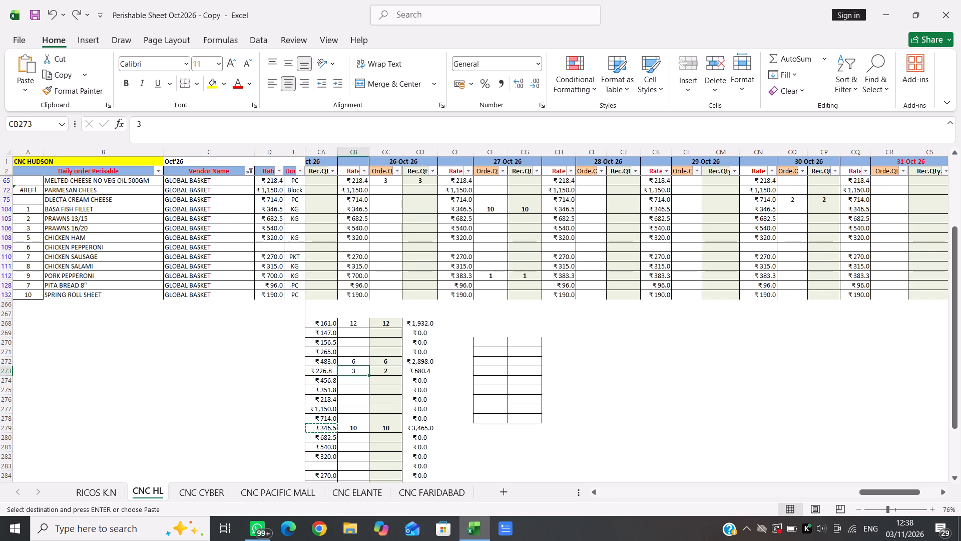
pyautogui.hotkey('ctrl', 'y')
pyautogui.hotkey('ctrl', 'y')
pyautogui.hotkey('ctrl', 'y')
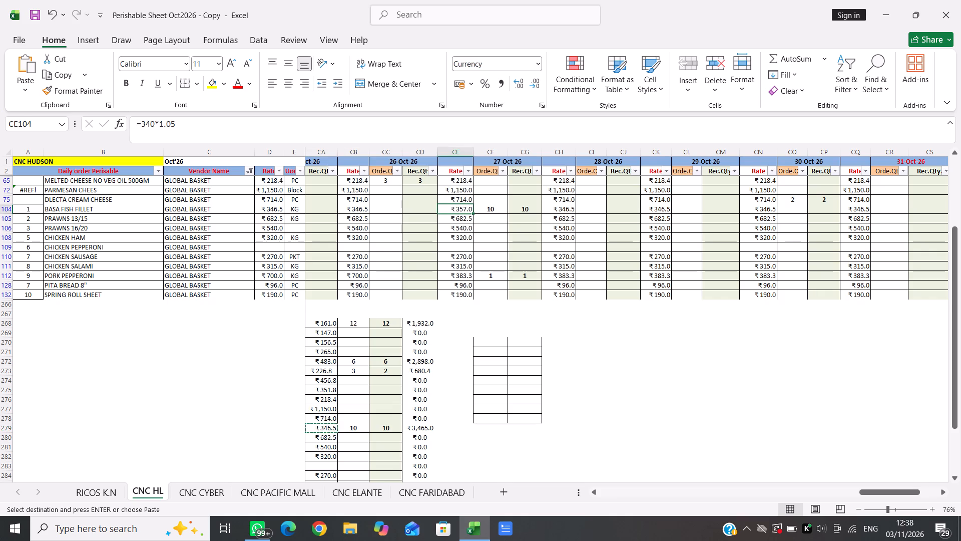
# Copy the 27-Oct BASA FISH FILLET rate from CE104 into CA279 of the calculation block.
pyautogui.hotkey('ctrl', 'c')
pyautogui.click(331, 430)
pyautogui.press('Return')
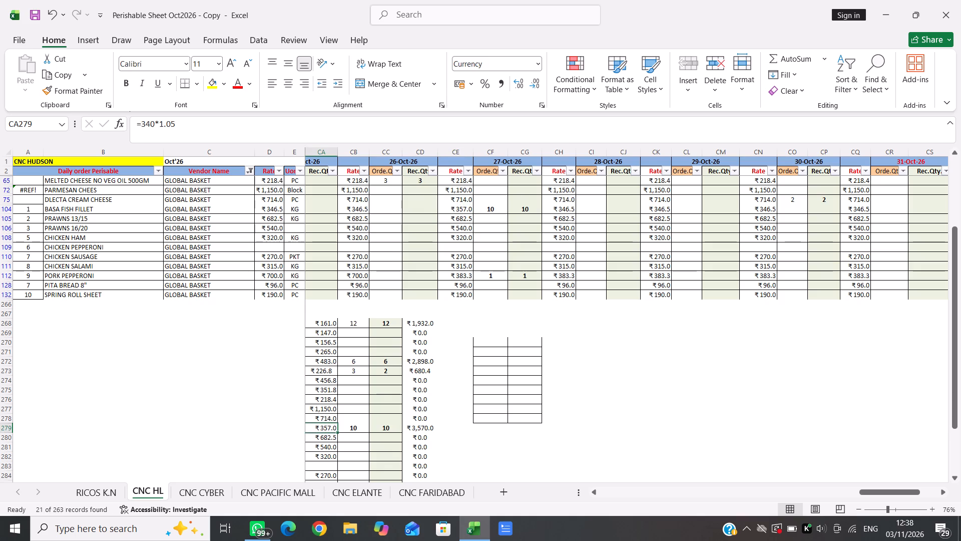
# Check the sum of the line values in CD268:CD288 of the calculation block.
pyautogui.press('Up')
pyautogui.press('Up')
pyautogui.press('Right')
pyautogui.press('Right')
pyautogui.press('Right')
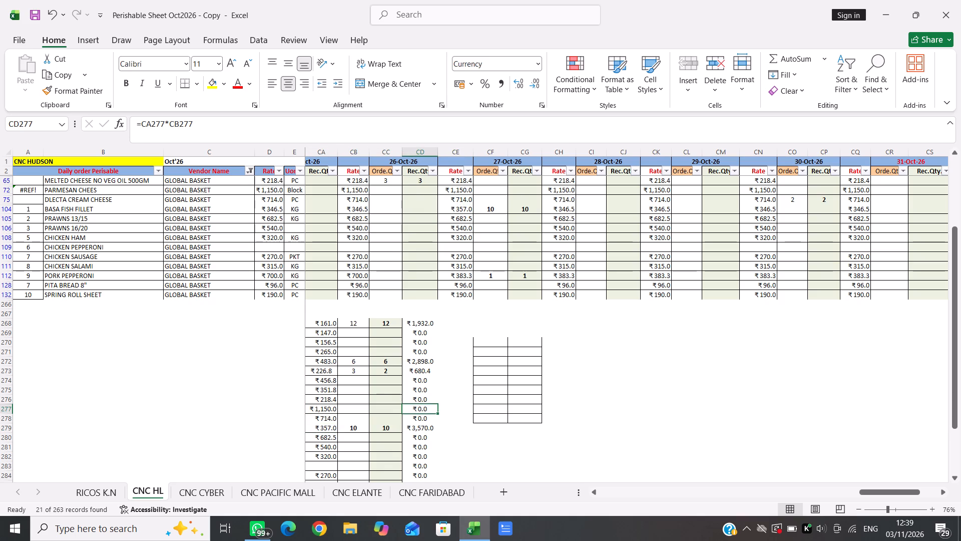
pyautogui.hotkey('ctrl', 'Up')
pyautogui.hotkey('ctrl', 'shift', 'Down')
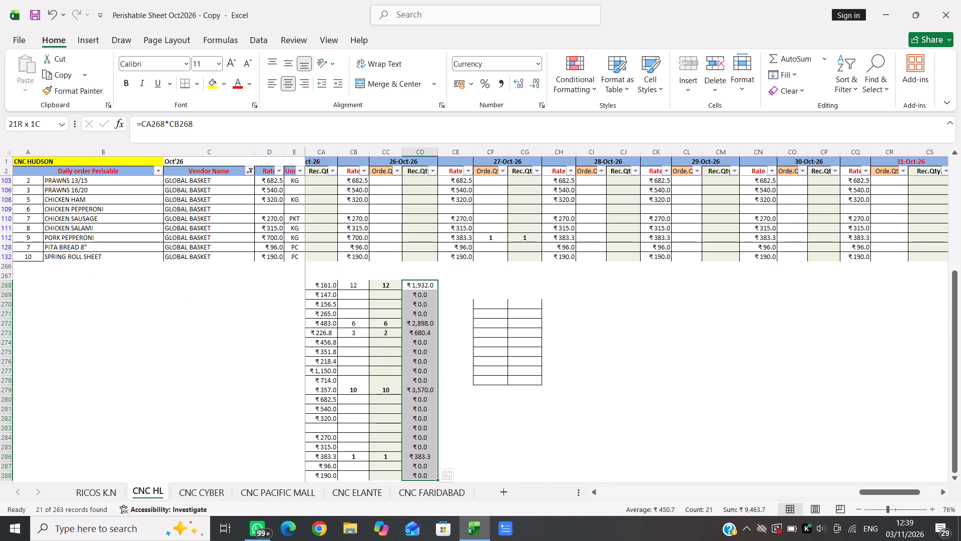
# Compare the 27-Oct rates and quantities of the GLOBAL BASKET items with the calculation block's rows and line values.
pyautogui.scroll(3, 463, 233)
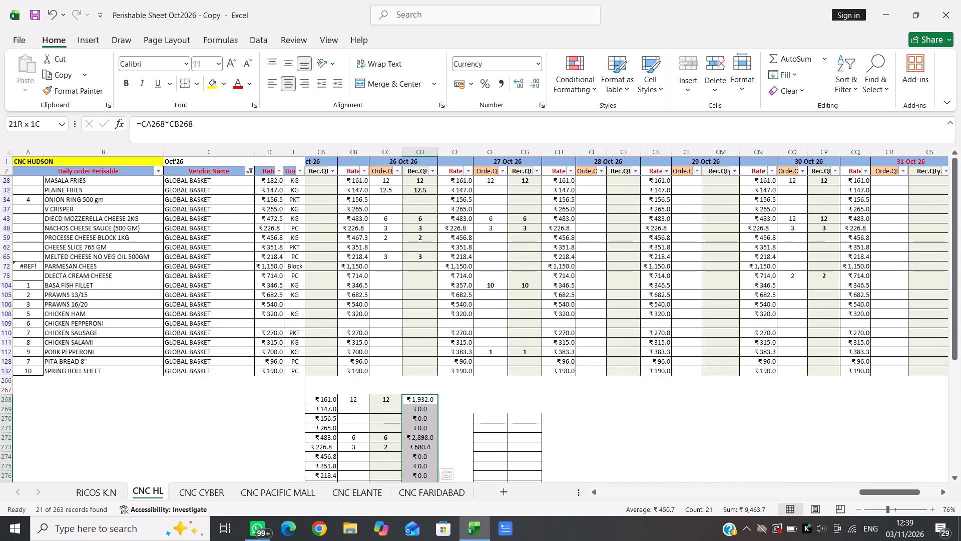
pyautogui.scroll(-2, 469, 385)
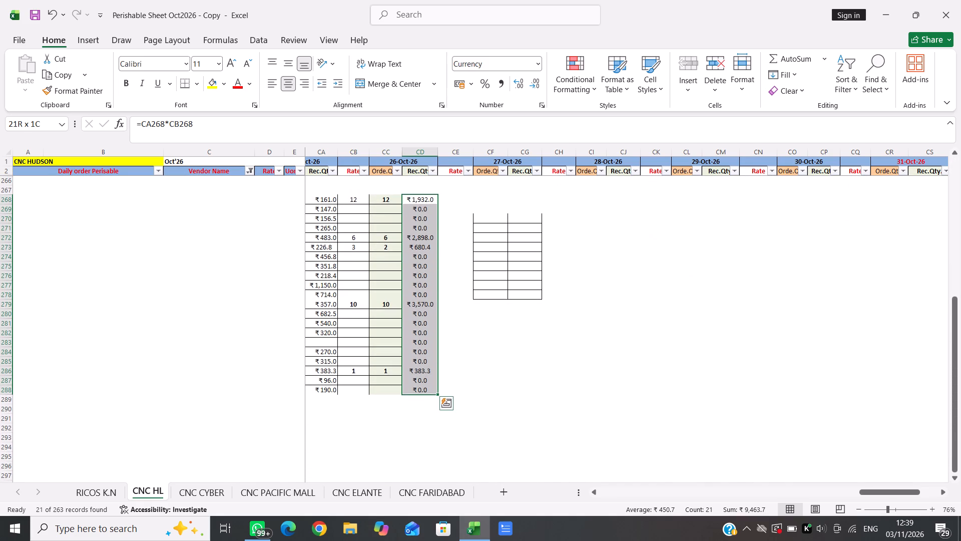
pyautogui.scroll(2, 493, 326)
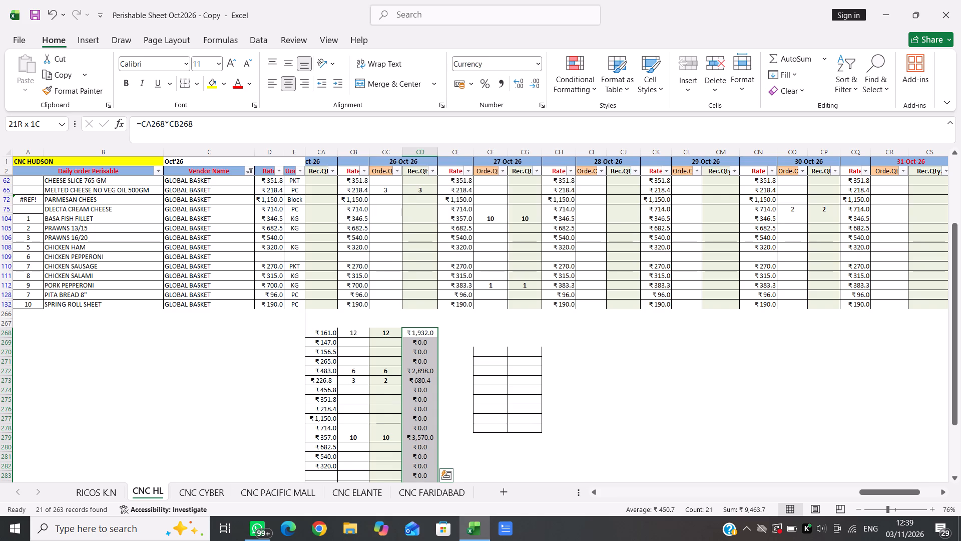
pyautogui.scroll(-1, 434, 474)
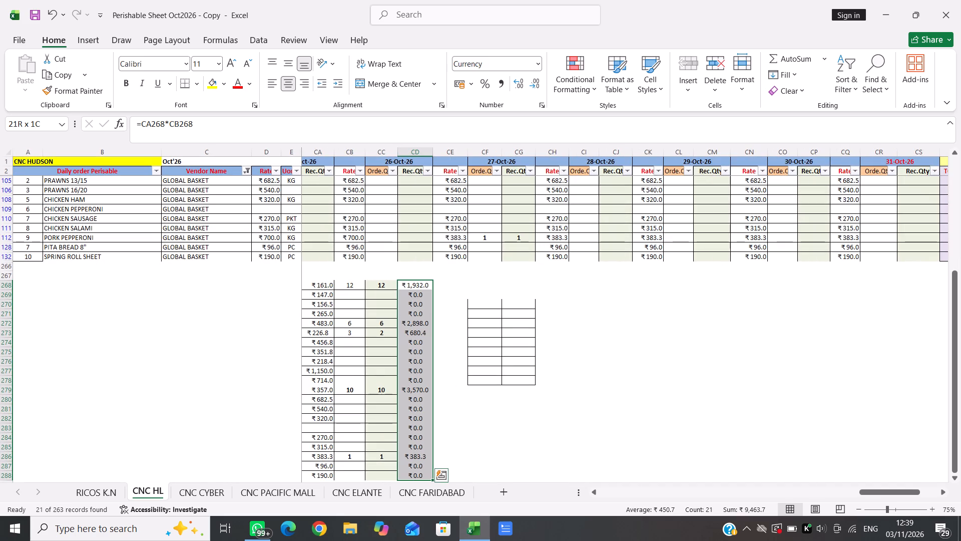
pyautogui.scroll(-2, 431, 438)
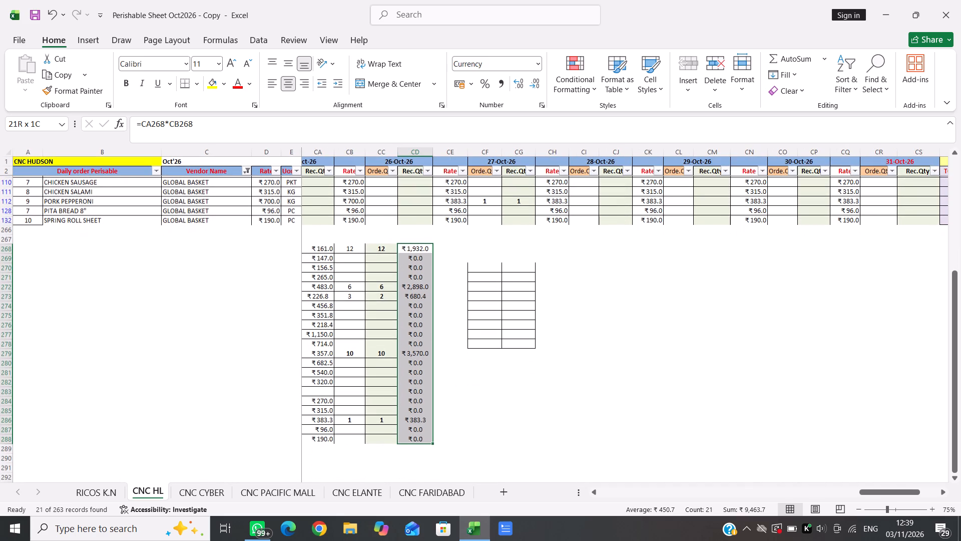
pyautogui.scroll(-1, 431, 438)
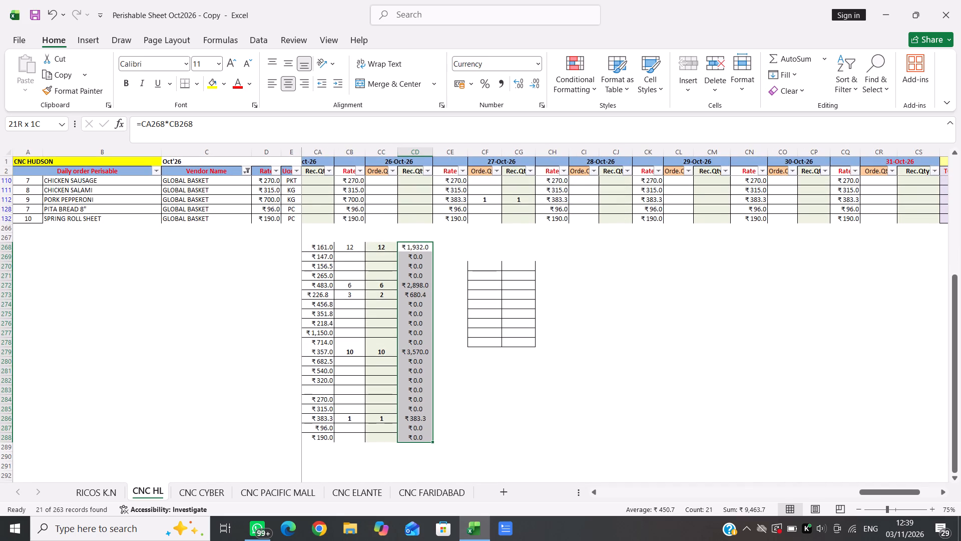
pyautogui.scroll(2, 422, 294)
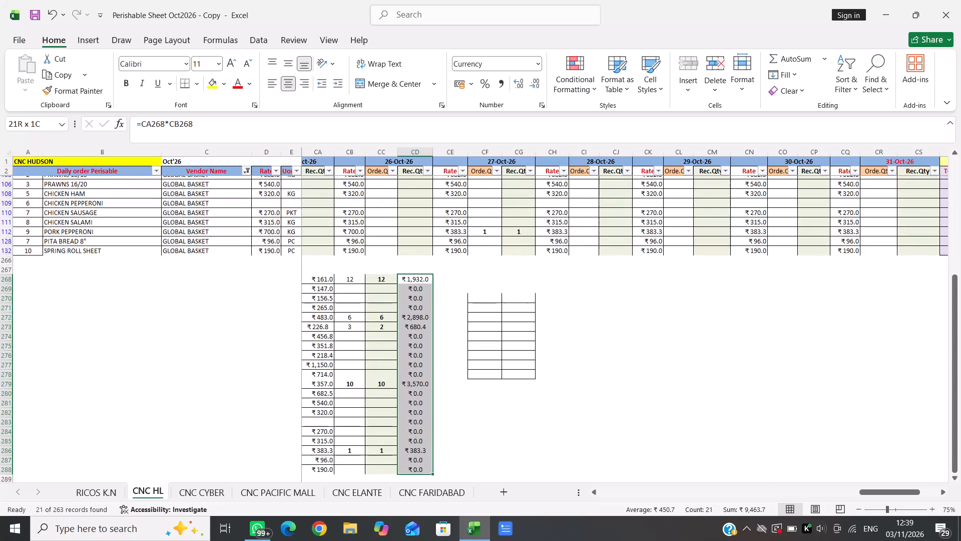
pyautogui.scroll(2, 422, 294)
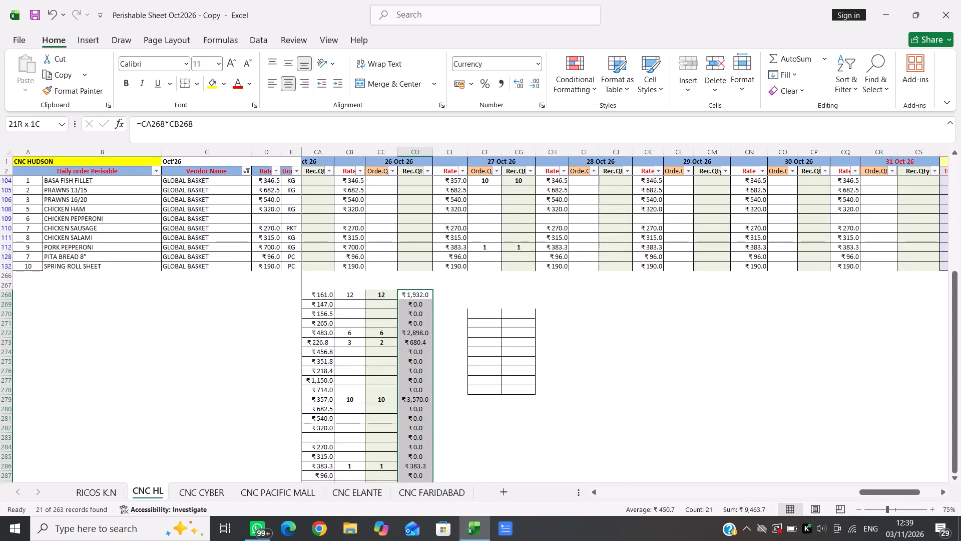
pyautogui.scroll(3, 422, 294)
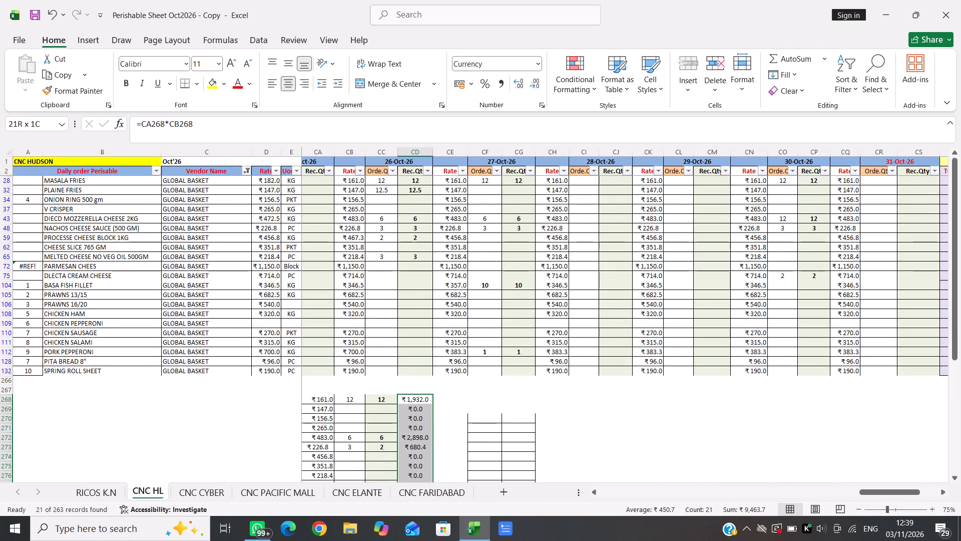
# Change the 27-Oct rate formula of NACHOS CHEESE SAUCE (500 GM) in CE48 to =208*1.05.
pyautogui.click(455, 227)
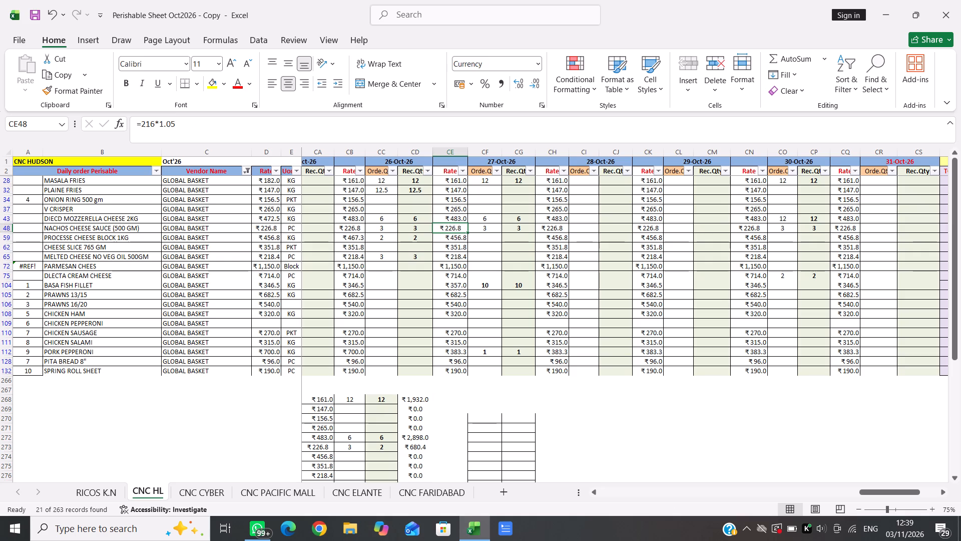
pyautogui.hotkey('shift', 'space')
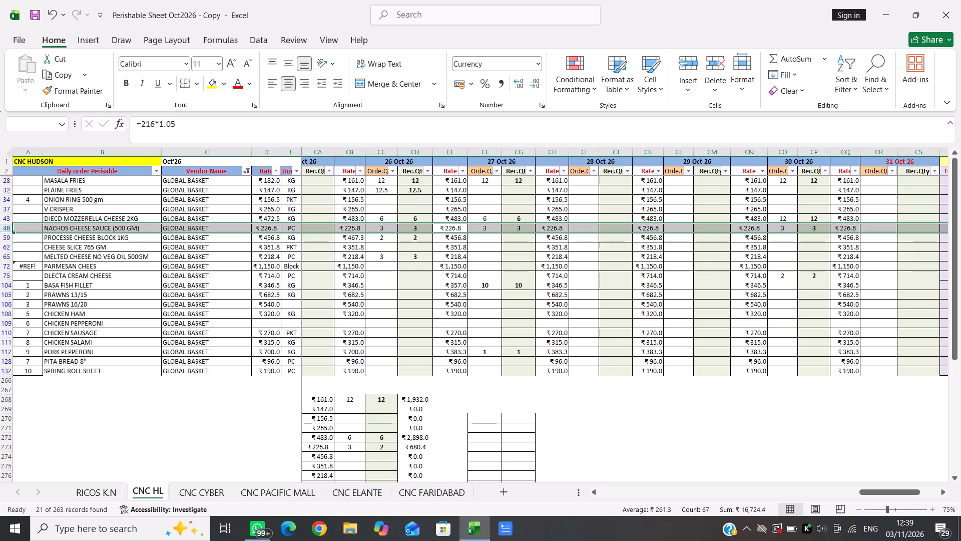
pyautogui.moveTo(455, 227); pyautogui.dragTo(468, 234)
pyautogui.press('Down')
pyautogui.press('Up')
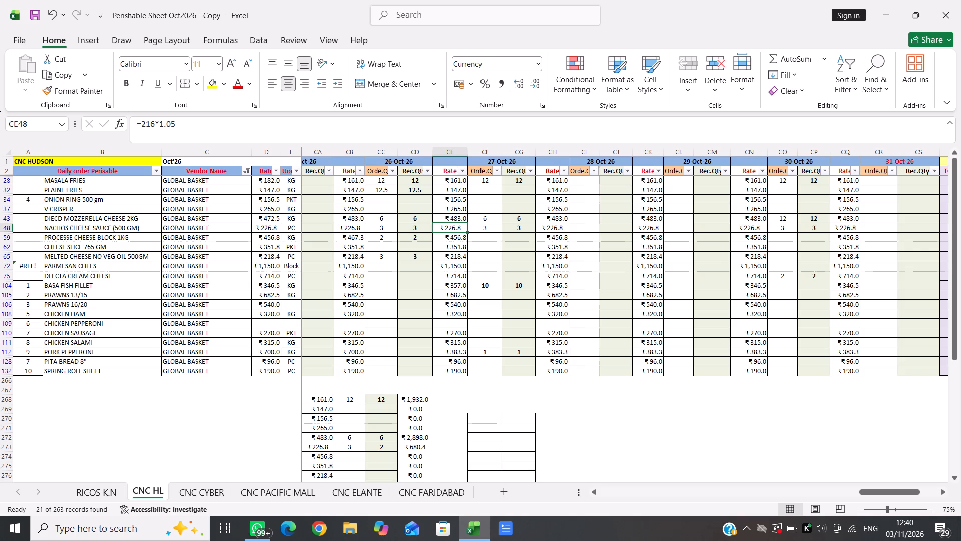
pyautogui.click(155, 123)
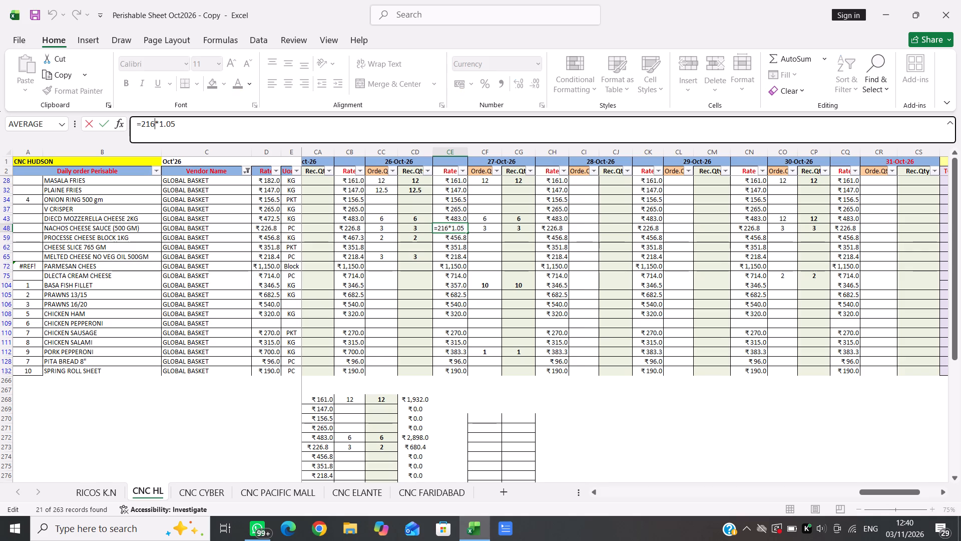
pyautogui.press('BackSpace')
pyautogui.press('BackSpace')
pyautogui.write('08')
pyautogui.press('Return')
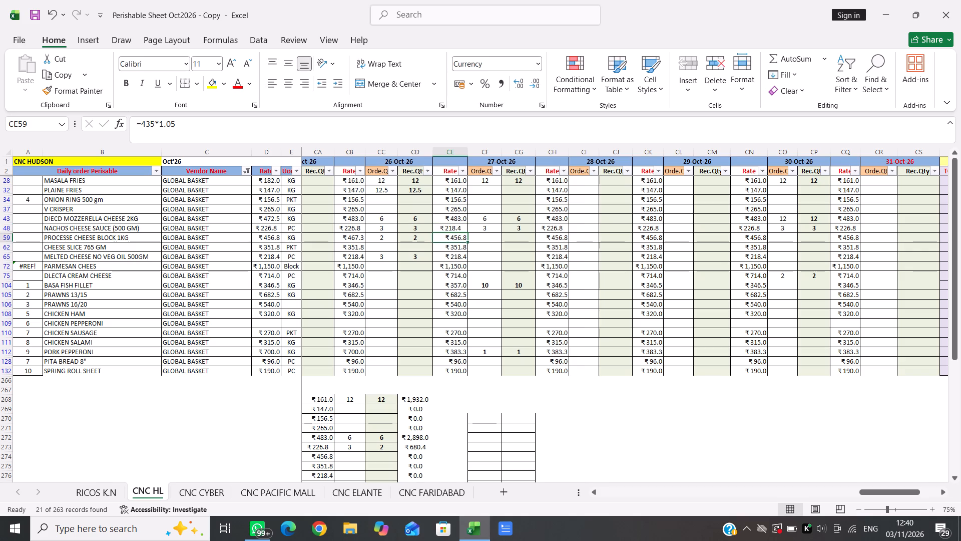
# Copy the 27-Oct NACHOS CHEESE SAUCE rate from CE48 into CA273 of the calculation block.
pyautogui.press('Up')
pyautogui.hotkey('ctrl', 'c')
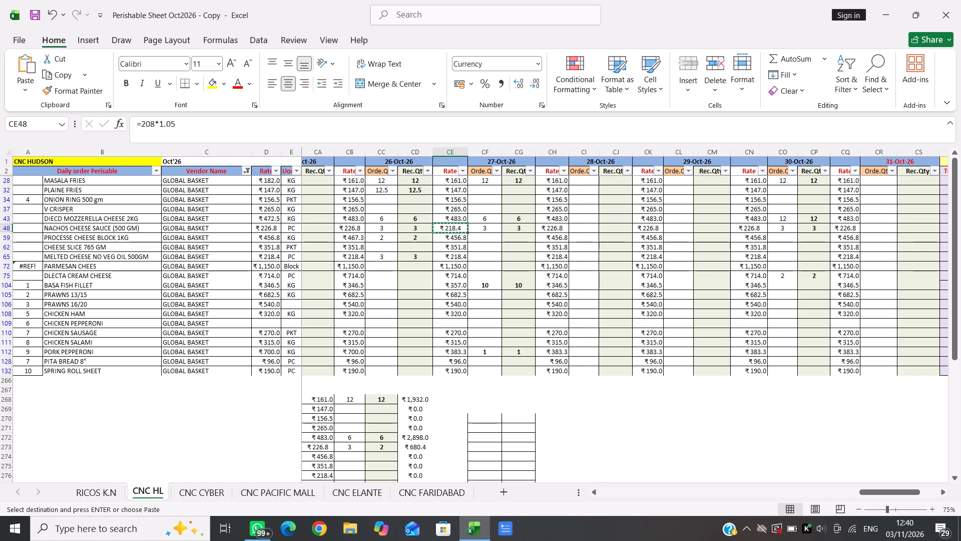
pyautogui.scroll(-1, 155, 123)
pyautogui.scroll(-1, 245, 339)
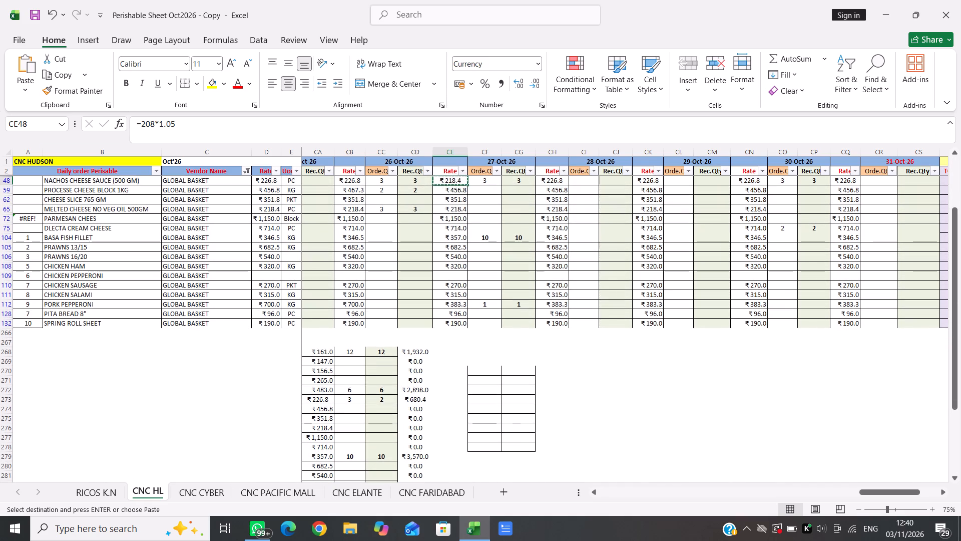
pyautogui.click(314, 398)
pyautogui.press('Return')
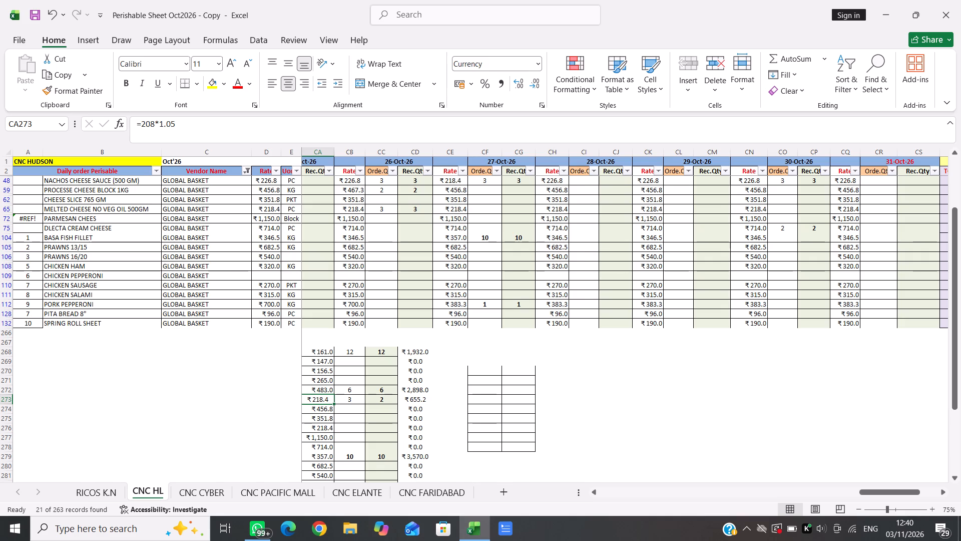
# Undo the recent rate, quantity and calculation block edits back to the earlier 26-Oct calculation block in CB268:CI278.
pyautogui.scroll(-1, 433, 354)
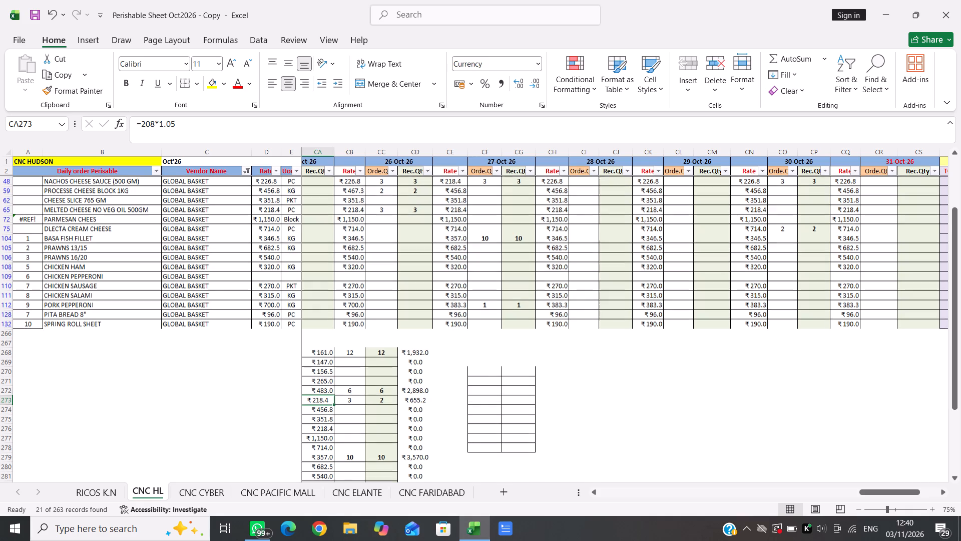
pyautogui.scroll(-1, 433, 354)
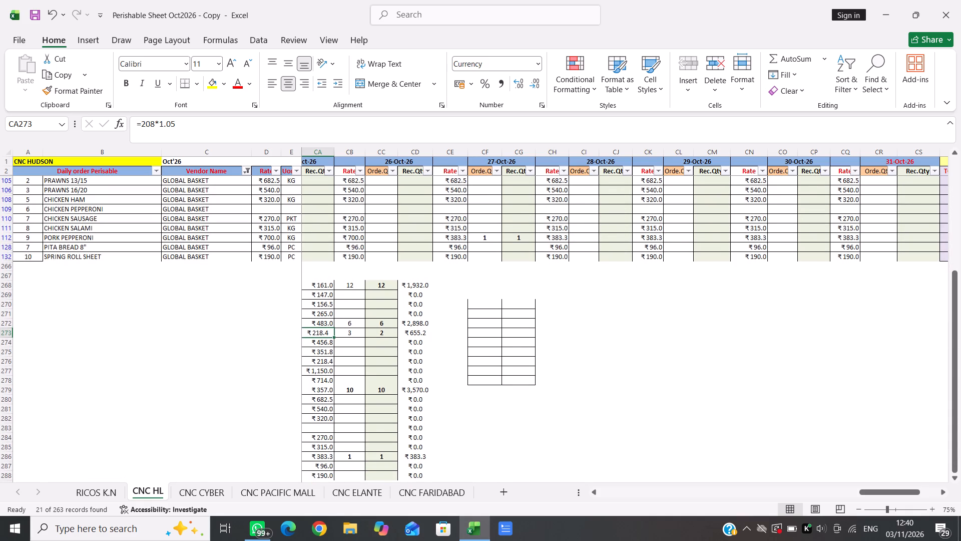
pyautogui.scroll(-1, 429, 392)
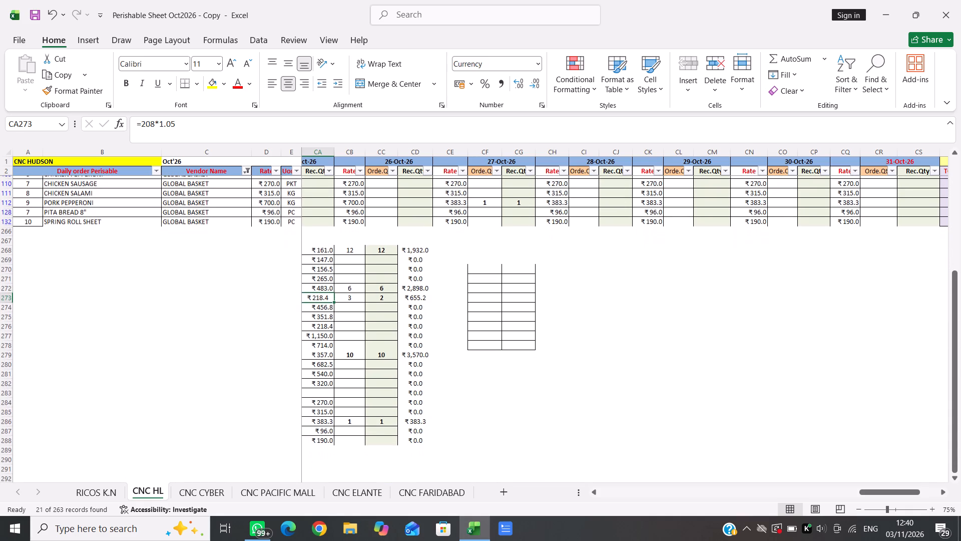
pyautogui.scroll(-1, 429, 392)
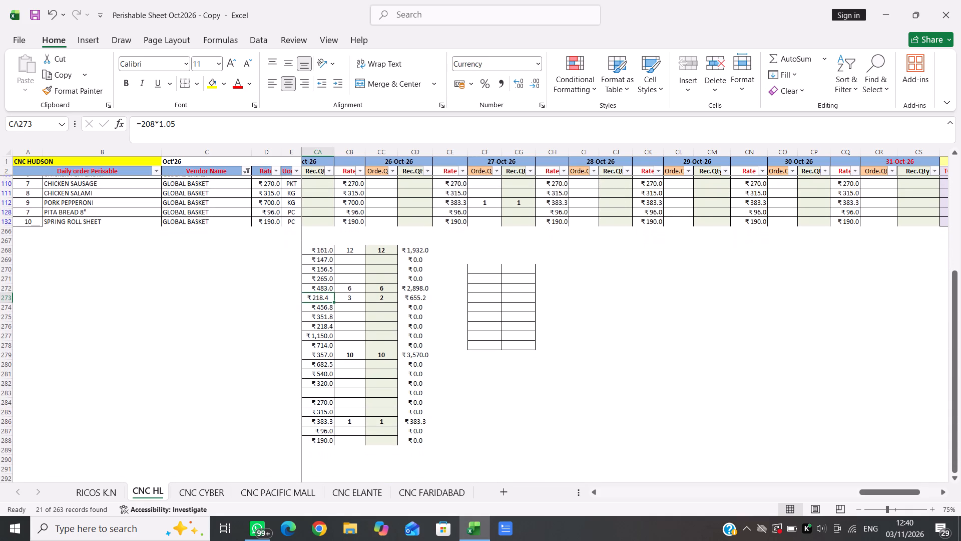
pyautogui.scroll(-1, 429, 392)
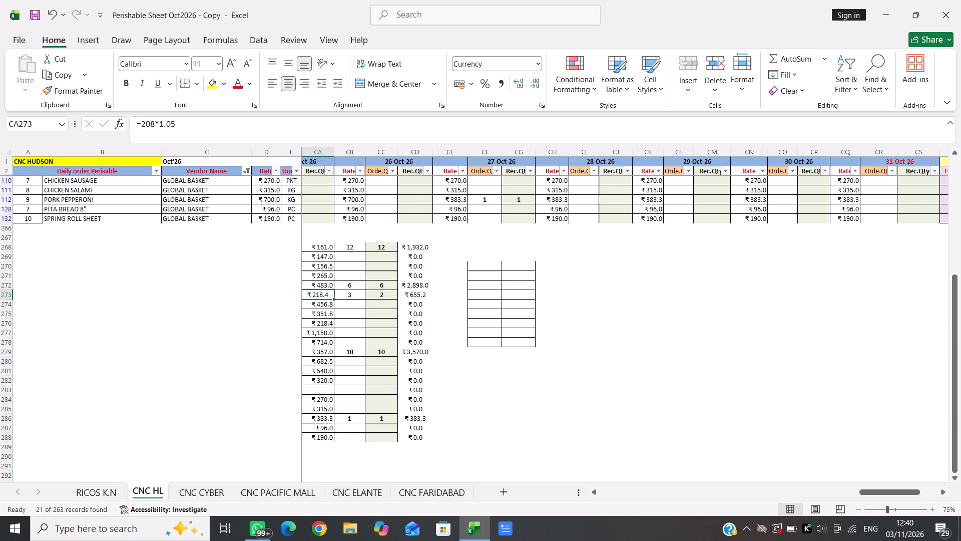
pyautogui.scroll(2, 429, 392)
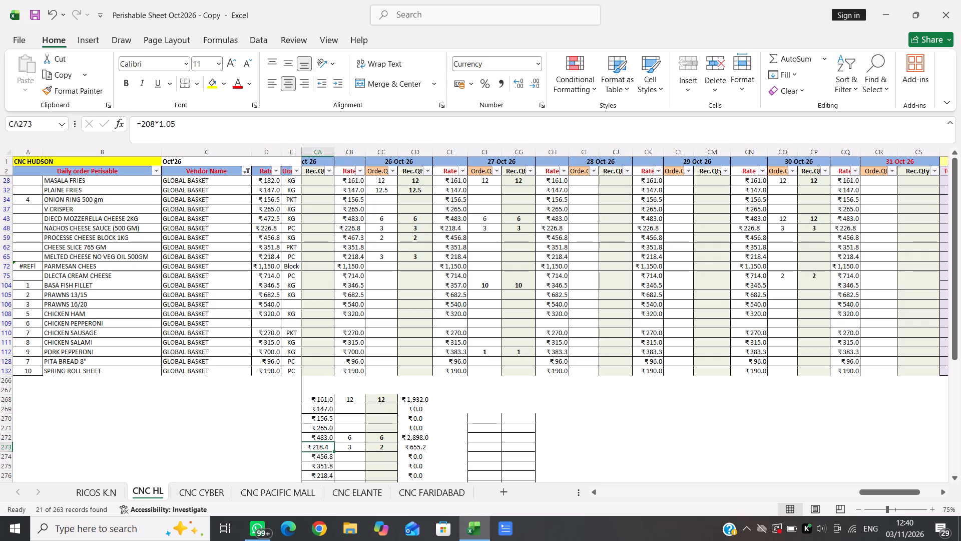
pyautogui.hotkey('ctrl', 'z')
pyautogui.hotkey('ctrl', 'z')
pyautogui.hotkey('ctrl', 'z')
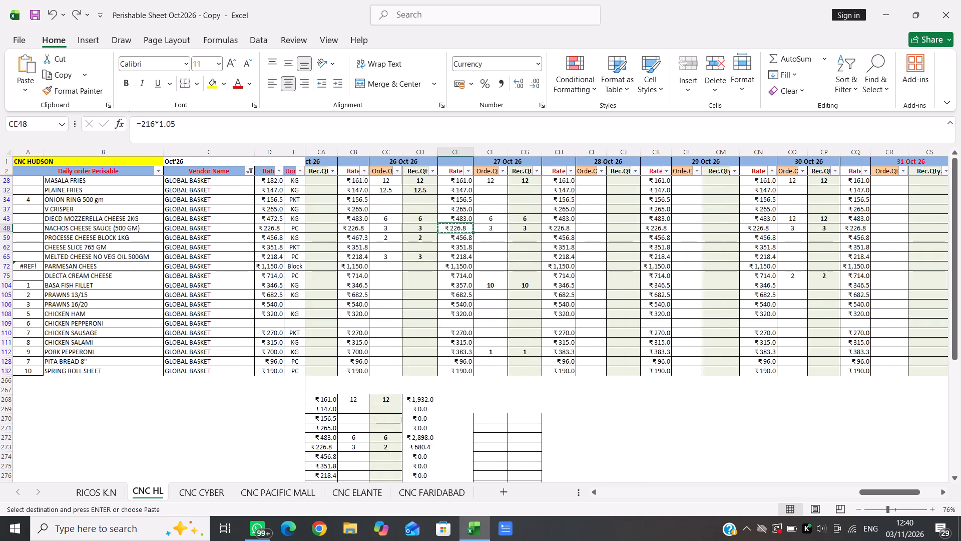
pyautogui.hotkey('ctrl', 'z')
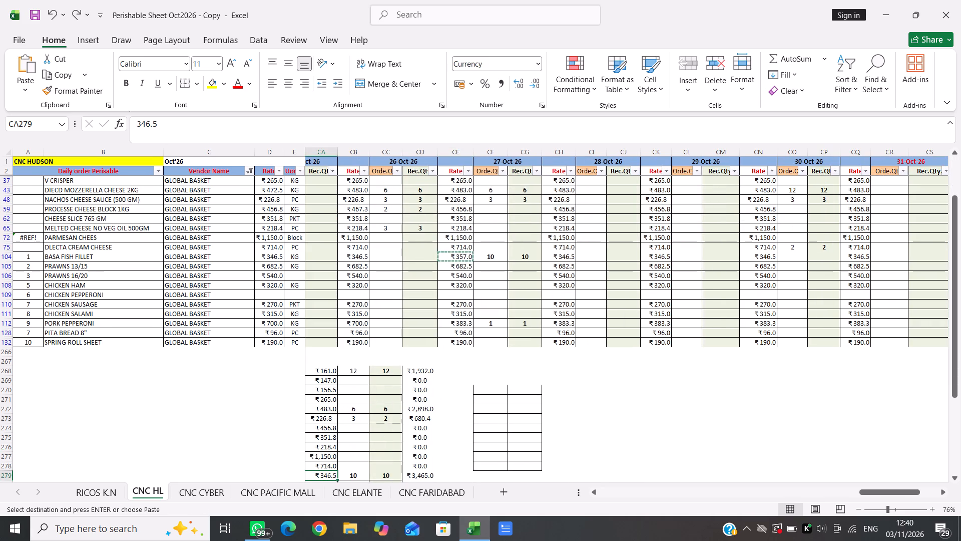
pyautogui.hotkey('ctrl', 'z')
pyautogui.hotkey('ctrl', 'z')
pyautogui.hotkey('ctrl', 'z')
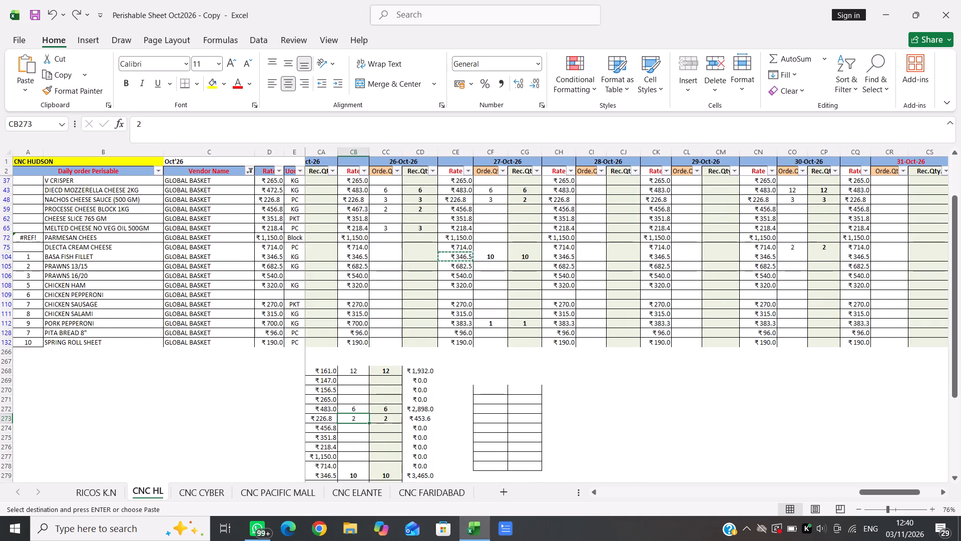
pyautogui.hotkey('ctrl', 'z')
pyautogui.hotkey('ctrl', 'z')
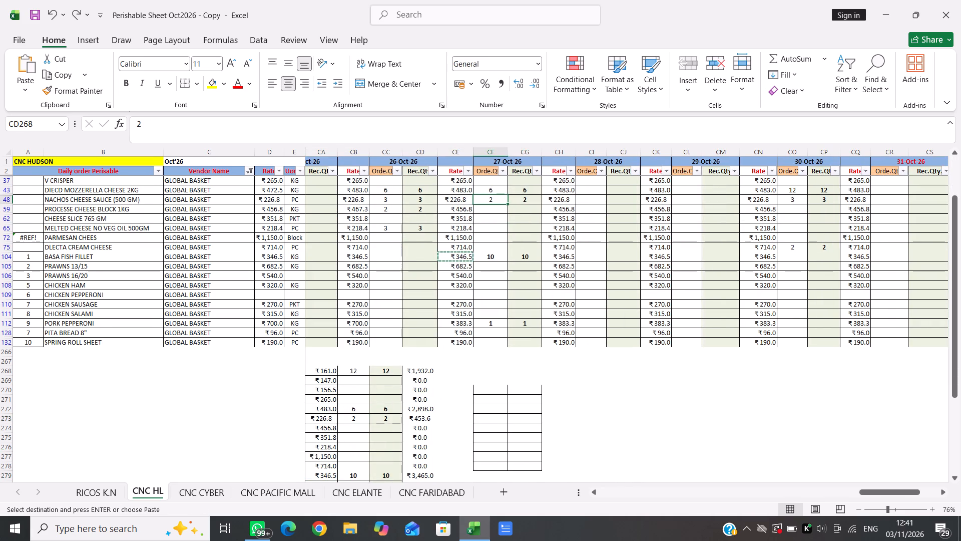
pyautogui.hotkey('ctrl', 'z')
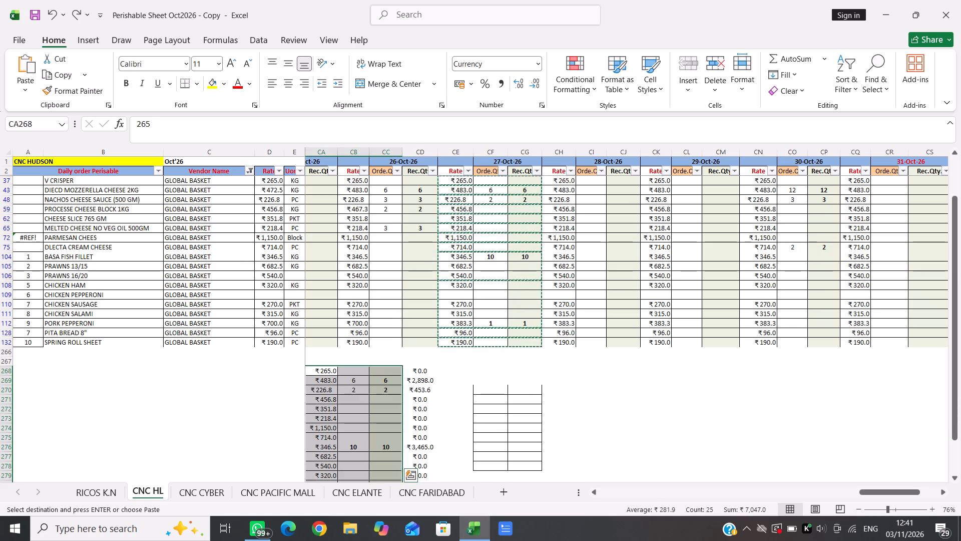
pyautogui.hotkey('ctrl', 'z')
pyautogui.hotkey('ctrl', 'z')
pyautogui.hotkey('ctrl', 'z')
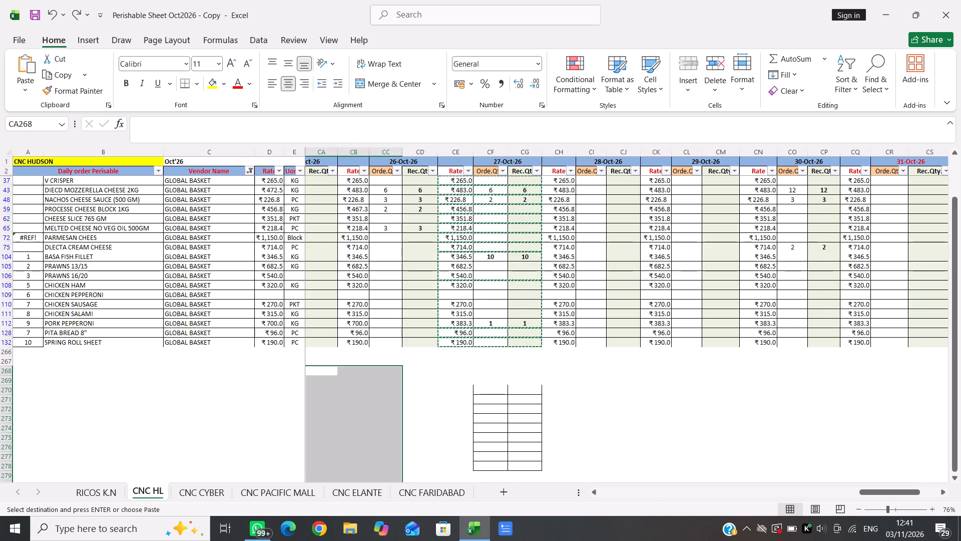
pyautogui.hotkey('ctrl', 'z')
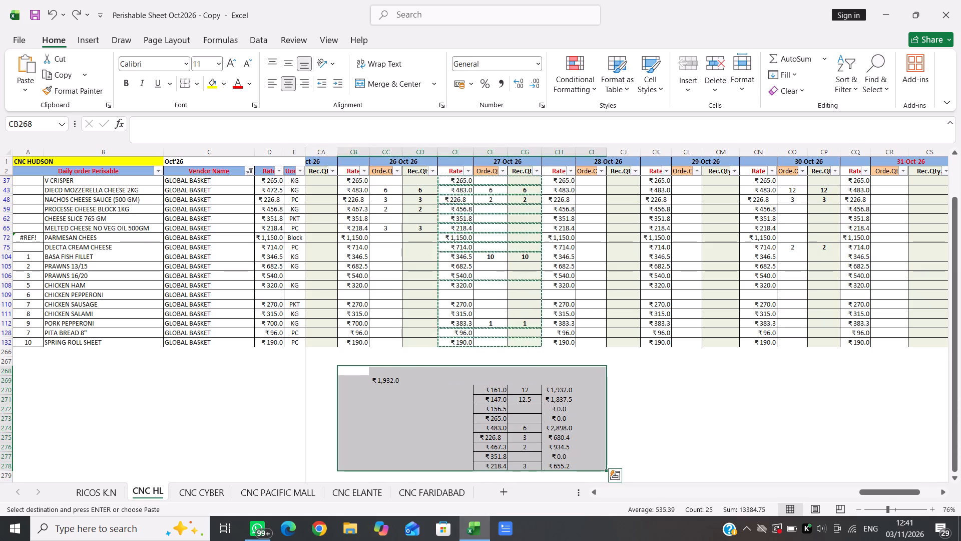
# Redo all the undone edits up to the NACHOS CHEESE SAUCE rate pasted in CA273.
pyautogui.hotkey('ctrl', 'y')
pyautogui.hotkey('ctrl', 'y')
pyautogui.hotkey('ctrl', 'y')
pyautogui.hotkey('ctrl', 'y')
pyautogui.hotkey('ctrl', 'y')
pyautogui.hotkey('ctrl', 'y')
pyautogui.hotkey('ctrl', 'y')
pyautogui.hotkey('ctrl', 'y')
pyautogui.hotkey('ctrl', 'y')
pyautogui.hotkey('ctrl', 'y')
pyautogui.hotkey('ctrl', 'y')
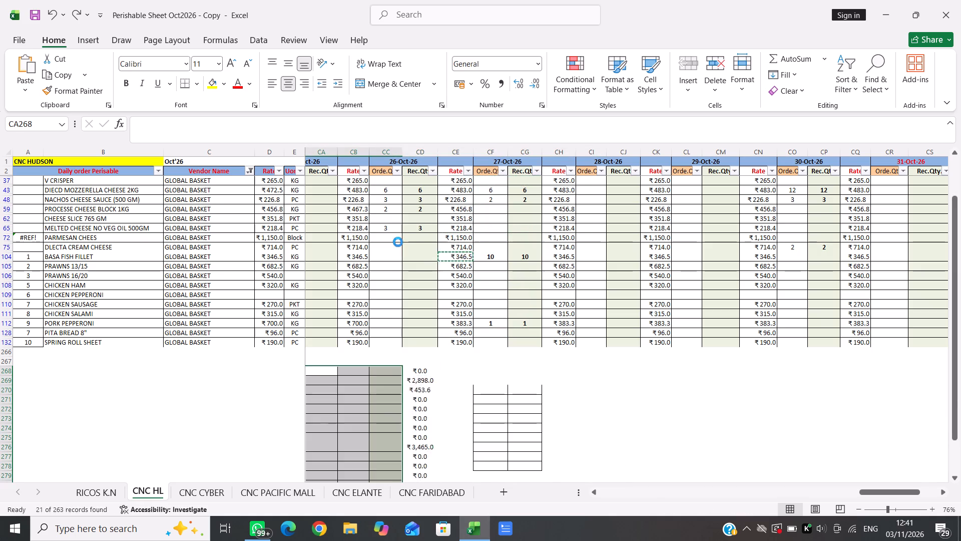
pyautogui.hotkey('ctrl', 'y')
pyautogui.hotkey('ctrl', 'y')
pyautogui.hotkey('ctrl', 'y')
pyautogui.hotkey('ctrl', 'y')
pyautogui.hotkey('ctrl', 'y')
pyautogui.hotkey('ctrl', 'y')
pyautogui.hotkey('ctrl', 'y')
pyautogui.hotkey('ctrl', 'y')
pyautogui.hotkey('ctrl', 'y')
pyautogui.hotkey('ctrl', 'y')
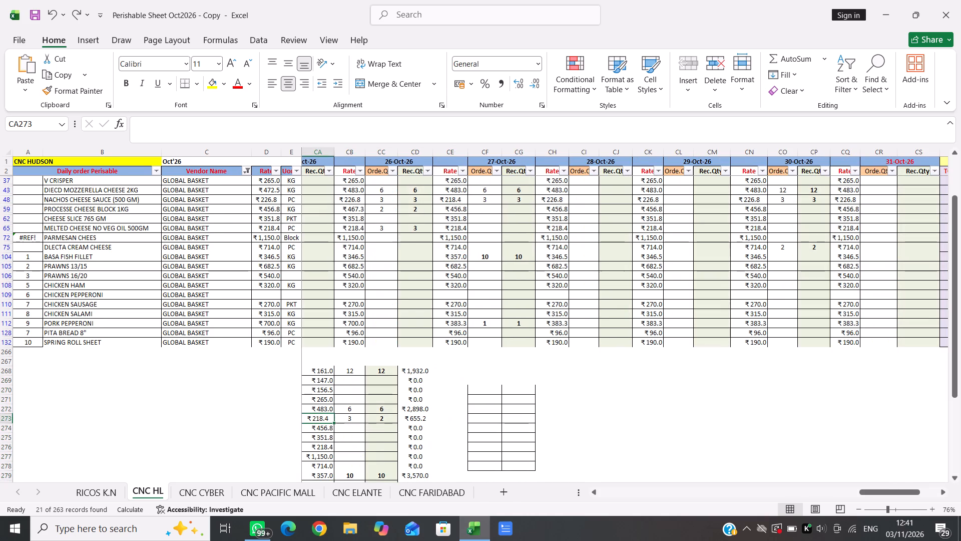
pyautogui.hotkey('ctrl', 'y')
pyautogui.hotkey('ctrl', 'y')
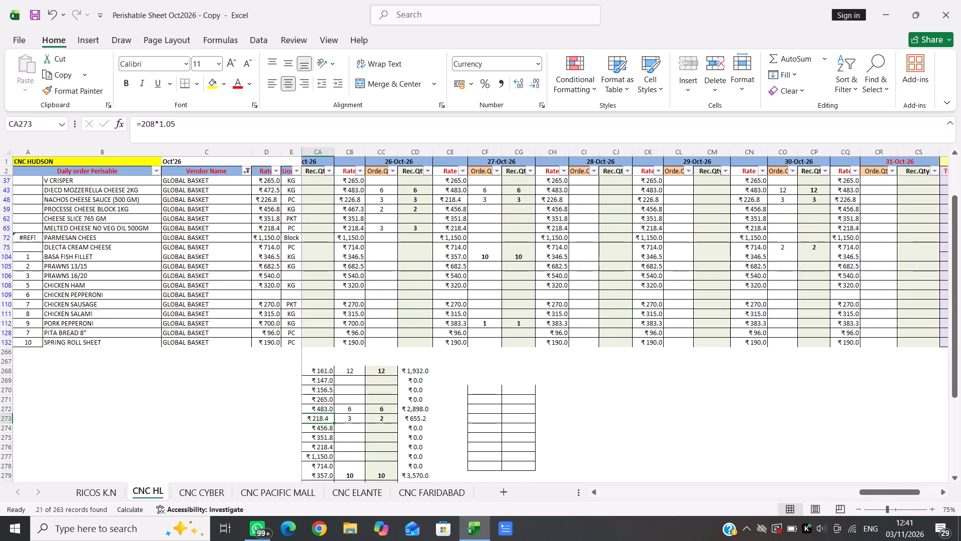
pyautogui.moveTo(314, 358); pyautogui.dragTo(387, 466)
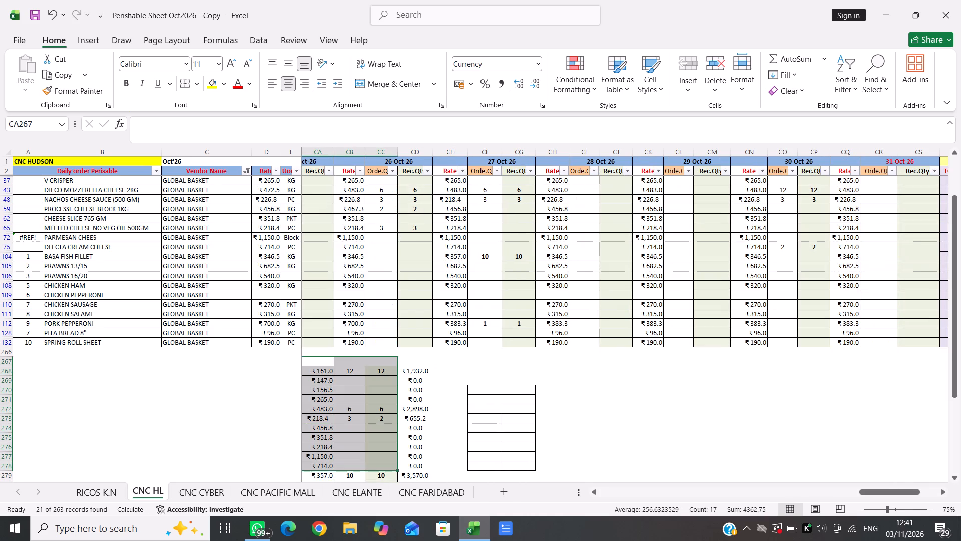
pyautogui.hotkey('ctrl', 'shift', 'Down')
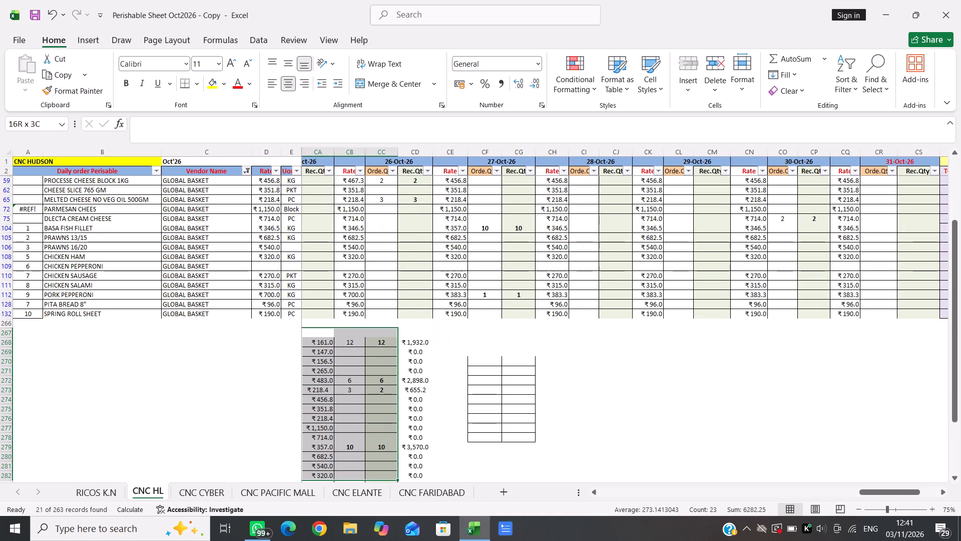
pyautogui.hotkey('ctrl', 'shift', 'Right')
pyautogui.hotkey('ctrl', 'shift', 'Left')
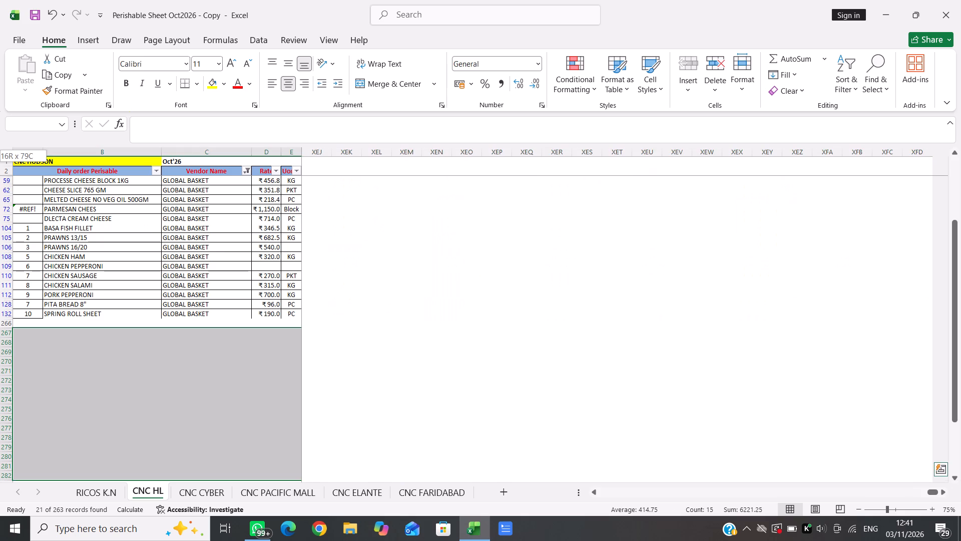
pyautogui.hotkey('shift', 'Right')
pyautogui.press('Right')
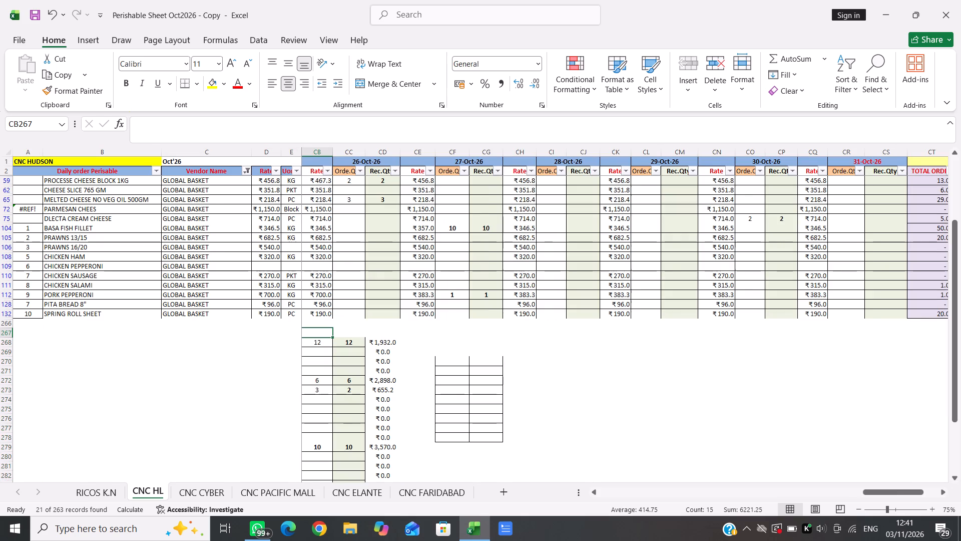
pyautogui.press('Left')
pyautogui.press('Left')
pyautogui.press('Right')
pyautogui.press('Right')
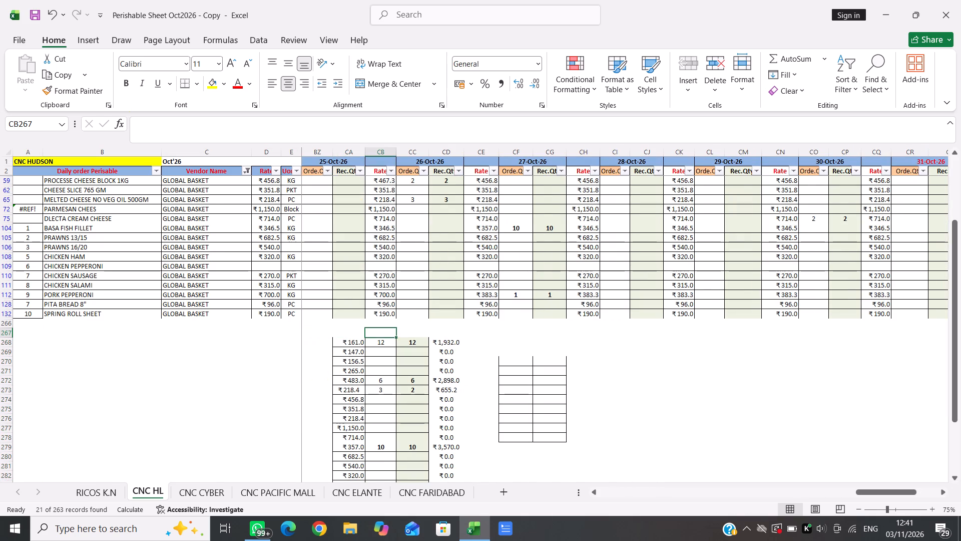
# Copy the calculation block range CA267:CD282 with its rates, quantities and line values to CJ268.
pyautogui.press('Left')
pyautogui.hotkey('shift', 'Right')
pyautogui.hotkey('shift', 'Right')
pyautogui.hotkey('shift', 'Right')
pyautogui.hotkey('ctrl', 'shift', 'Down')
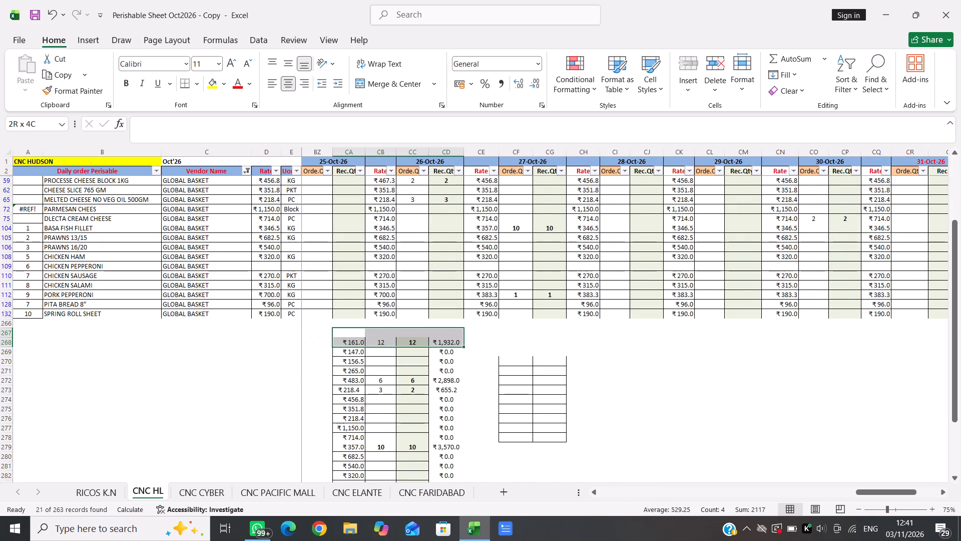
pyautogui.hotkey('ctrl', 'shift', 'Down')
pyautogui.hotkey('ctrl', 'c')
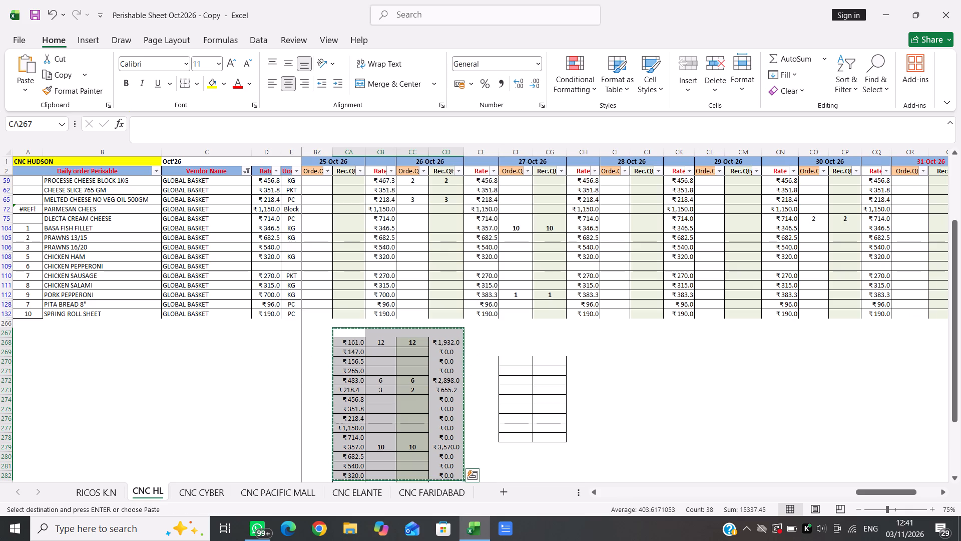
pyautogui.press('Right')
pyautogui.press('Right')
pyautogui.press('Right')
pyautogui.press('Right')
pyautogui.press('Right')
pyautogui.press('Right')
pyautogui.press('Right')
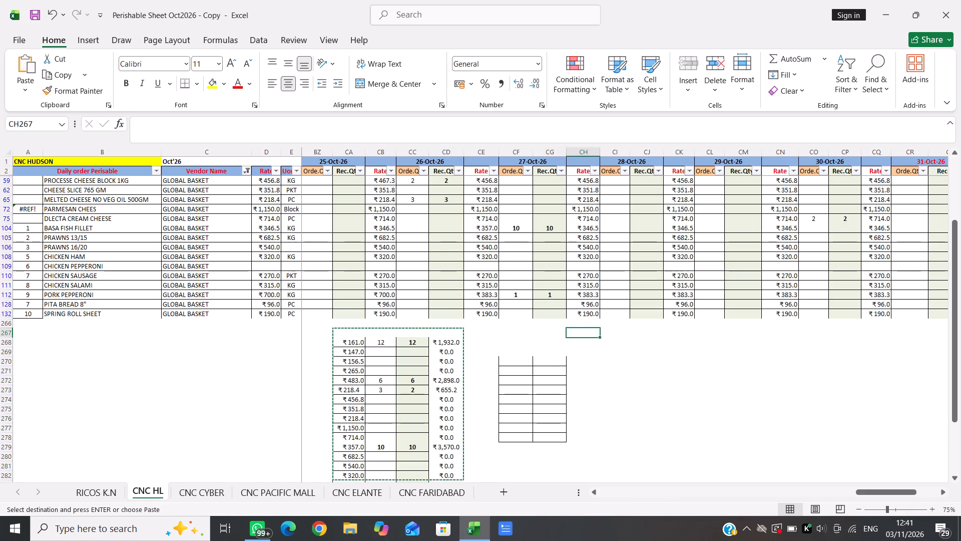
pyautogui.press('Right')
pyautogui.press('Down')
pyautogui.press('Right')
pyautogui.press('Return')
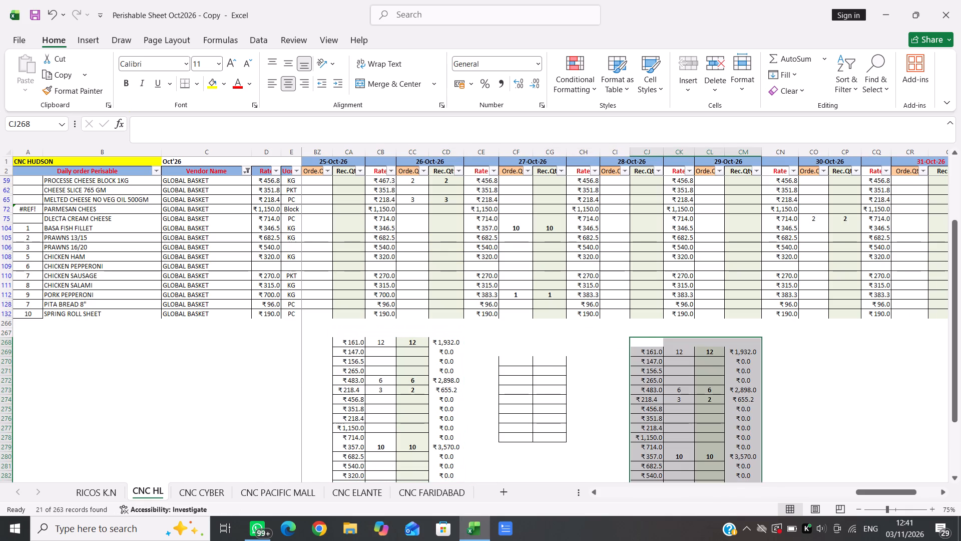
# Change the 27-Oct NACHOS CHEESE SAUCE rate in CE48 to =216*1.05.
pyautogui.press('Left')
pyautogui.press('Left')
pyautogui.press('Left')
pyautogui.press('Left')
pyautogui.hscroll(-1, 387, 466)
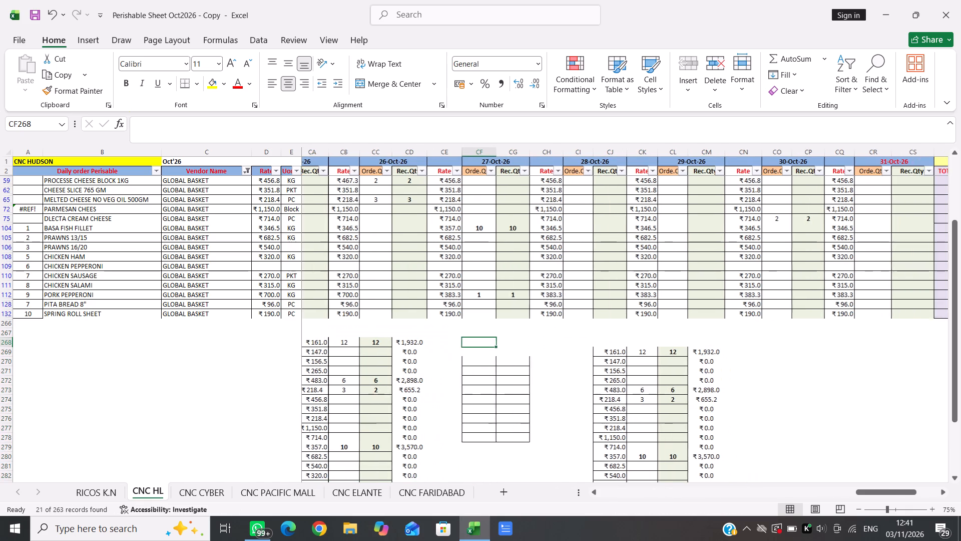
pyautogui.hscroll(-2, 387, 466)
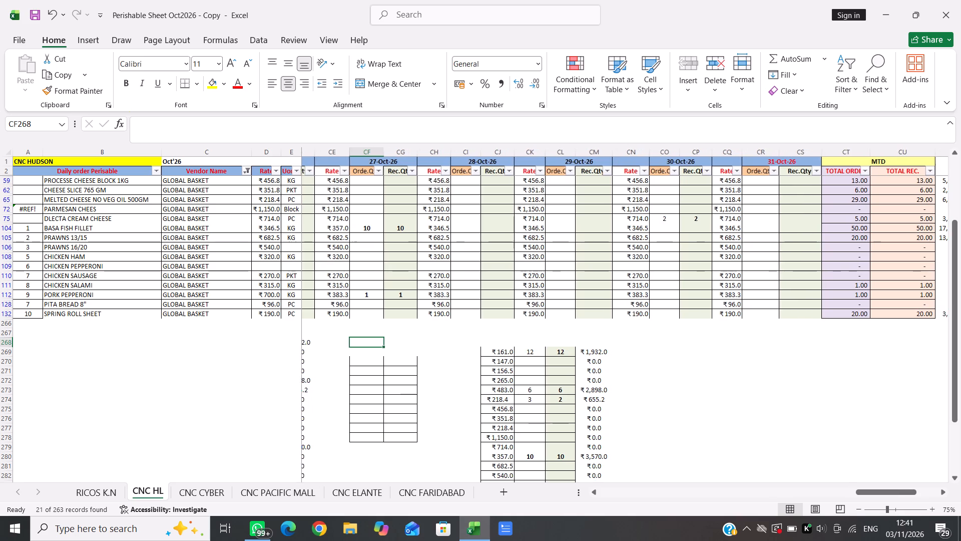
pyautogui.hscroll(-2, 387, 466)
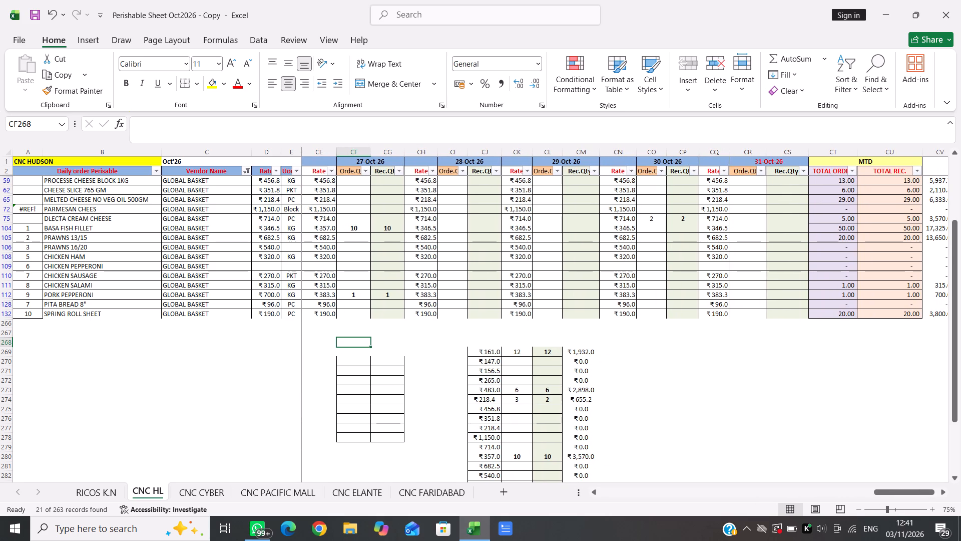
pyautogui.scroll(2, 389, 255)
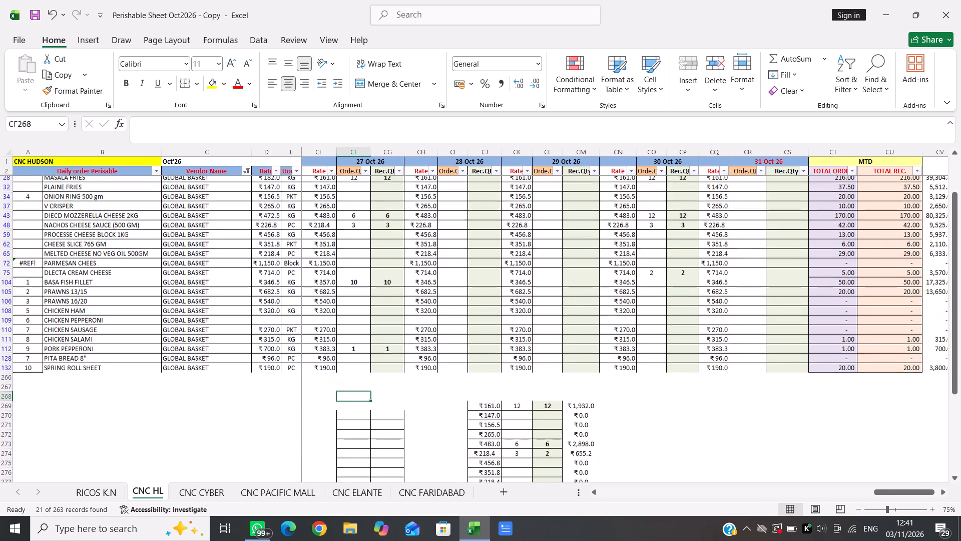
pyautogui.scroll(1, 389, 255)
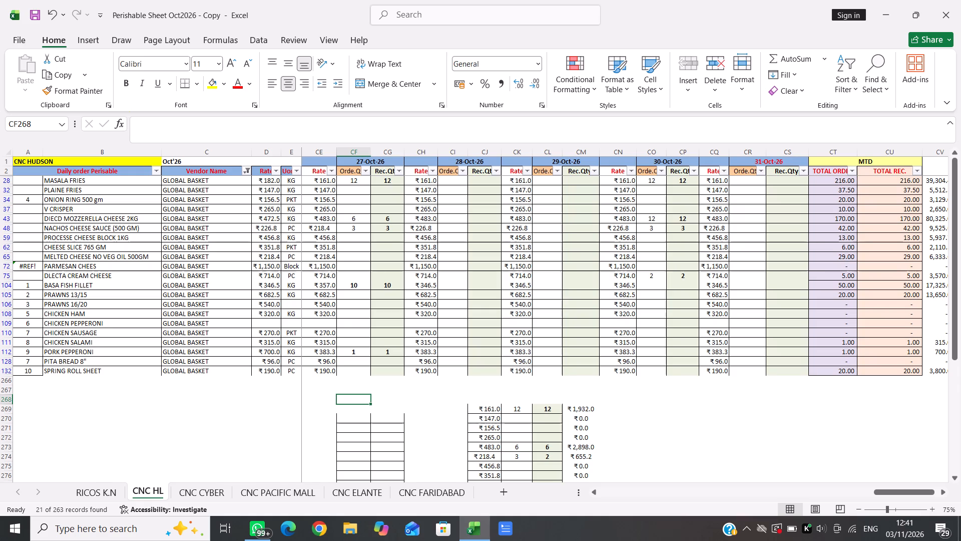
pyautogui.click(328, 228)
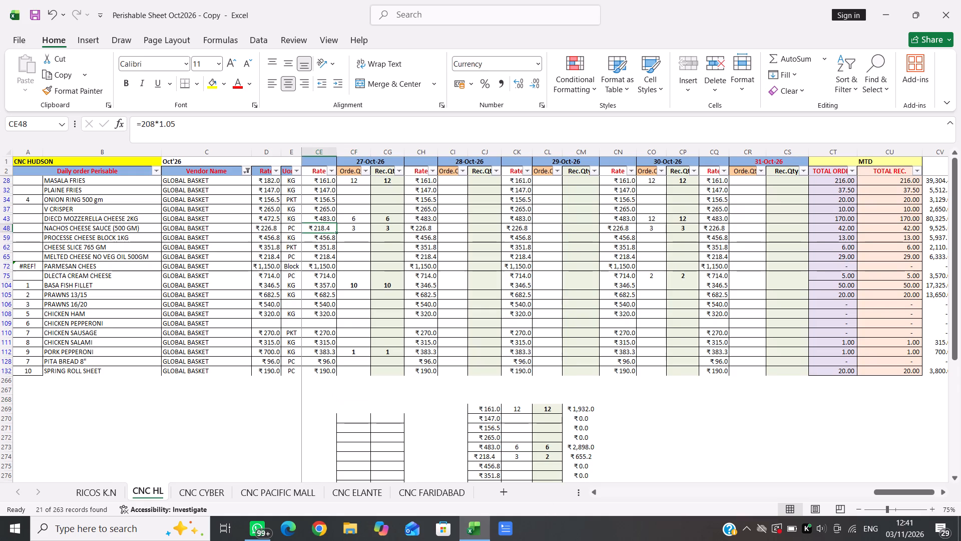
pyautogui.click(155, 125)
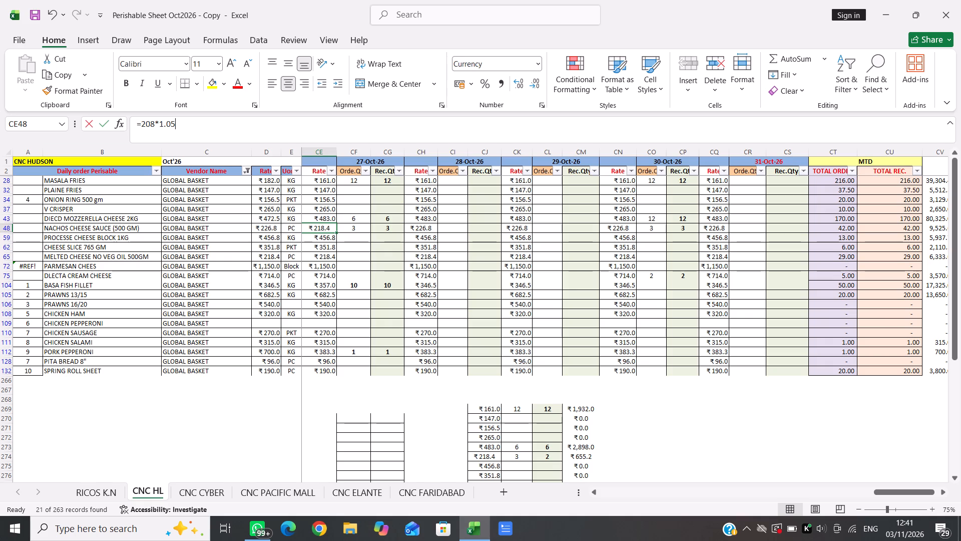
pyautogui.press('BackSpace')
pyautogui.press('BackSpace')
pyautogui.write('16')
pyautogui.press('Return')
pyautogui.press('Return')
pyautogui.press('Up')
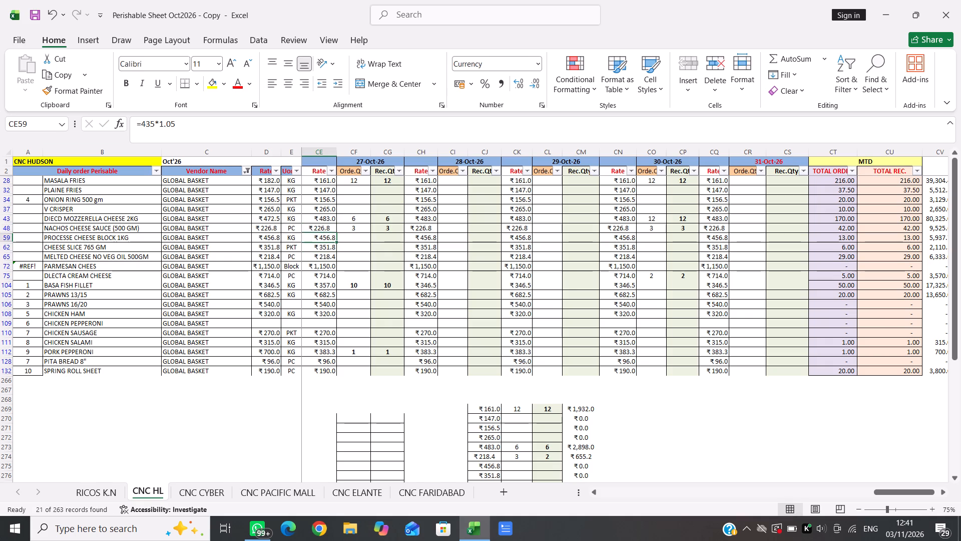
# Copy the 27-Oct NACHOS CHEESE SAUCE rate from CE48 into CJ274 of the duplicated calculation block.
pyautogui.press('Up')
pyautogui.hotkey('ctrl', 'c')
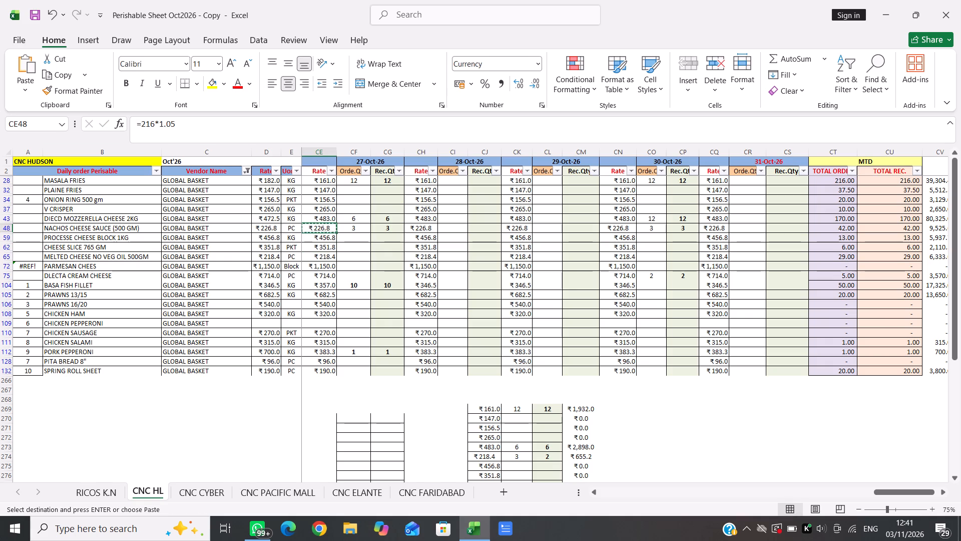
pyautogui.scroll(-1, 504, 432)
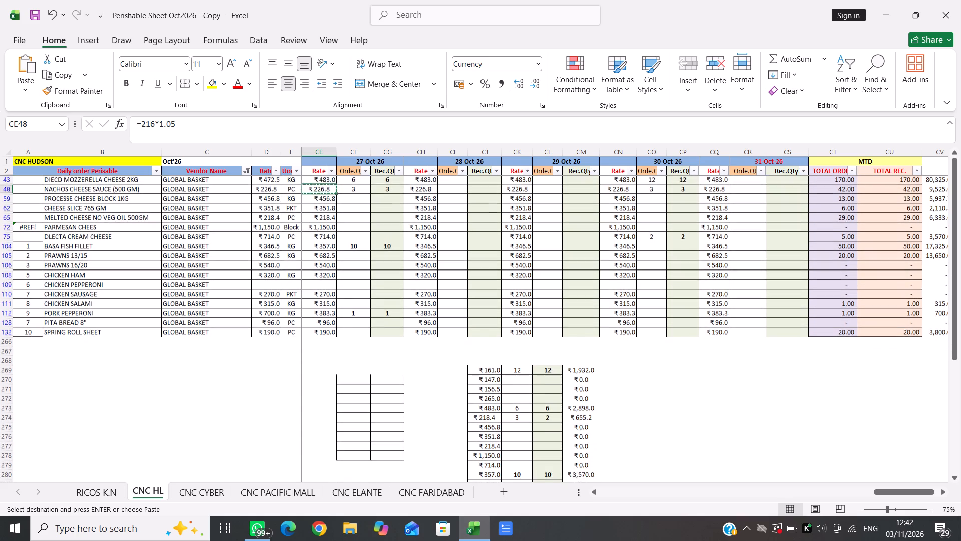
pyautogui.scroll(-1, 504, 432)
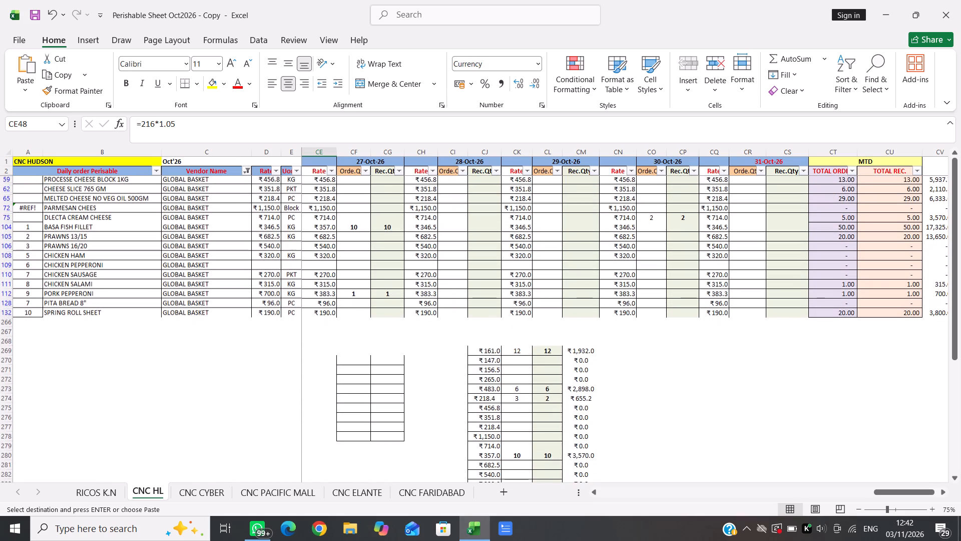
pyautogui.scroll(-1, 504, 432)
pyautogui.click(490, 389)
pyautogui.press('Return')
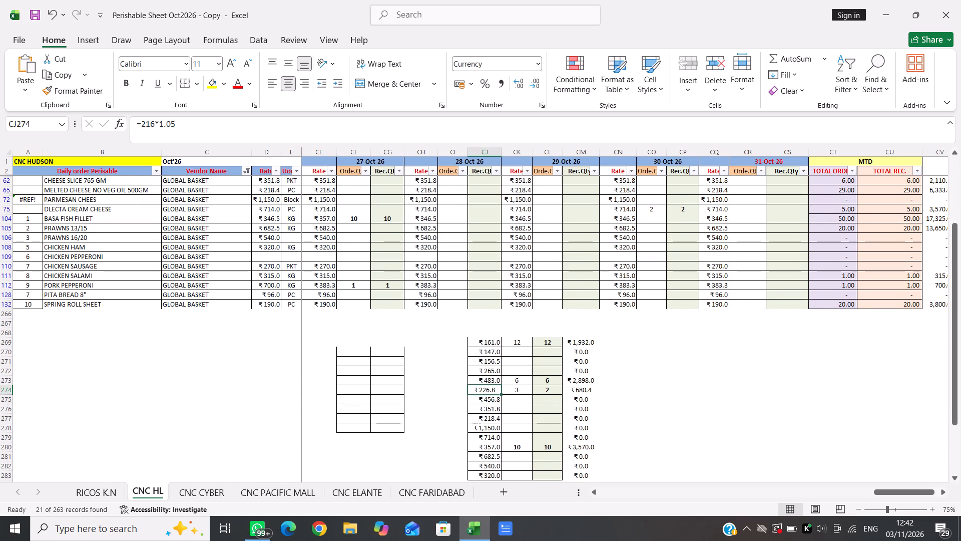
# Set the NACHOS CHEESE SAUCE received quantity in CL274 of the calculation block to 3.
pyautogui.click(552, 388)
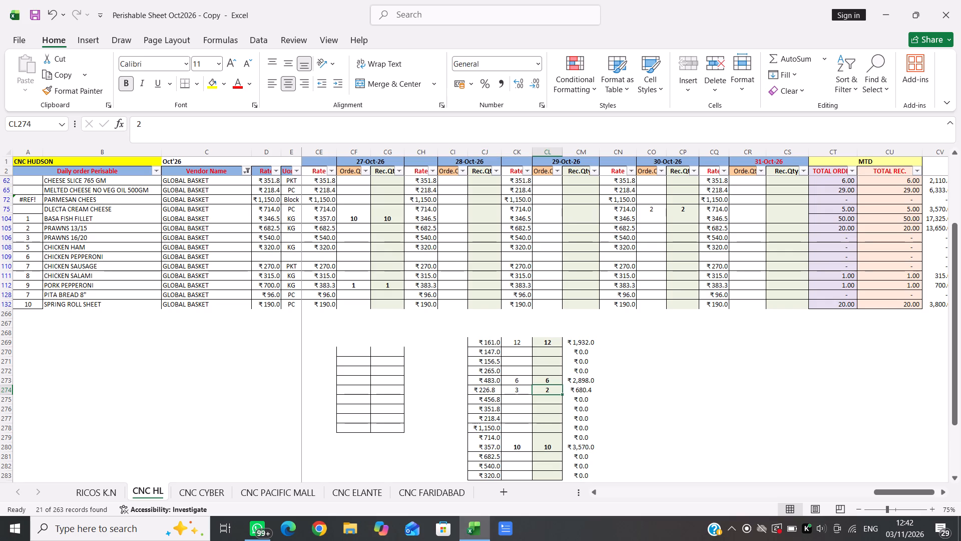
pyautogui.press('3')
pyautogui.press('Return')
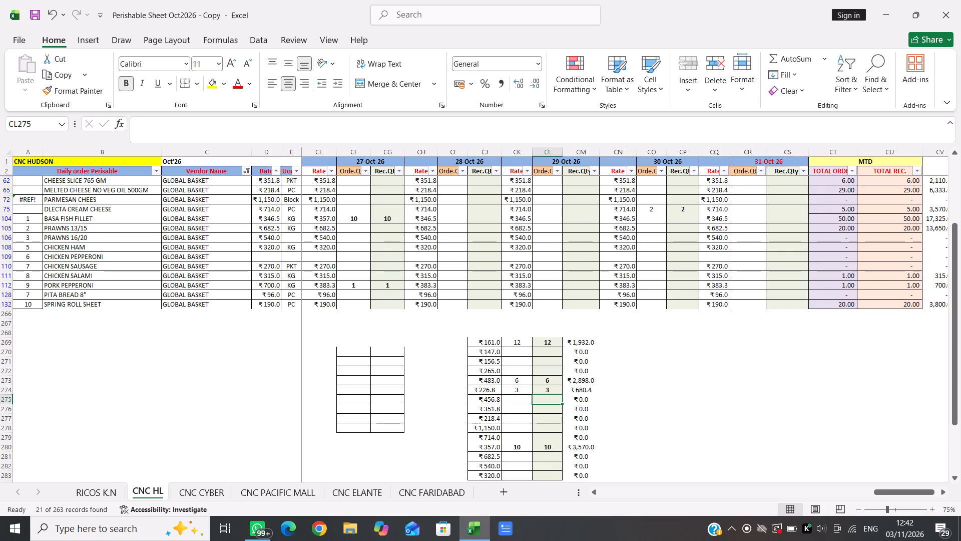
# Enter 6 as both the ordered and received 27-Oct quantity for MELTED CHEESE NO VEG OIL 500GM in CF65 and CG65.
pyautogui.scroll(1, 401, 224)
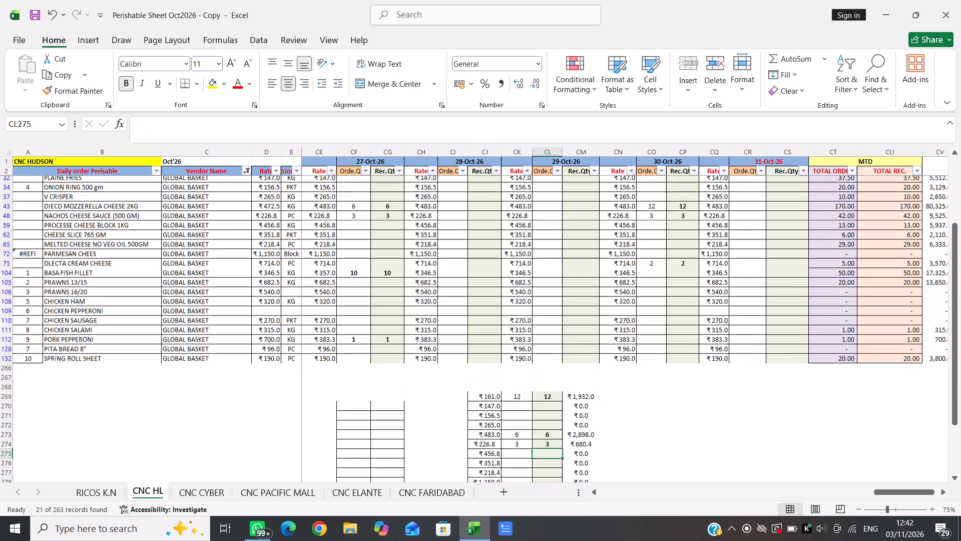
pyautogui.scroll(2, 401, 224)
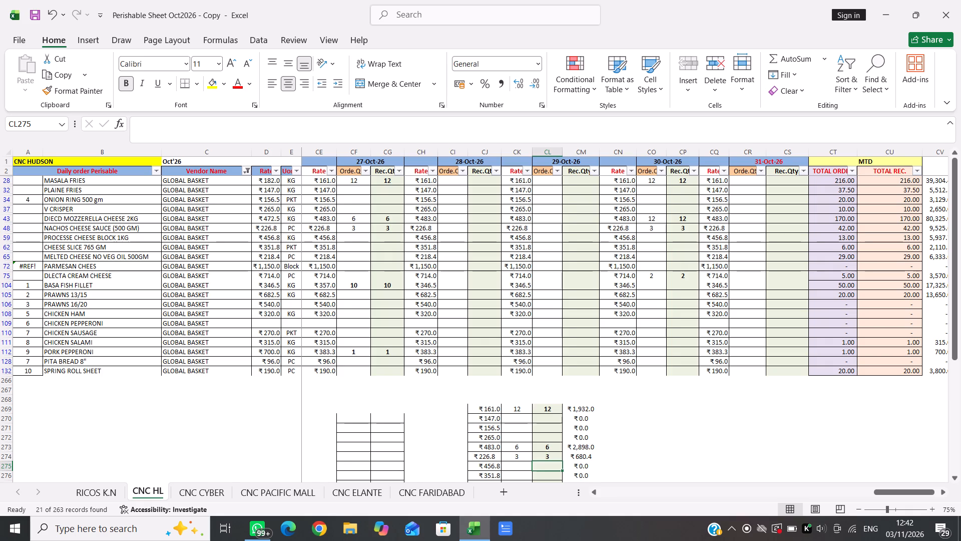
pyautogui.click(355, 258)
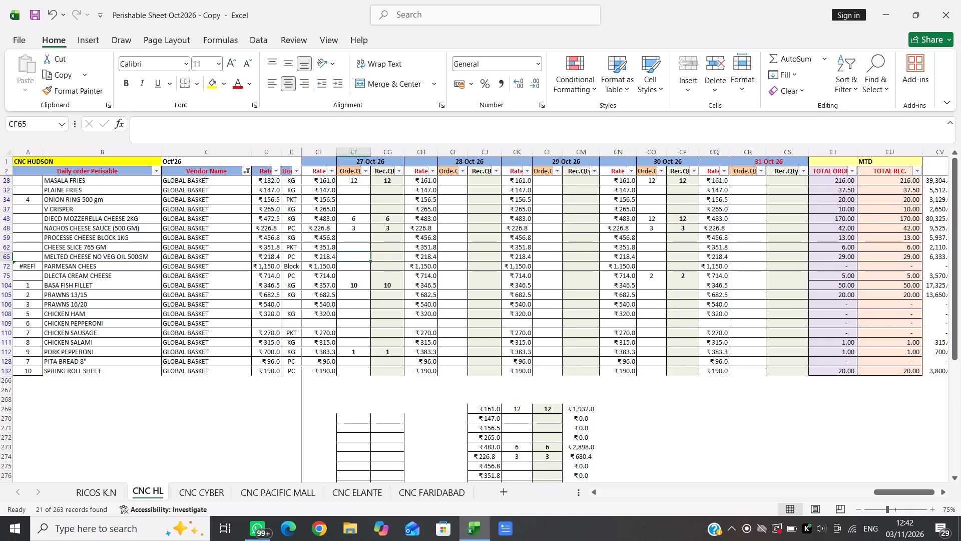
pyautogui.press('6')
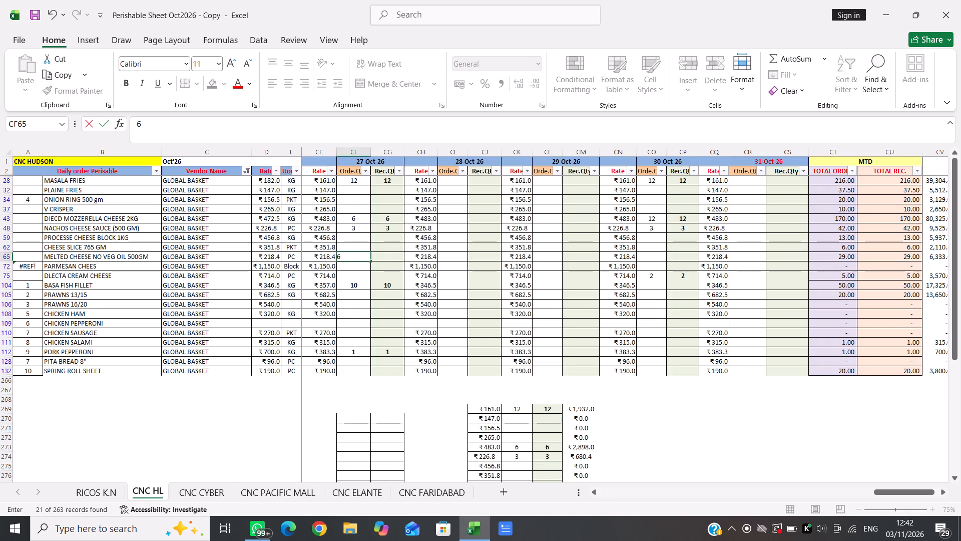
pyautogui.press('Right')
pyautogui.press('6')
pyautogui.press('Left')
pyautogui.press('Left')
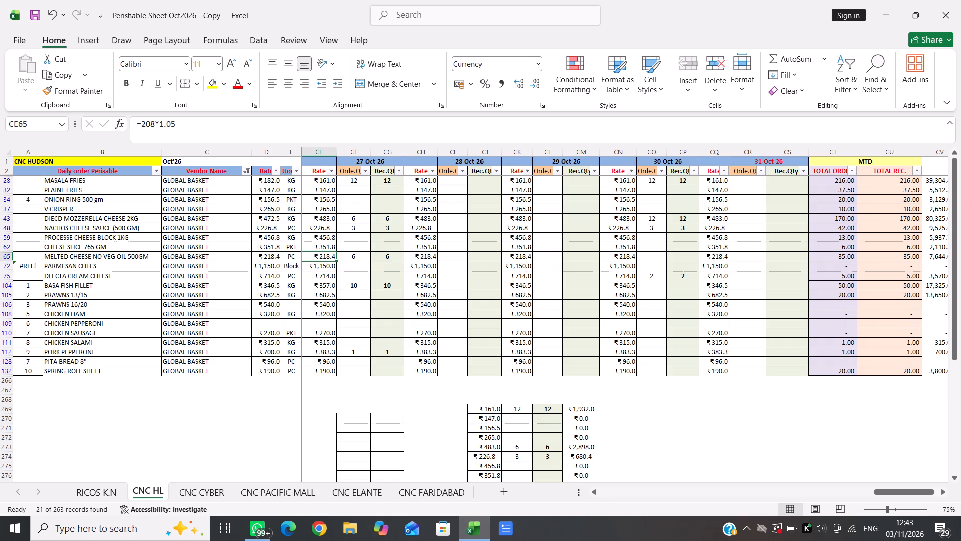
# Enter 6 in both quantity cells, CK277 and CL277, of the calculation block's MELTED CHEESE line.
pyautogui.scroll(-1, 515, 447)
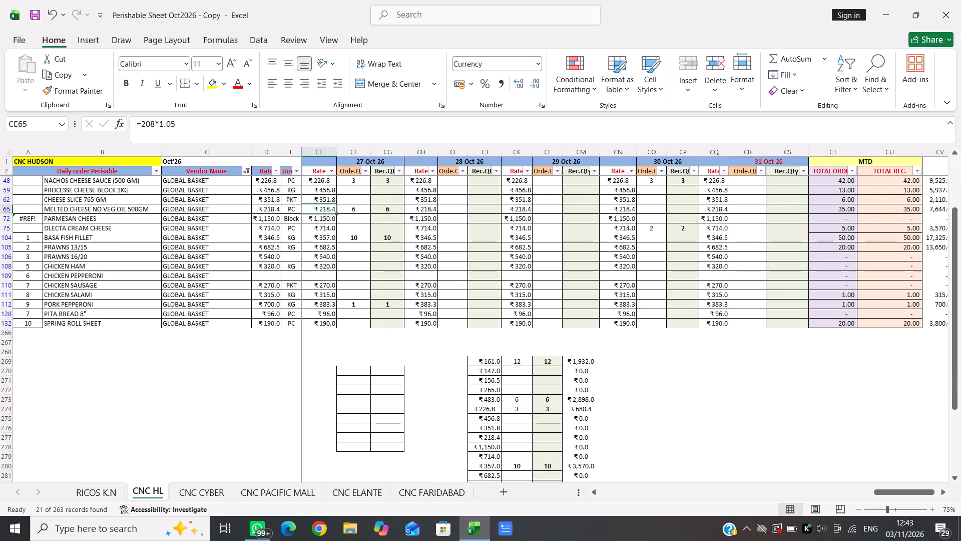
pyautogui.scroll(-1, 516, 453)
pyautogui.scroll(1, 517, 458)
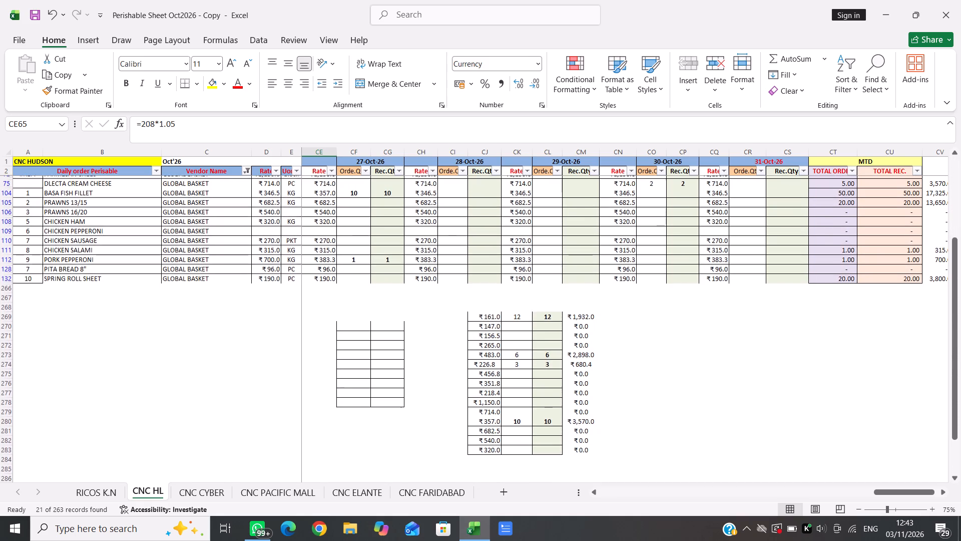
pyautogui.scroll(1, 517, 458)
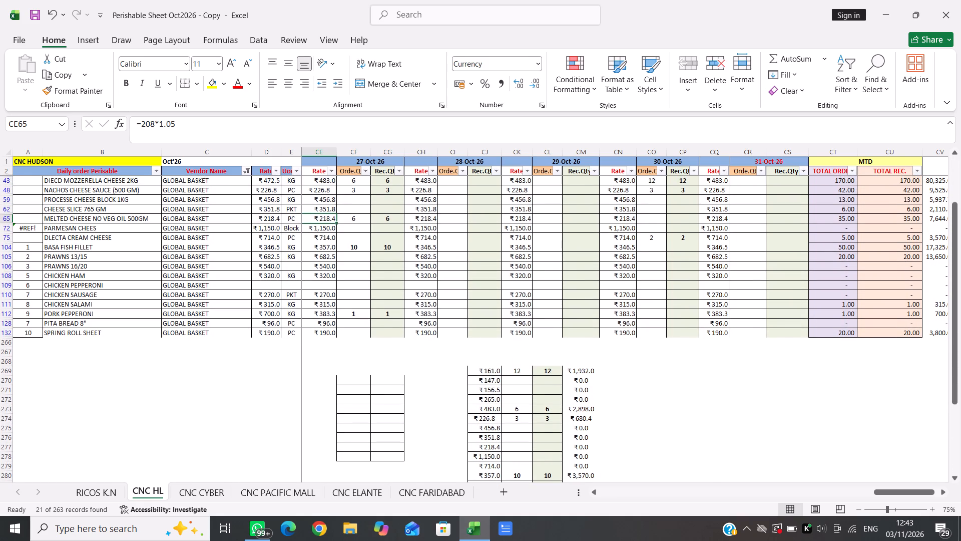
pyautogui.click(521, 448)
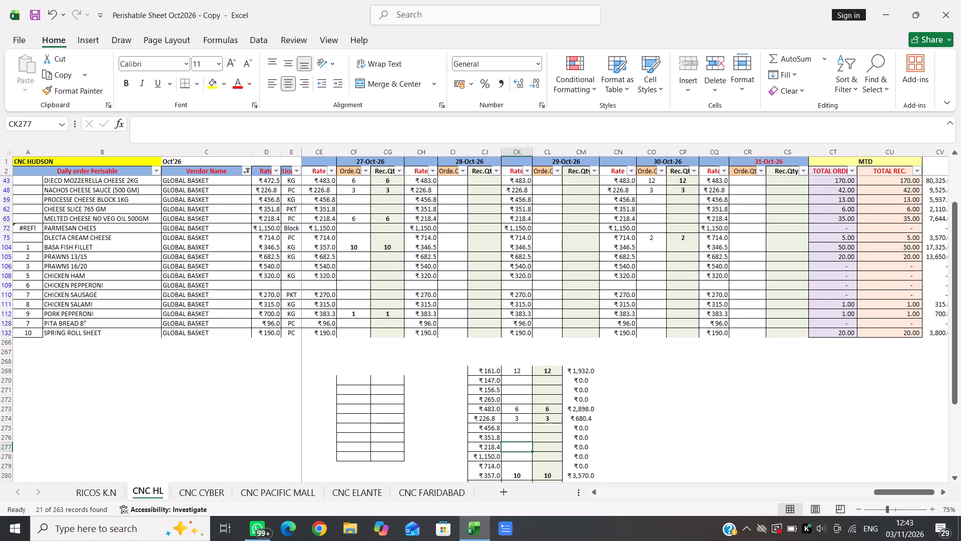
pyautogui.press('6')
pyautogui.press('Right')
pyautogui.press('6')
pyautogui.press('Down')
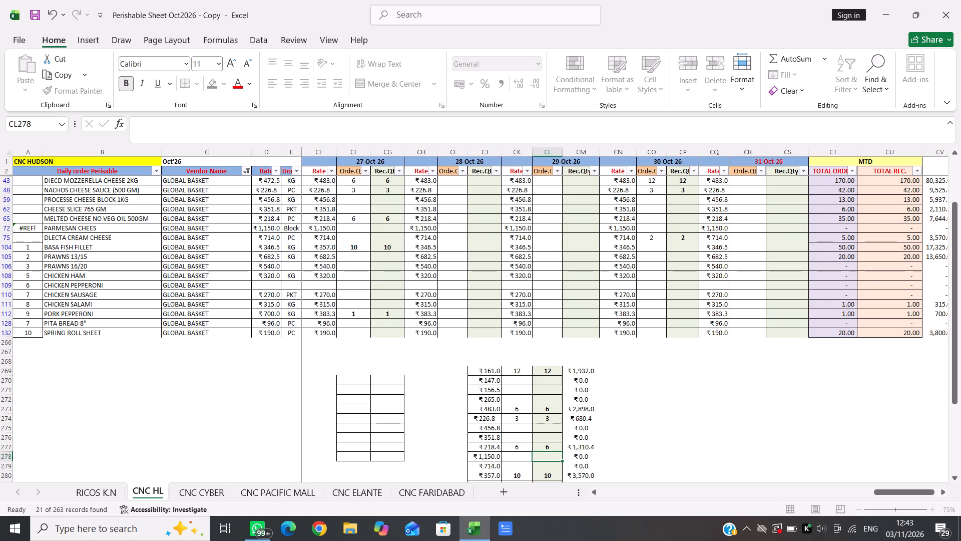
# Select the calculation block's line values CM269:CM283 to check their sum.
pyautogui.press('Right')
pyautogui.hotkey('shift', 'Up')
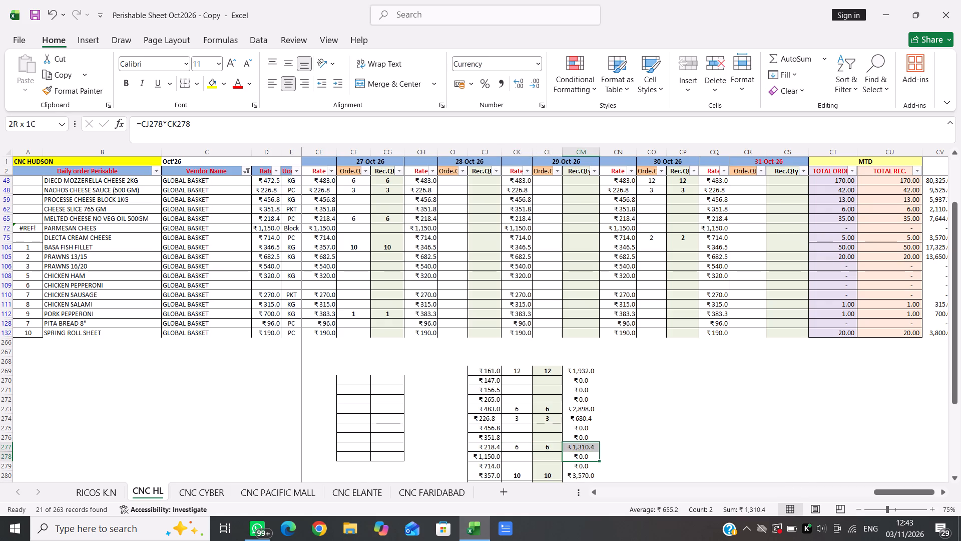
pyautogui.hotkey('ctrl', 'Up')
pyautogui.hotkey('ctrl', 'shift', 'Down')
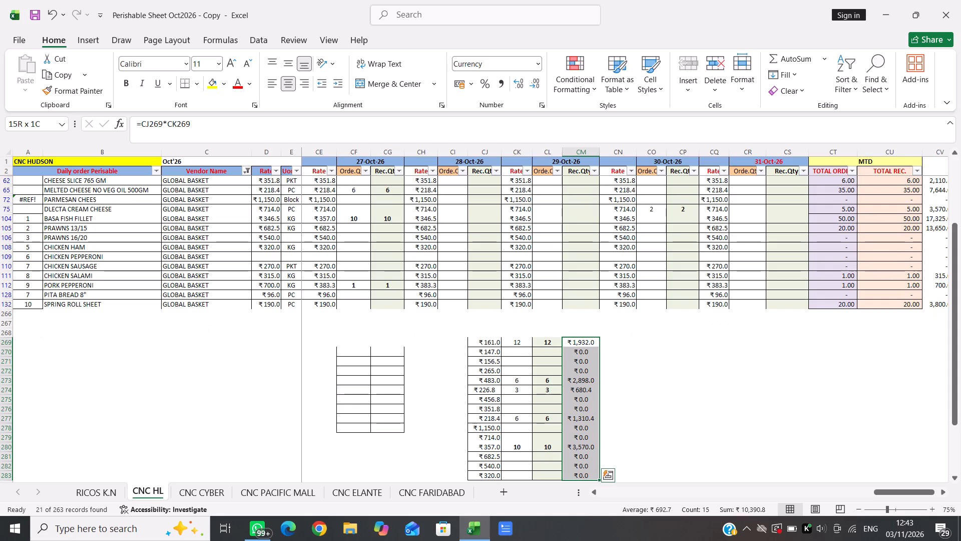
pyautogui.scroll(-2, 521, 448)
pyautogui.scroll(1, 521, 448)
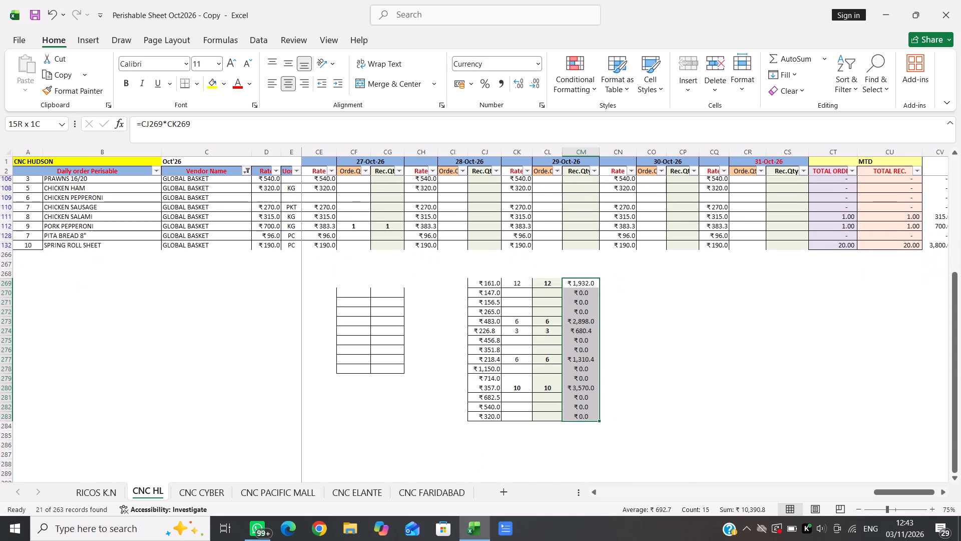
# Examine the GLOBAL BASKET 27-Oct rates and quantities against the lines of the calculation block in CJ269:CM283.
pyautogui.scroll(2, 521, 448)
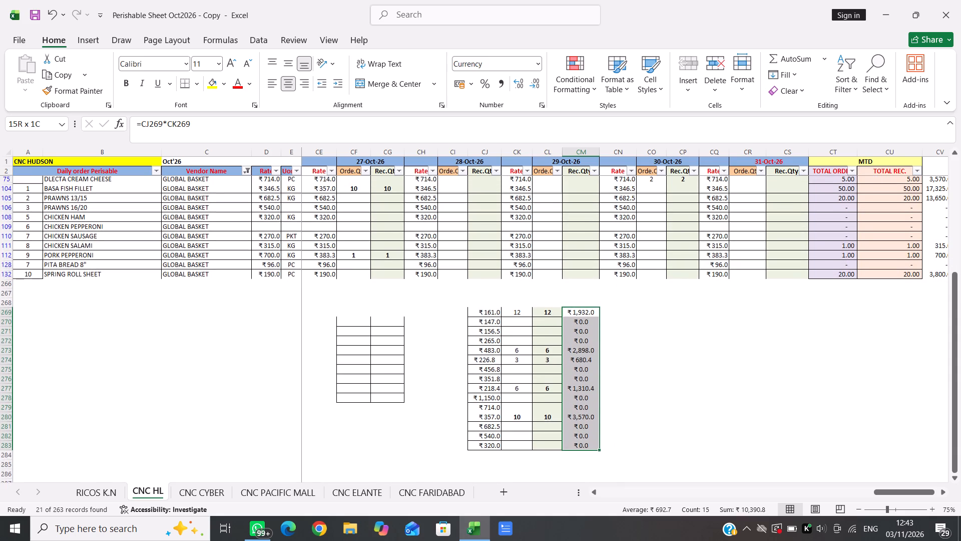
pyautogui.scroll(4, 521, 448)
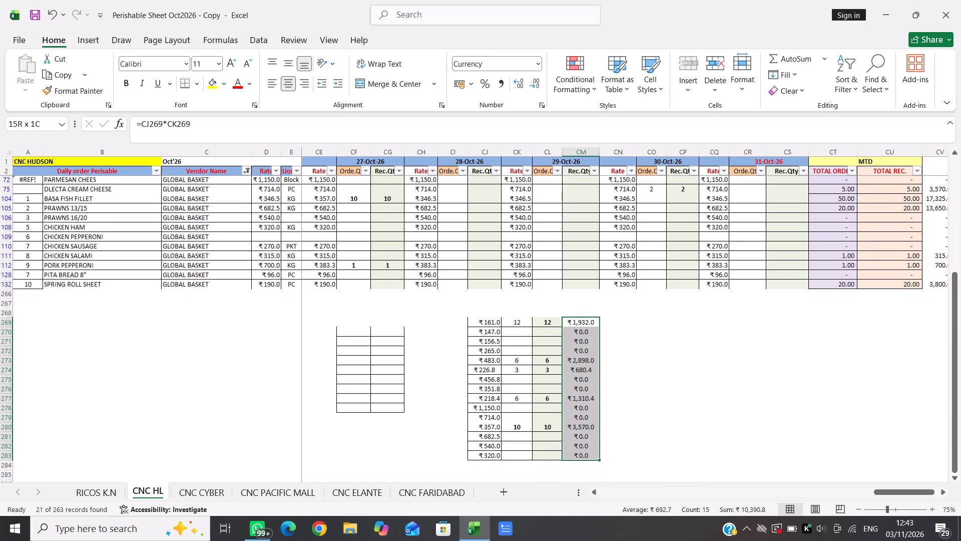
pyautogui.scroll(2, 521, 448)
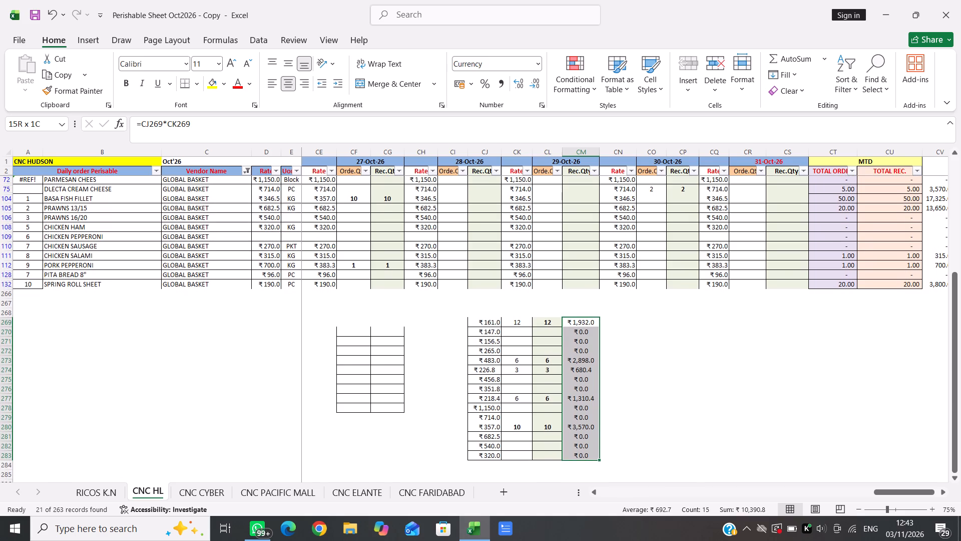
pyautogui.scroll(1, 521, 448)
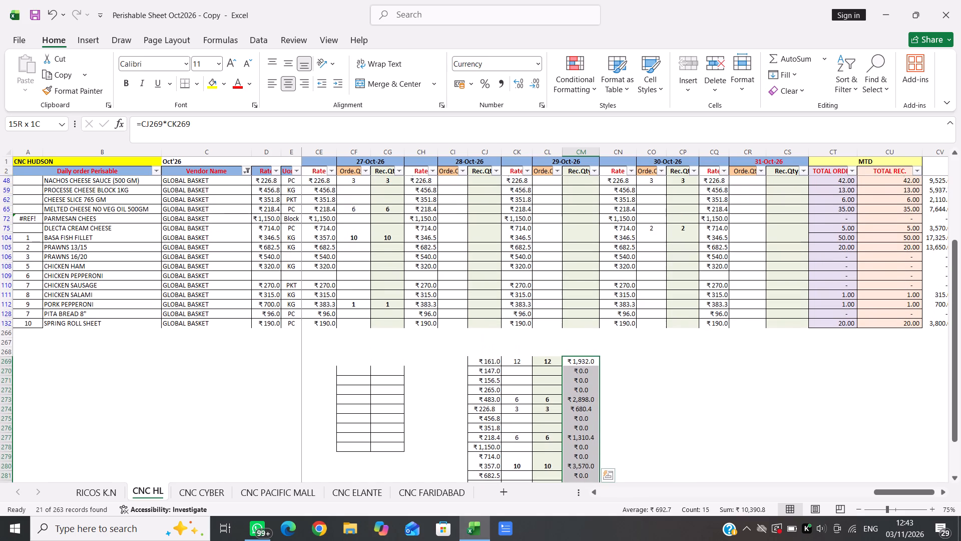
pyautogui.scroll(1, 521, 448)
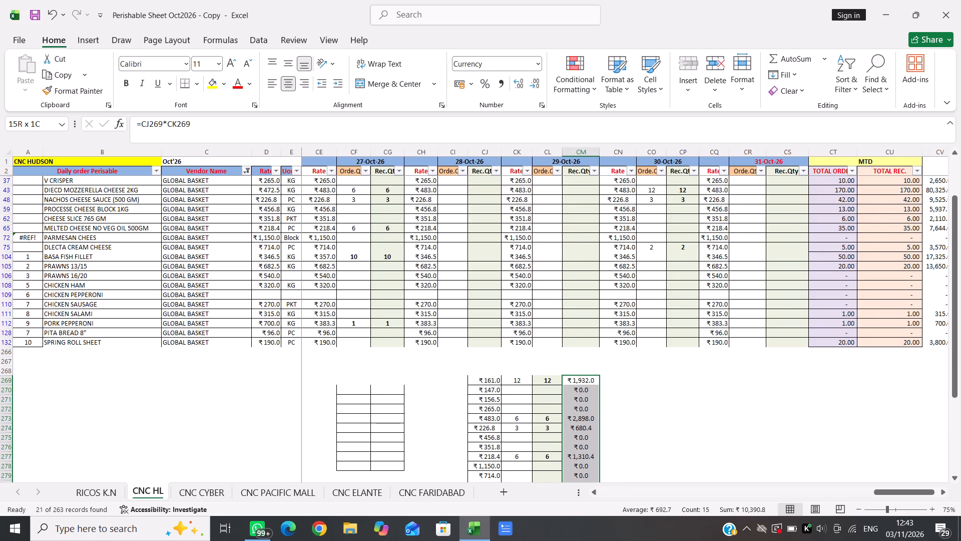
pyautogui.scroll(1, 235, 301)
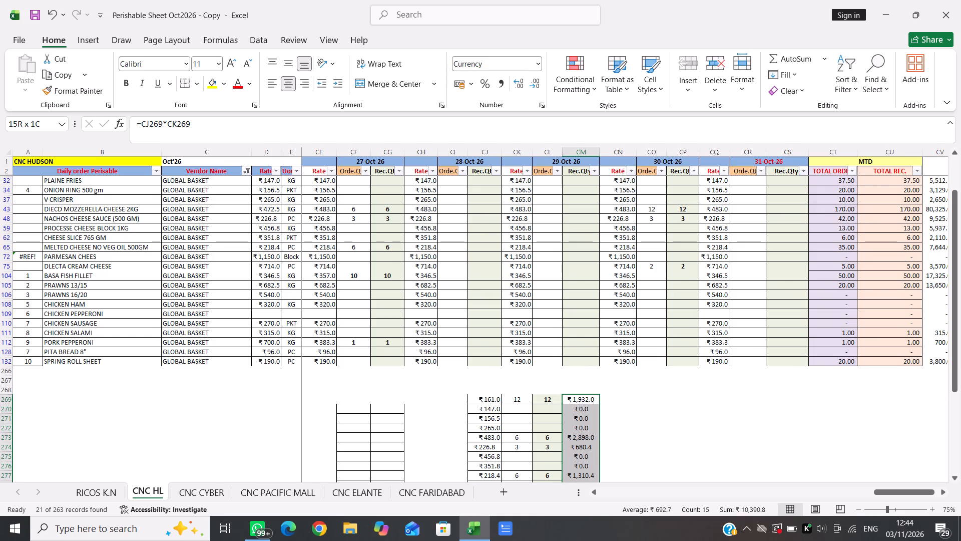
pyautogui.scroll(-2, 235, 301)
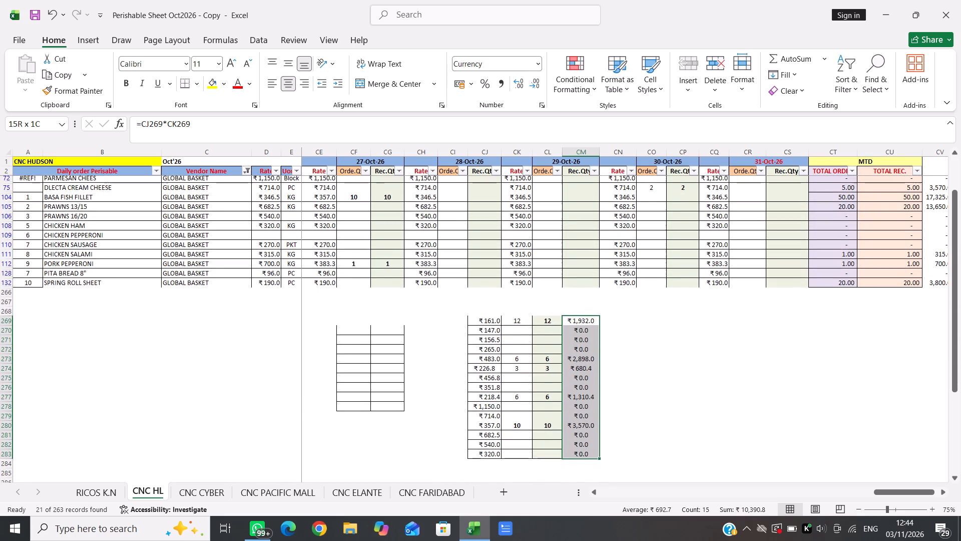
pyautogui.scroll(-1, 235, 301)
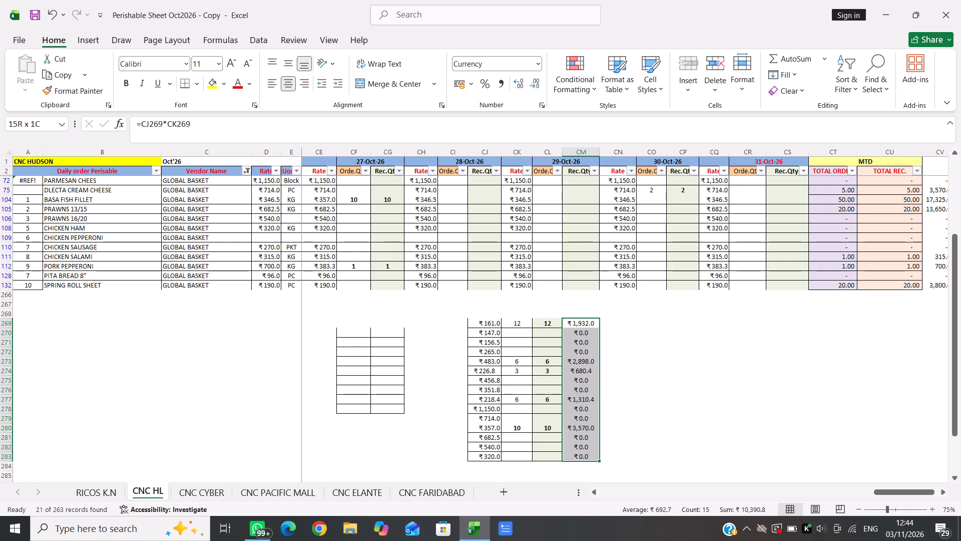
# Copy PORK PEPPERONI's 27-Oct rate and both quantities from CE112:CG112 into the calculation block's row 282, starting at CJ282.
pyautogui.click(321, 268)
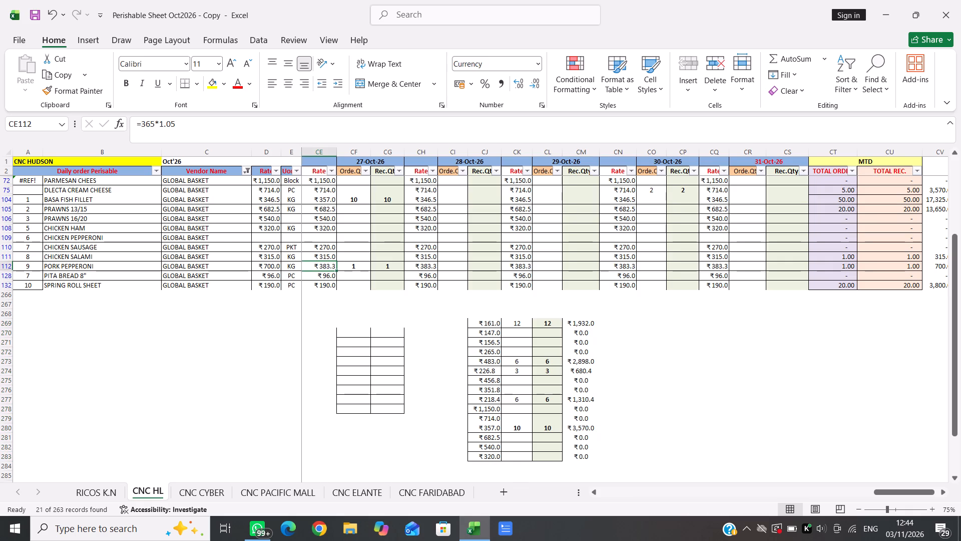
pyautogui.hotkey('shift', 'Right')
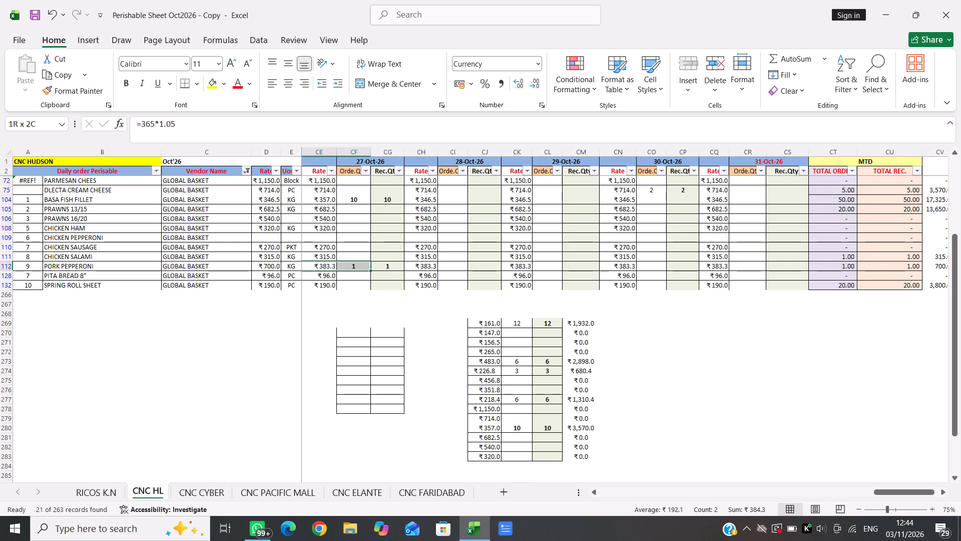
pyautogui.hotkey('shift', 'Right')
pyautogui.hotkey('ctrl', 'c')
pyautogui.press('Down')
pyautogui.press('Down')
pyautogui.press('Down')
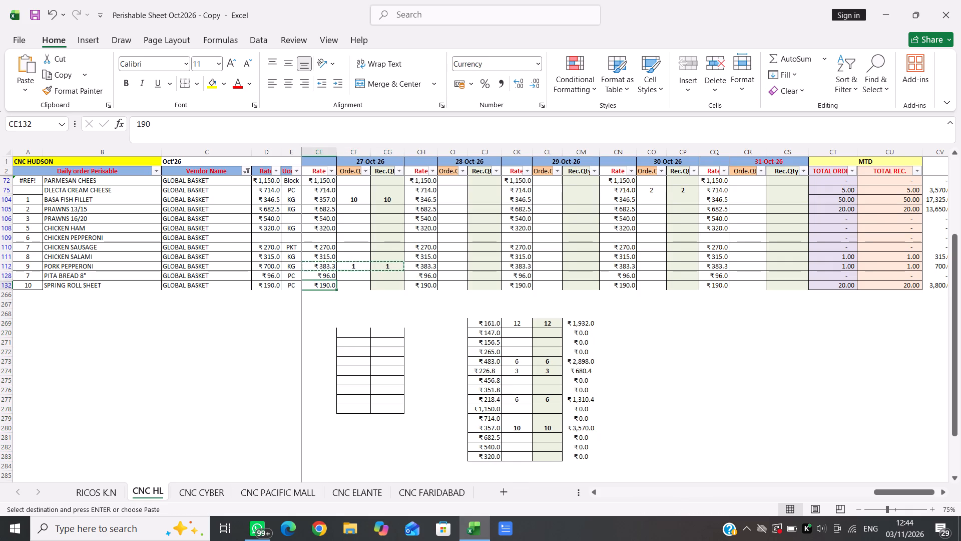
pyautogui.click(489, 449)
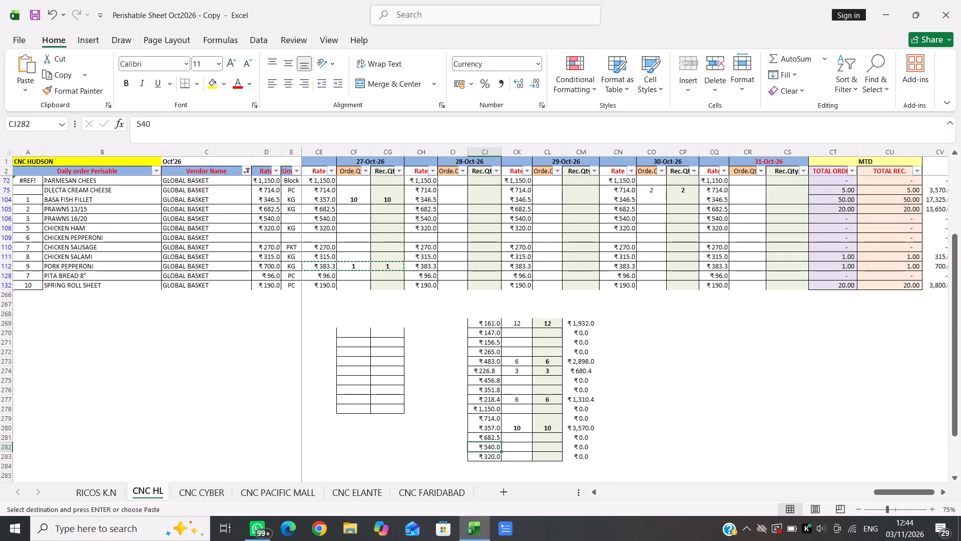
pyautogui.press('Return')
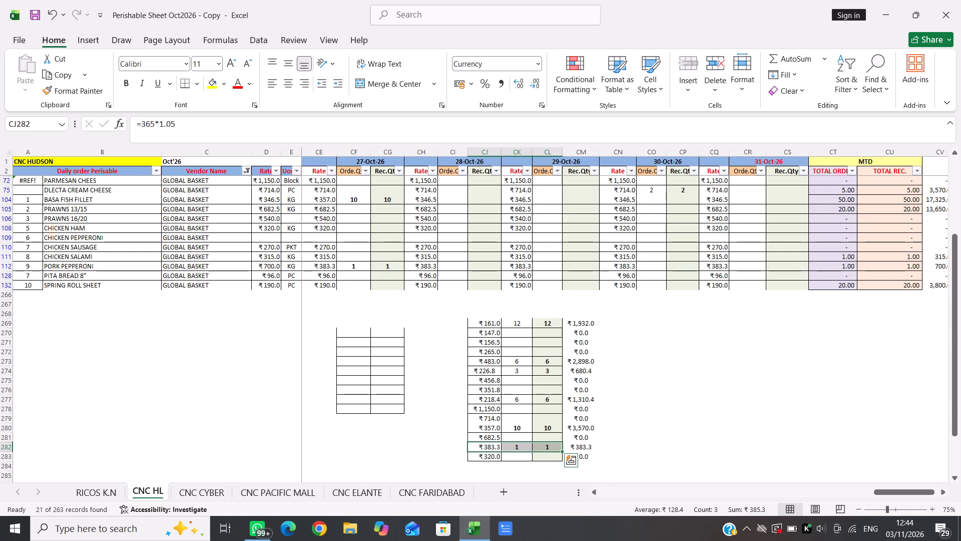
# Select the calculation block's line values CM269:CM283 to check their sum.
pyautogui.click(582, 456)
pyautogui.hotkey('ctrl', 'shift', 'Up')
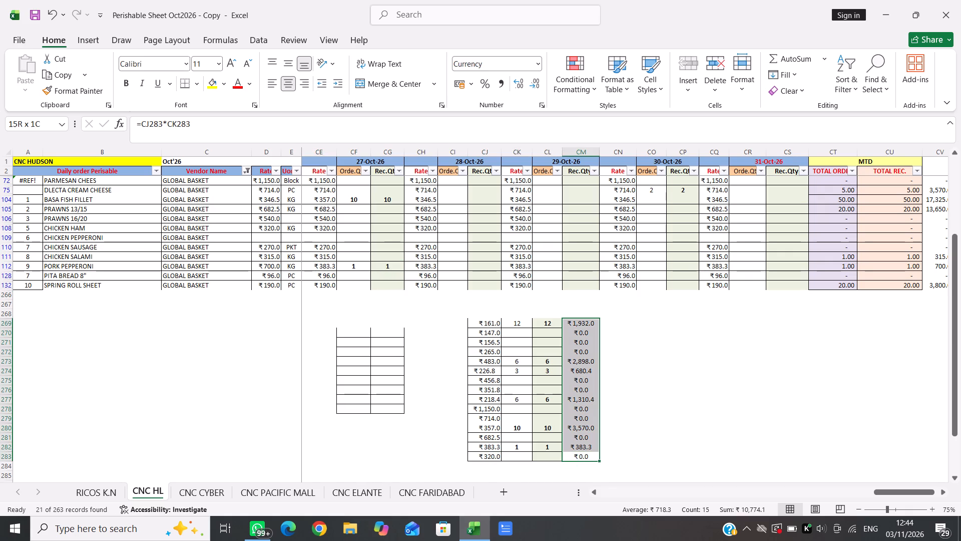
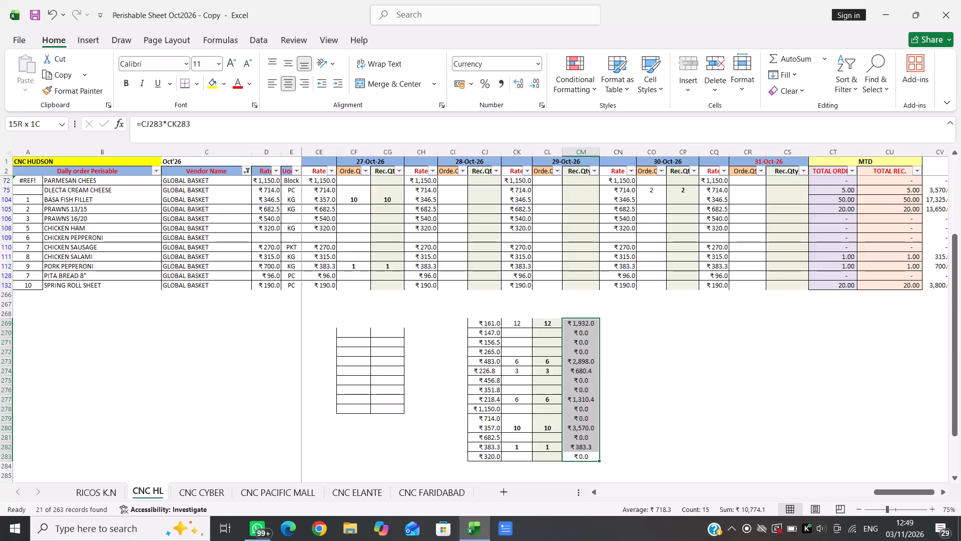
# Open the CNC ELANTE sheet of the October perishable workbook.
pyautogui.click(344, 493)
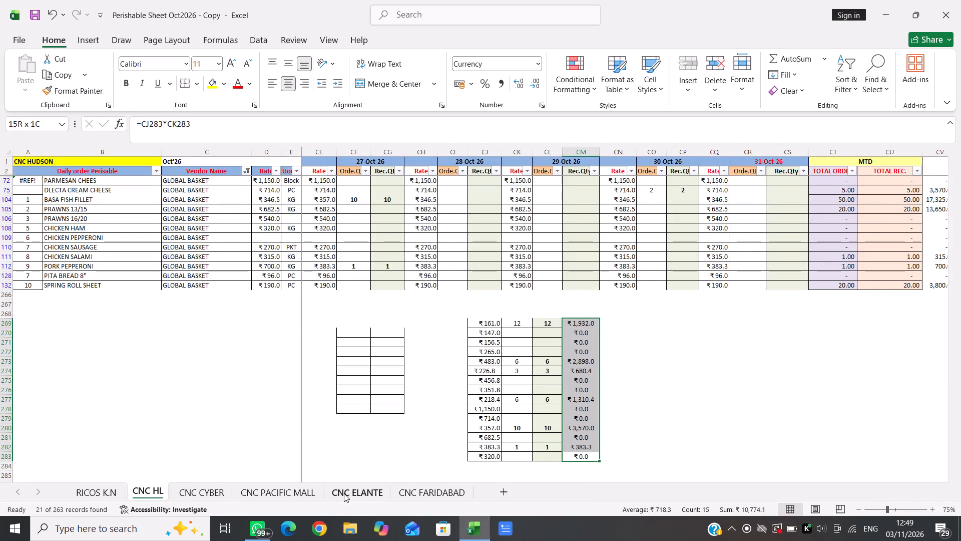
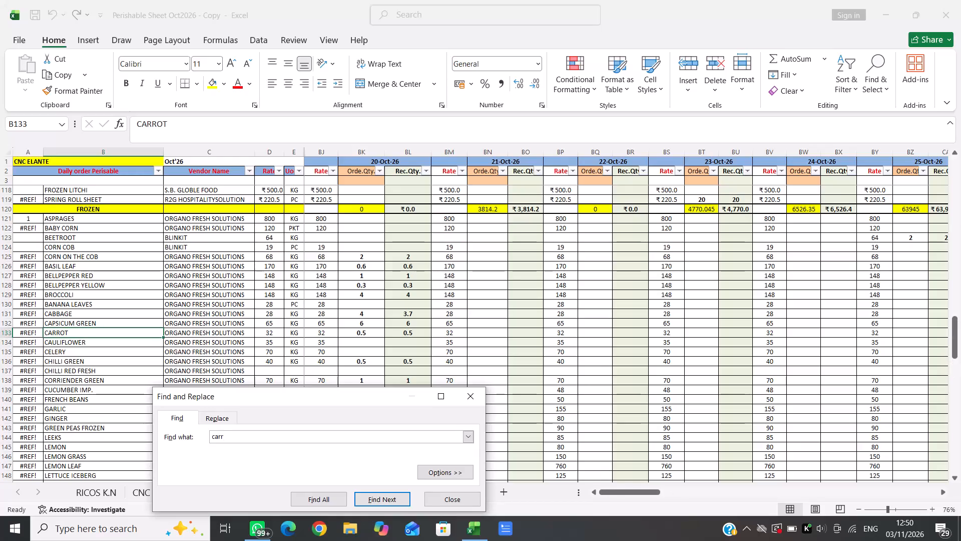
# Close the item search and go along the CARROT row to its rate and quantity cells around 20-Oct-26.
pyautogui.moveTo(486, 400); pyautogui.dragTo(475, 399)
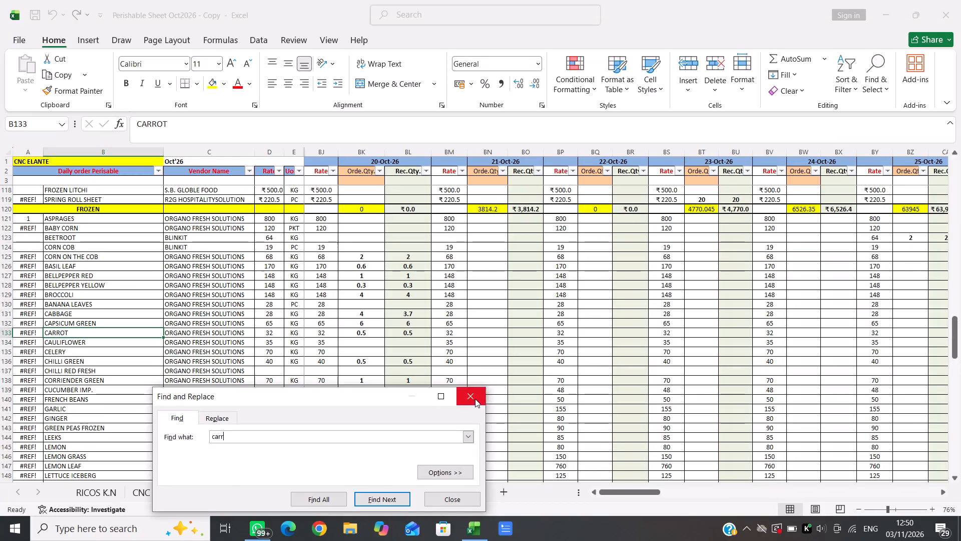
pyautogui.click(475, 399)
pyautogui.press('Right')
pyautogui.press('Right')
pyautogui.press('Right')
pyautogui.press('Right')
pyautogui.press('Right')
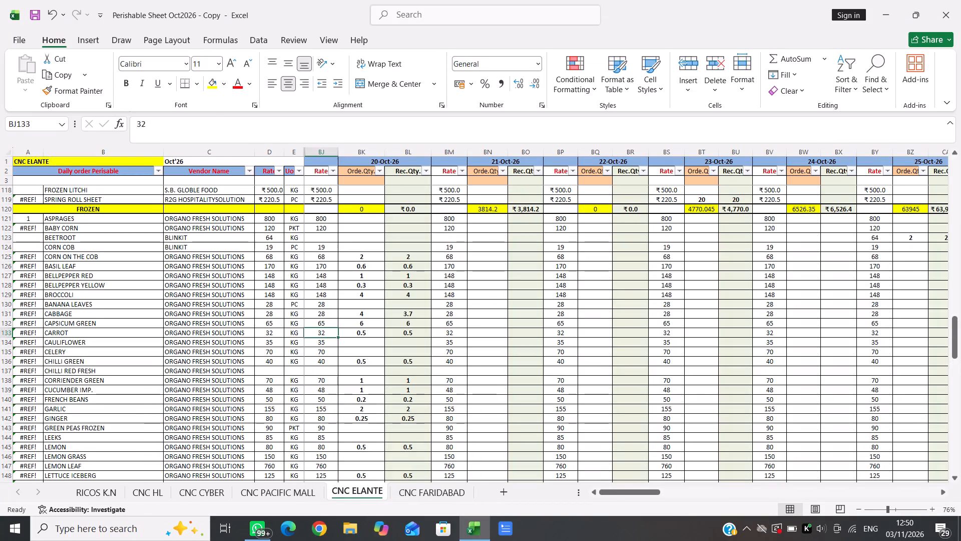
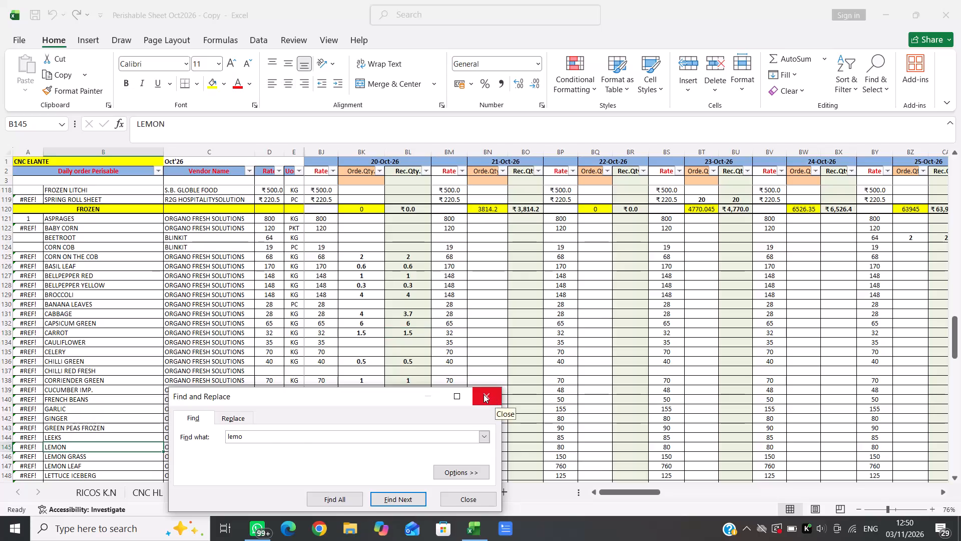
# Close the item search and go along the LEMON row toward its rate and quantity cells for 20-Oct-26.
pyautogui.click(484, 394)
pyautogui.press('Right')
pyautogui.press('Right')
pyautogui.press('Right')
pyautogui.press('Right')
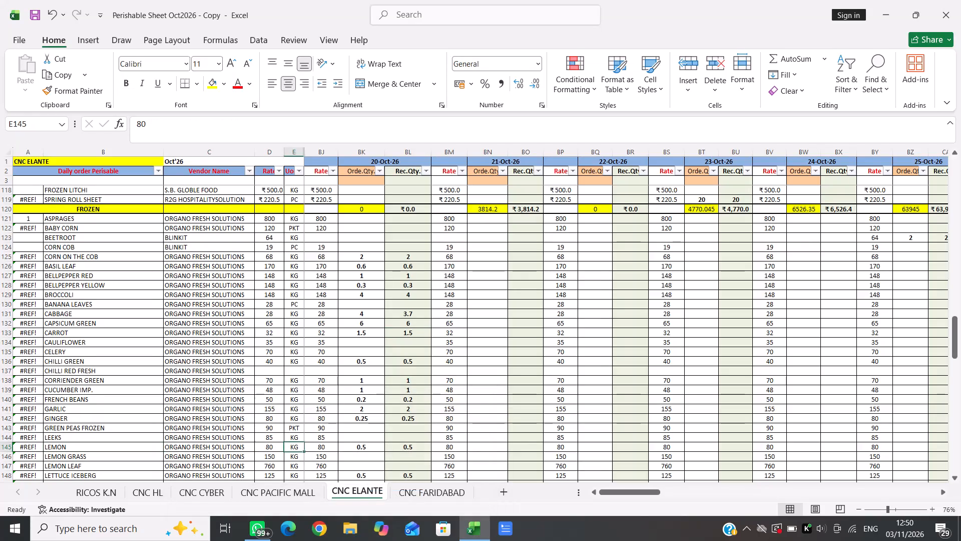
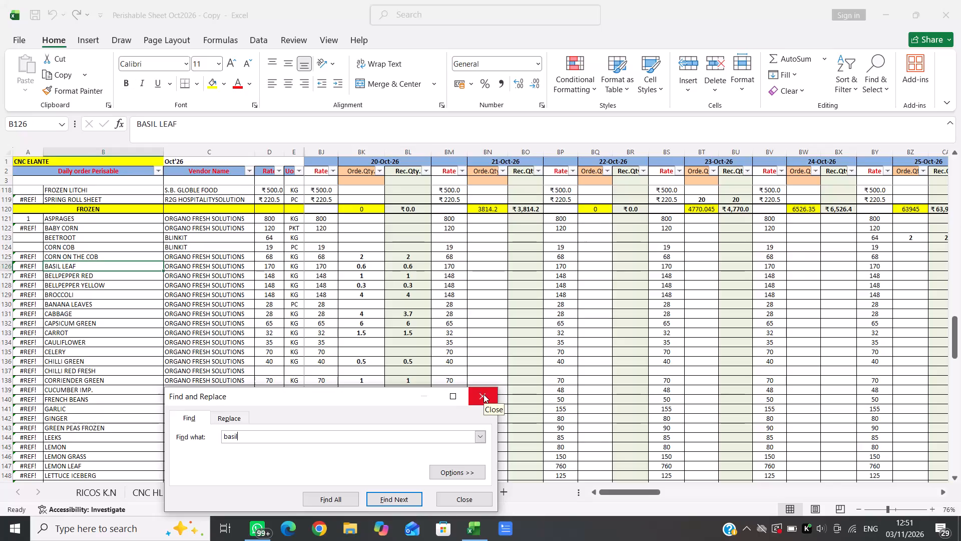
# Close the item search and go along the BASIL LEAF row to its order quantity cell for 20-Oct-26.
pyautogui.click(484, 394)
pyautogui.press('Right')
pyautogui.press('Right')
pyautogui.press('Right')
pyautogui.press('Right')
pyautogui.press('Right')
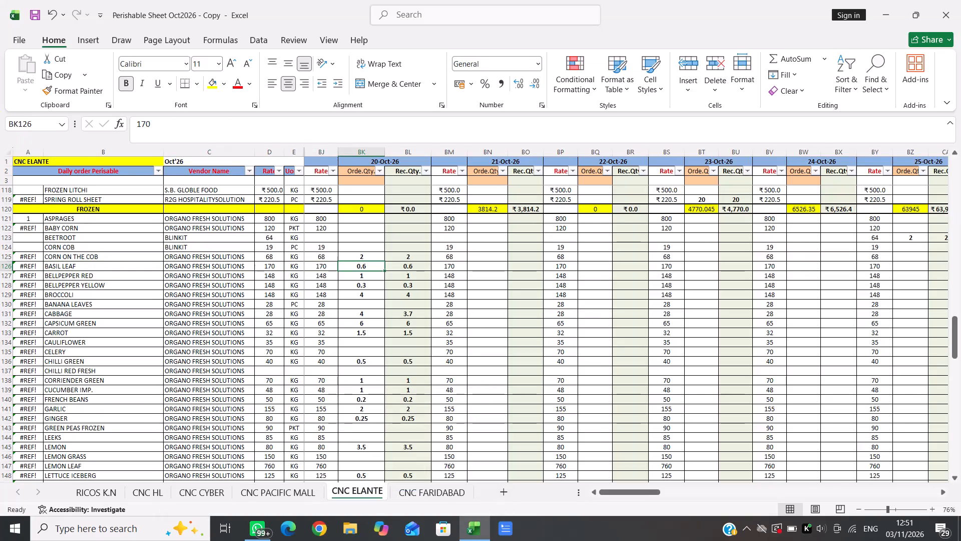
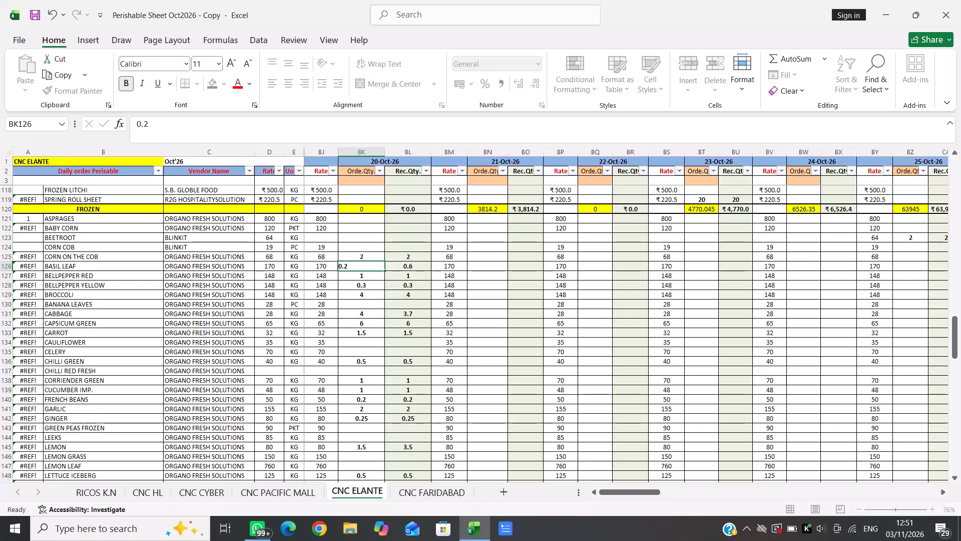
# Set the BASIL LEAF received quantity for 20-Oct-26 to 0.8.
pyautogui.write('0.8')
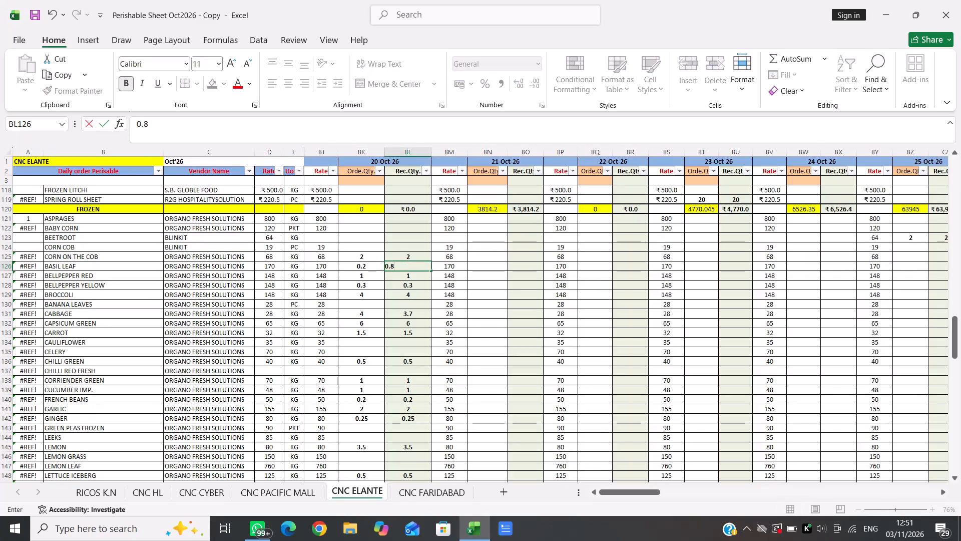
pyautogui.press('Left')
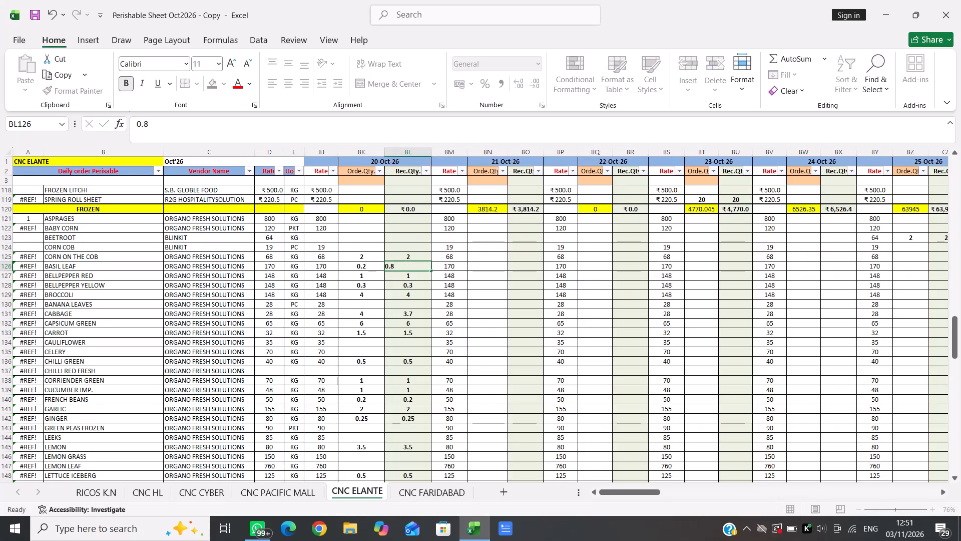
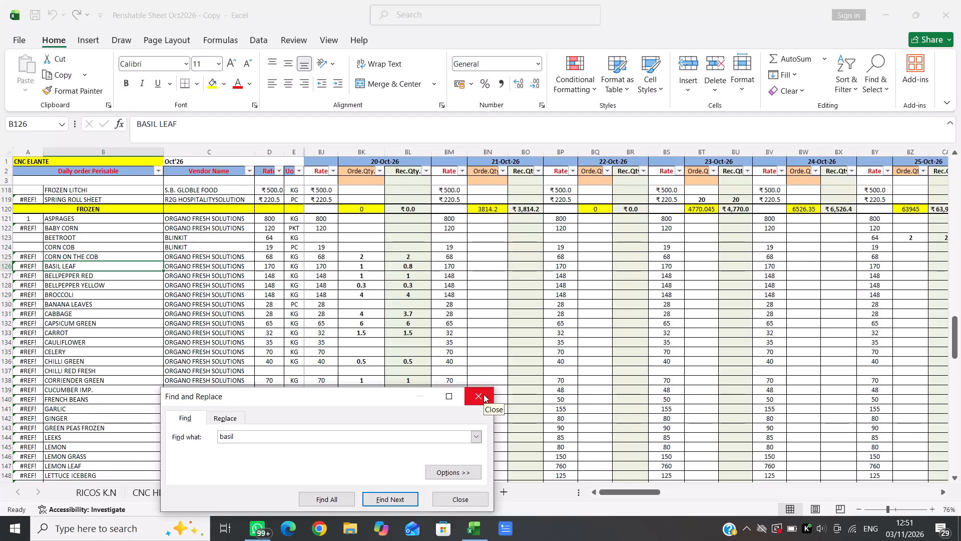
# Close the search and go to the BASIL LEAF rate for 20-Oct-26 on the CNC ELANTE sheet.
pyautogui.click(484, 394)
pyautogui.press('Right')
pyautogui.press('Right')
pyautogui.press('Right')
pyautogui.press('Right')
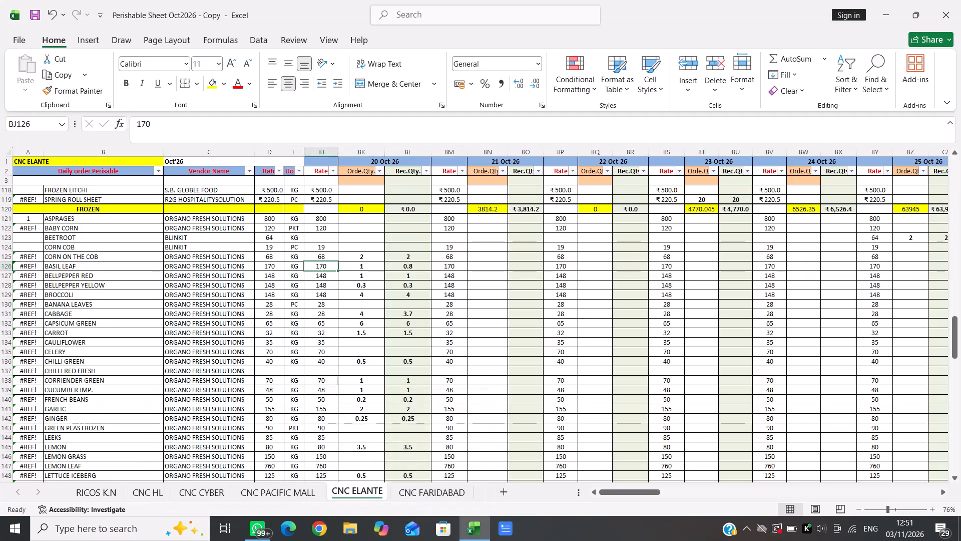
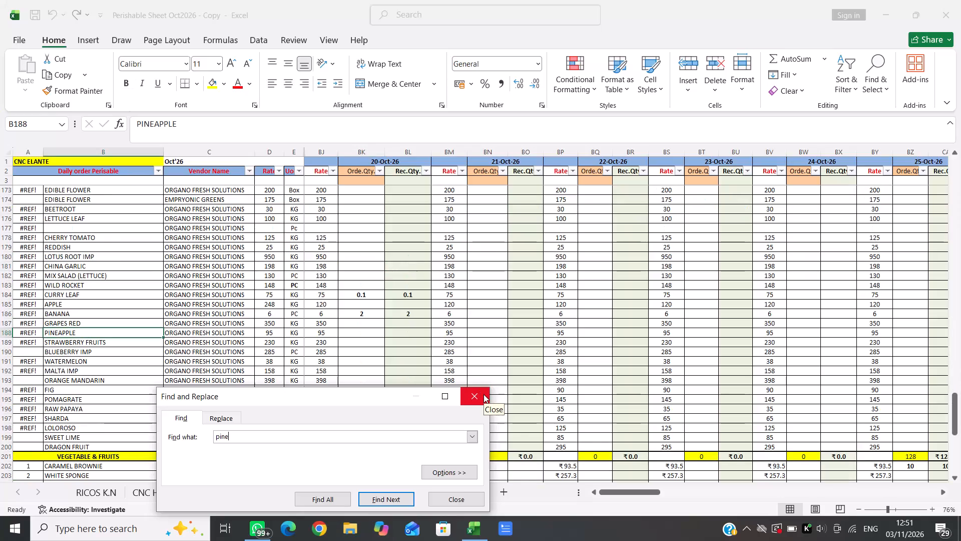
# Close the search and go to the PINEAPPLE rate for 20-Oct-26 on the CNC ELANTE sheet.
pyautogui.click(479, 394)
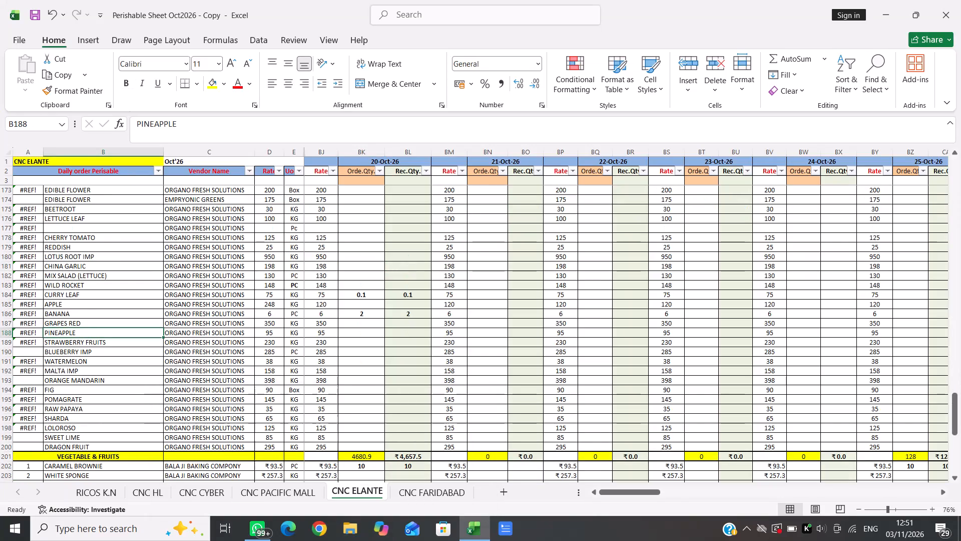
pyautogui.press('Right')
pyautogui.press('Right')
pyautogui.press('Right')
pyautogui.press('Right')
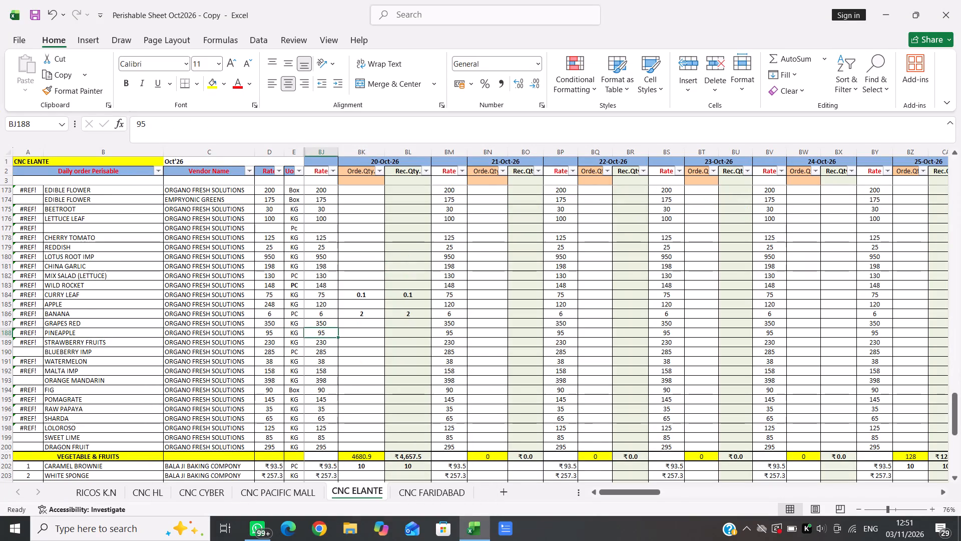
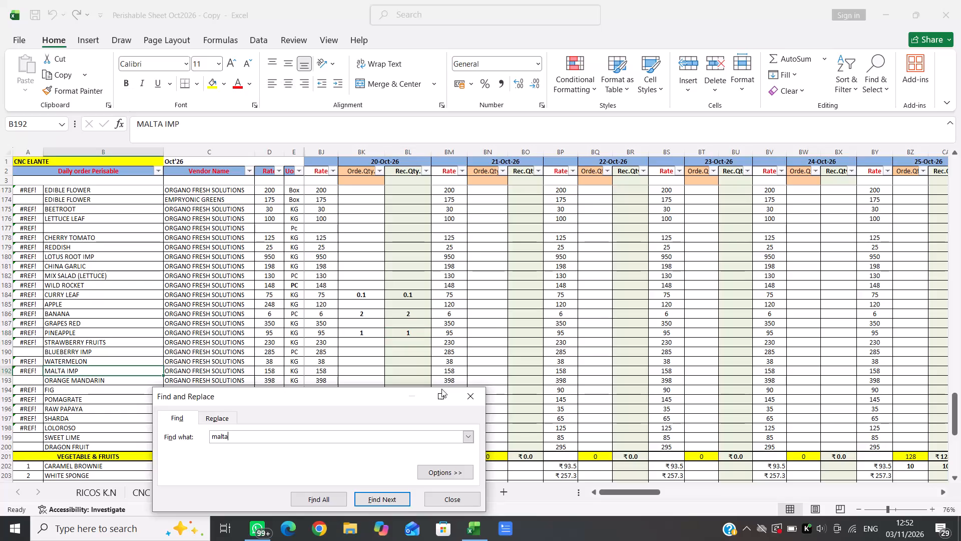
# Close the search and go to the MALTA IMP rate for 20-Oct-26 on the CNC ELANTE sheet.
pyautogui.click(473, 398)
pyautogui.press('Right')
pyautogui.press('Right')
pyautogui.press('Right')
pyautogui.press('Right')
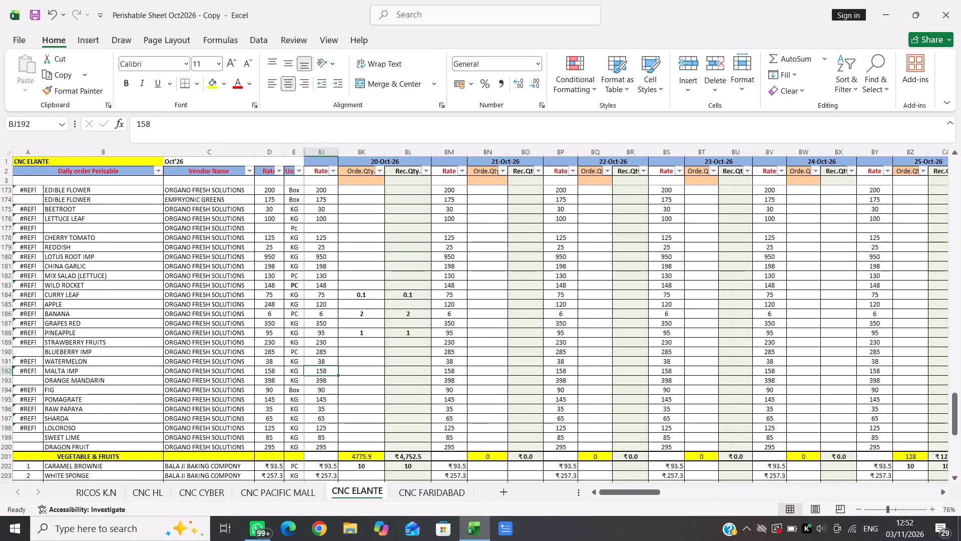
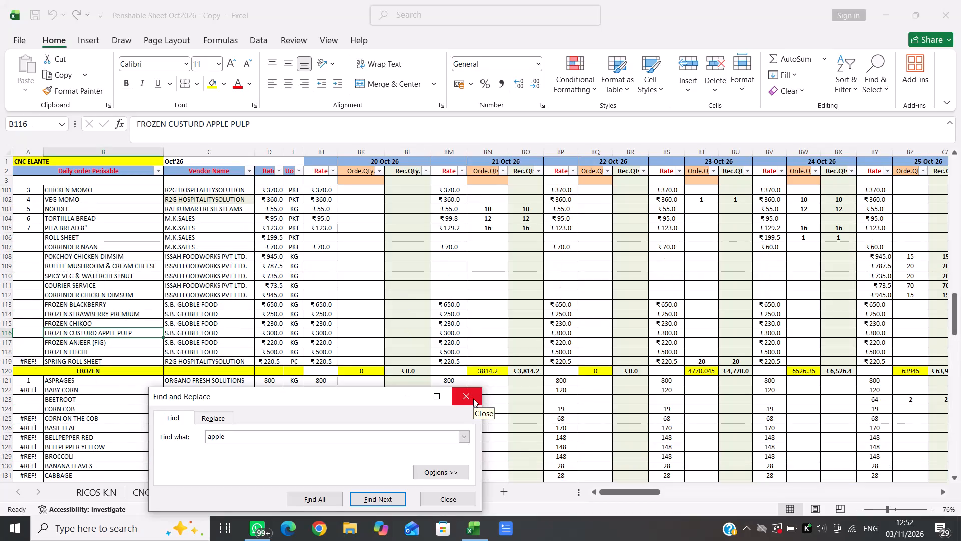
# Find the APPLE row from ORGANO FRESH SOLUTIONS, close the search and go to its rate beside the 20-Oct-26 quantities.
pyautogui.press('Return')
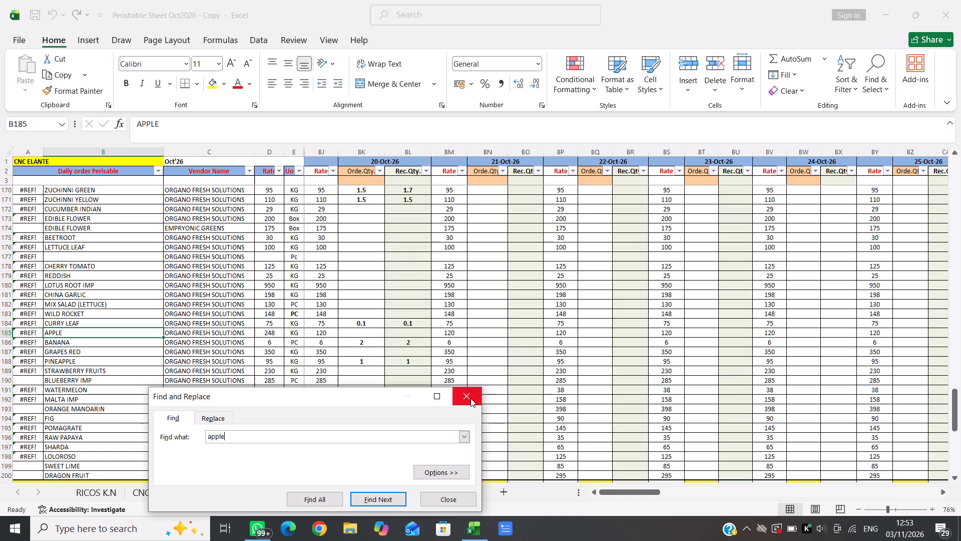
pyautogui.click(470, 398)
pyautogui.press('Right')
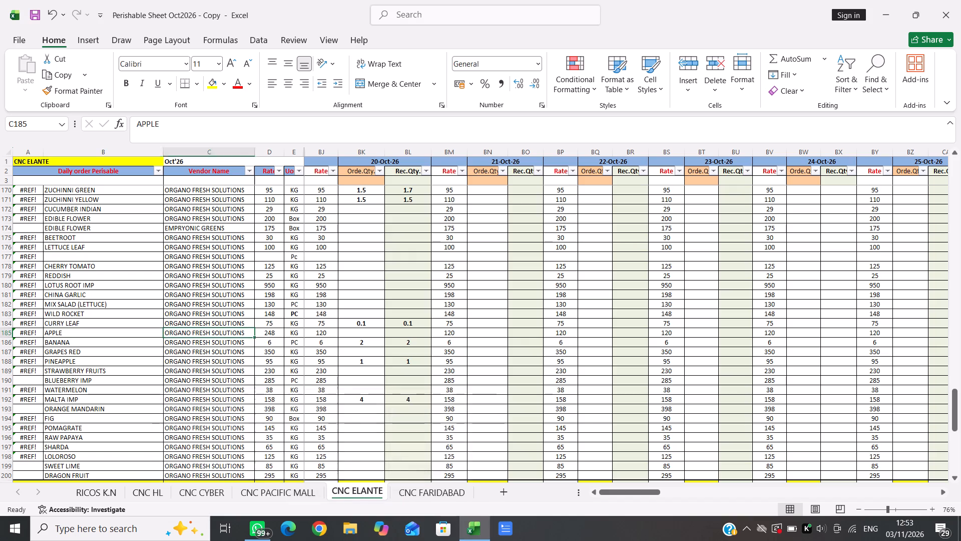
pyautogui.press('Right')
pyautogui.press('Right')
pyautogui.press('Right')
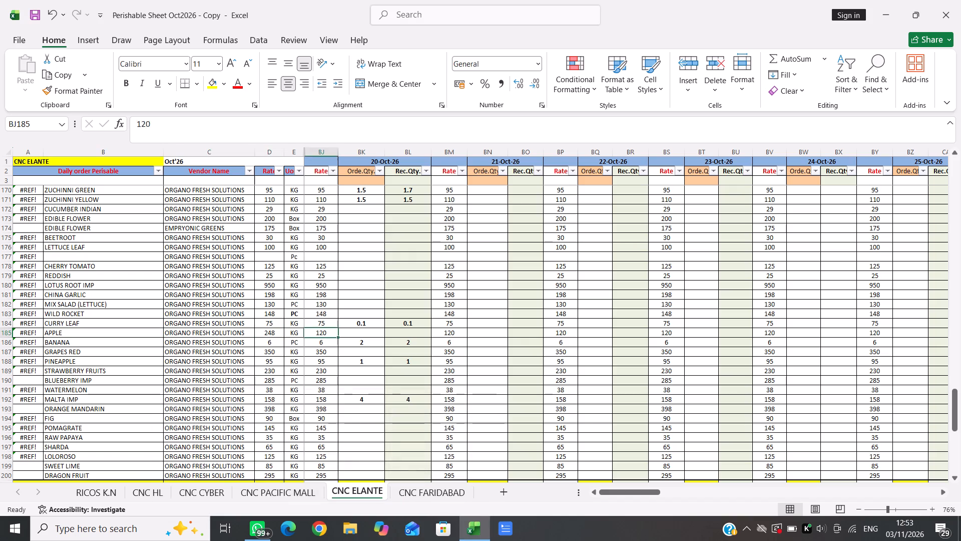
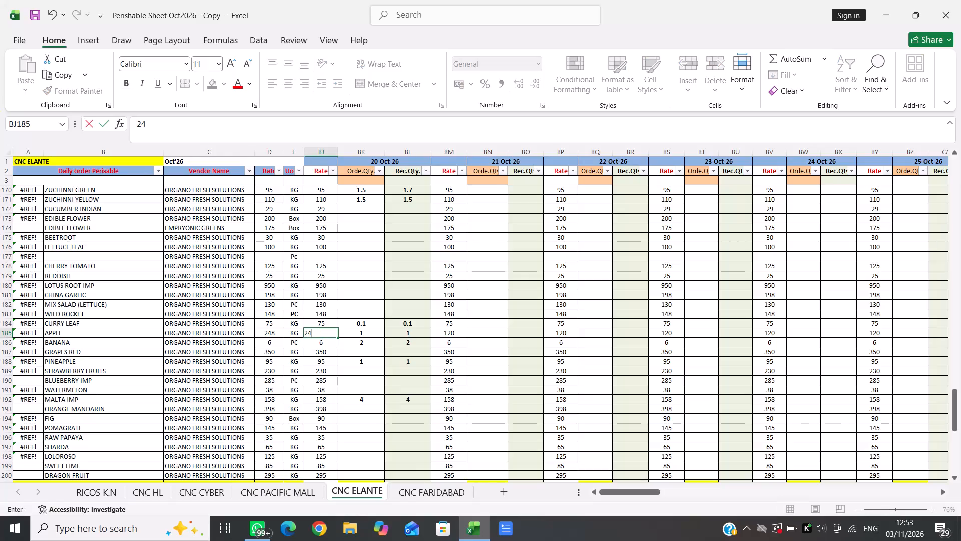
# Set the ORGANO FRESH SOLUTIONS APPLE rate beside the 20-Oct-26 quantities to 248.
pyautogui.press('Right')
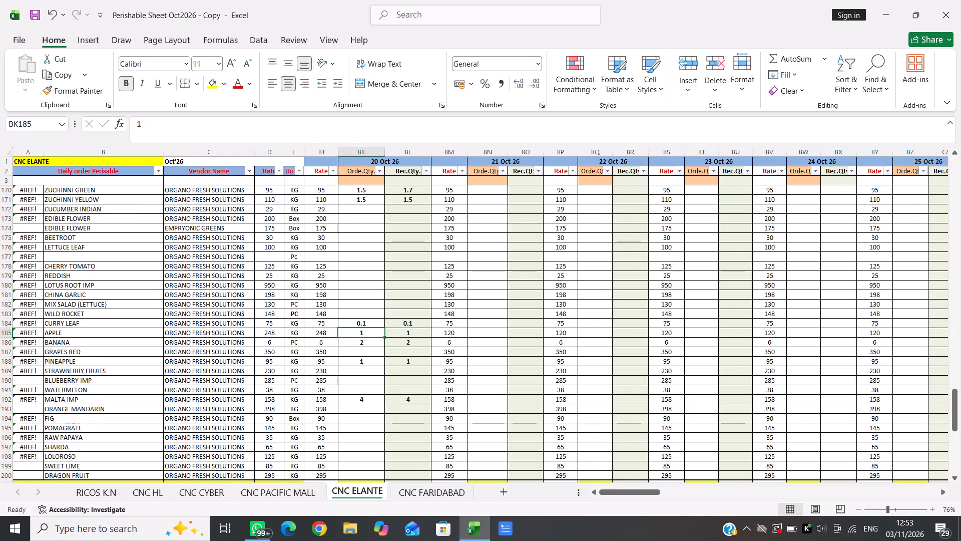
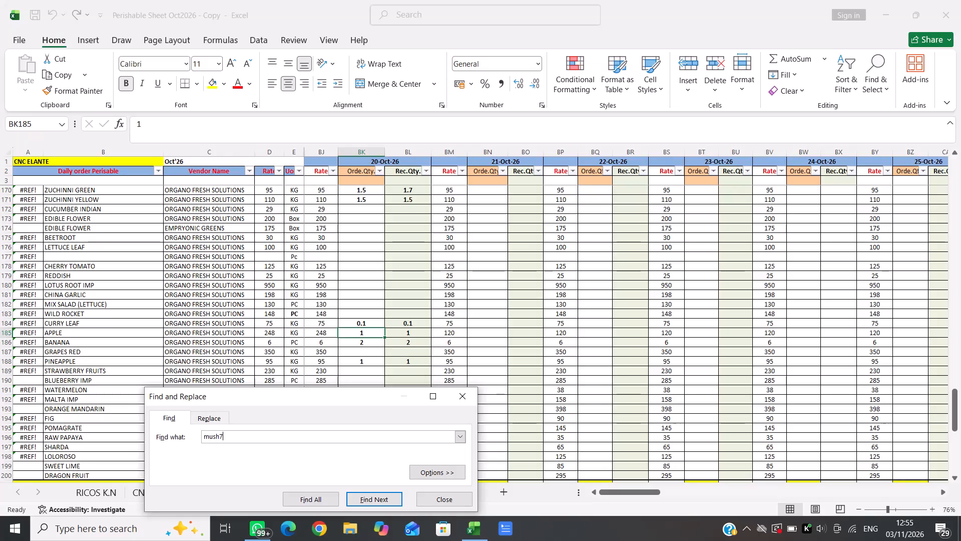
# Search the sheet for "mush" and go to the ORGANO FRESH SOLUTIONS MUSHROOM BUTTON order quantity for 20-Oct-26.
pyautogui.click(460, 393)
pyautogui.hotkey('ctrl', 'f')
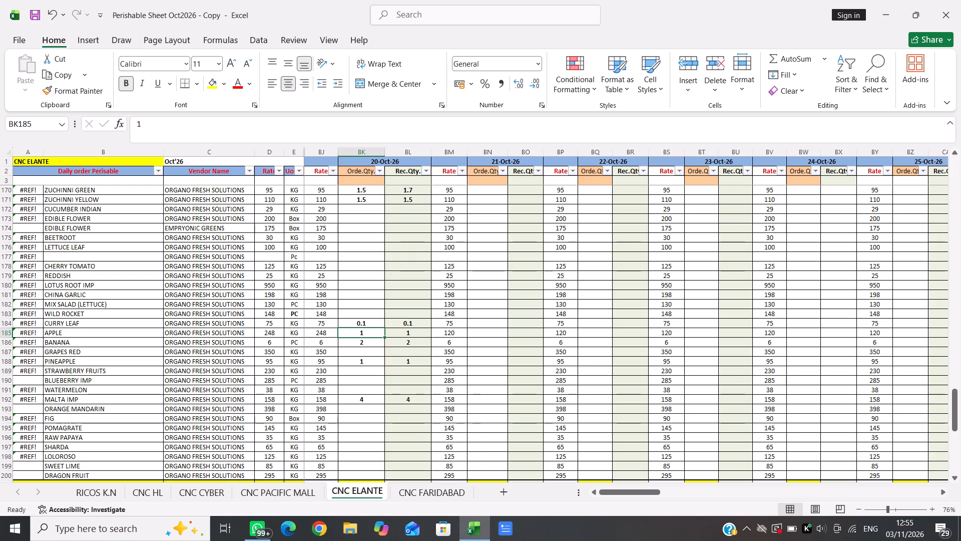
pyautogui.press('BackSpace')
pyautogui.press('BackSpace')
pyautogui.press('BackSpace')
pyautogui.write('mush')
pyautogui.press('Return')
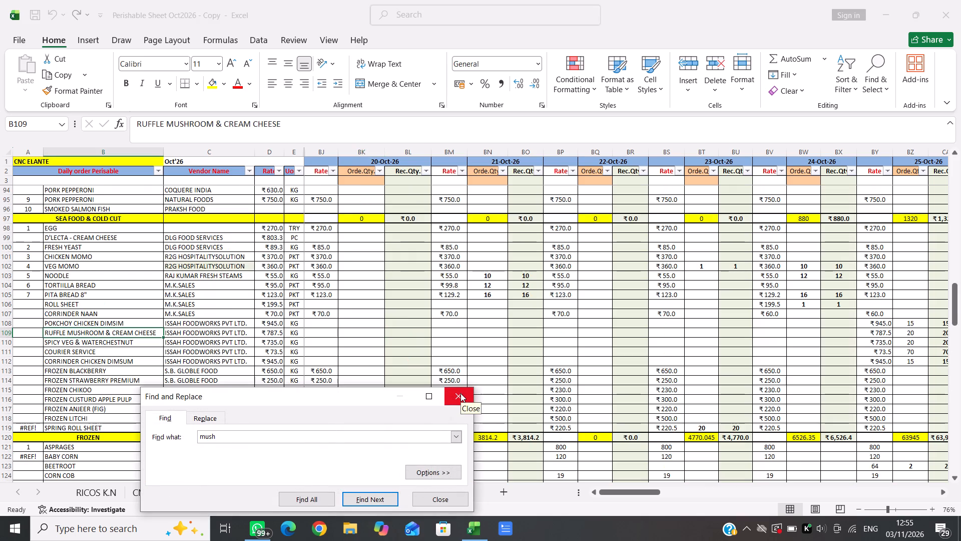
pyautogui.press('Return')
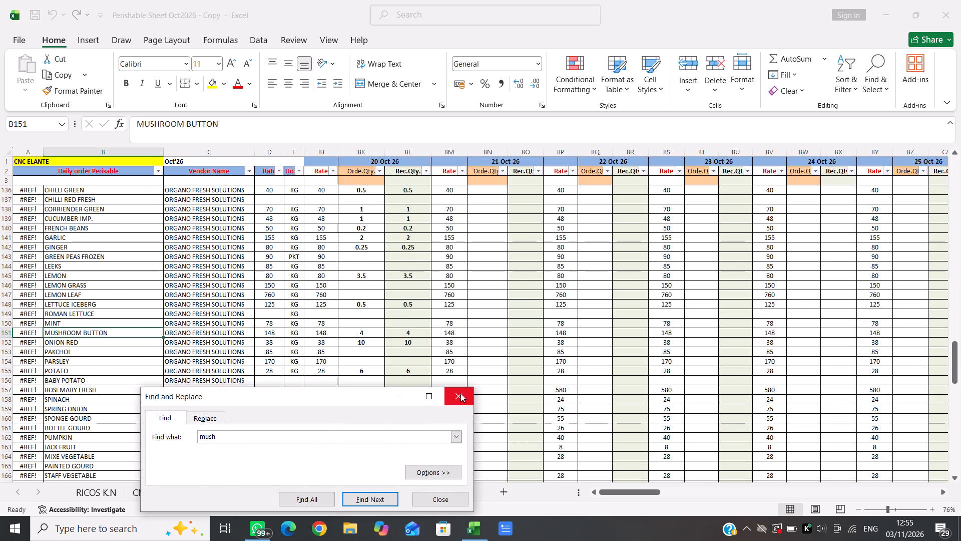
pyautogui.click(460, 393)
pyautogui.press('Right')
pyautogui.press('Right')
pyautogui.press('Right')
pyautogui.press('Right')
pyautogui.press('Right')
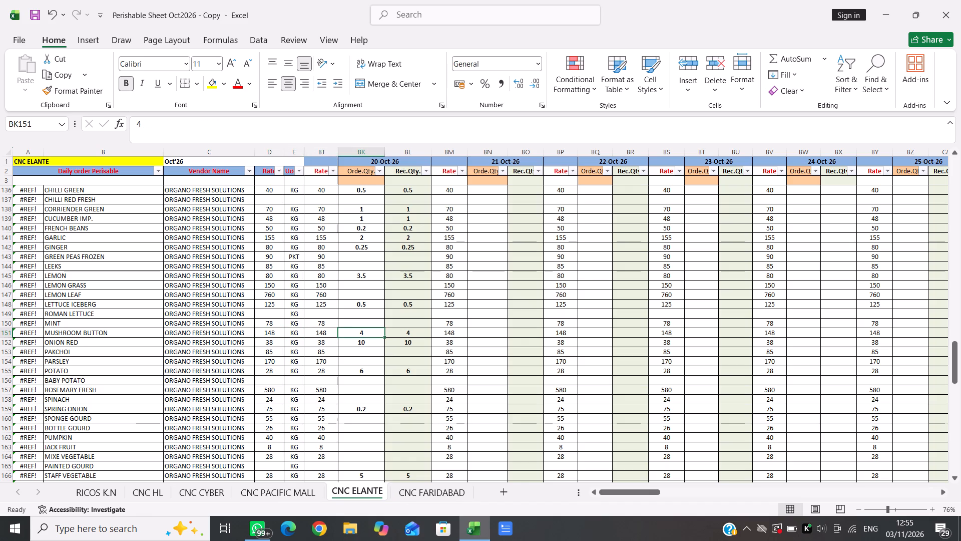
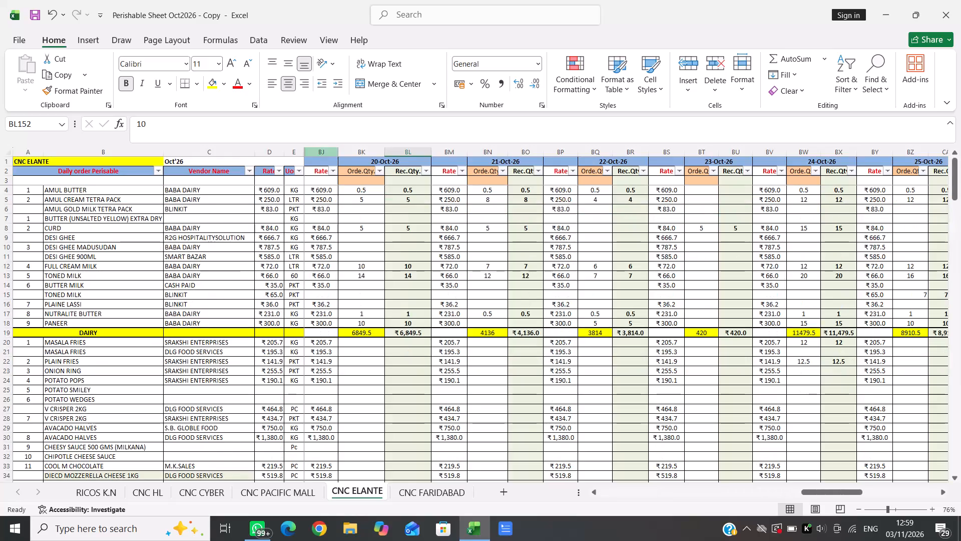
# Hide the rate, order quantity and received quantity columns for 20-Oct-26 on the CNC ELANTE sheet.
pyautogui.click(325, 154)
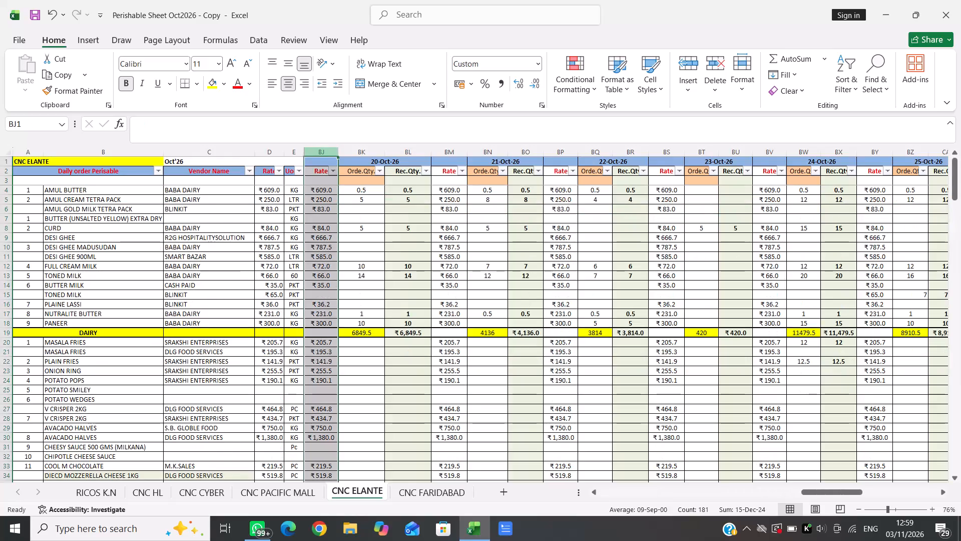
pyautogui.hotkey('shift', 'Right')
pyautogui.rightClick(325, 154)
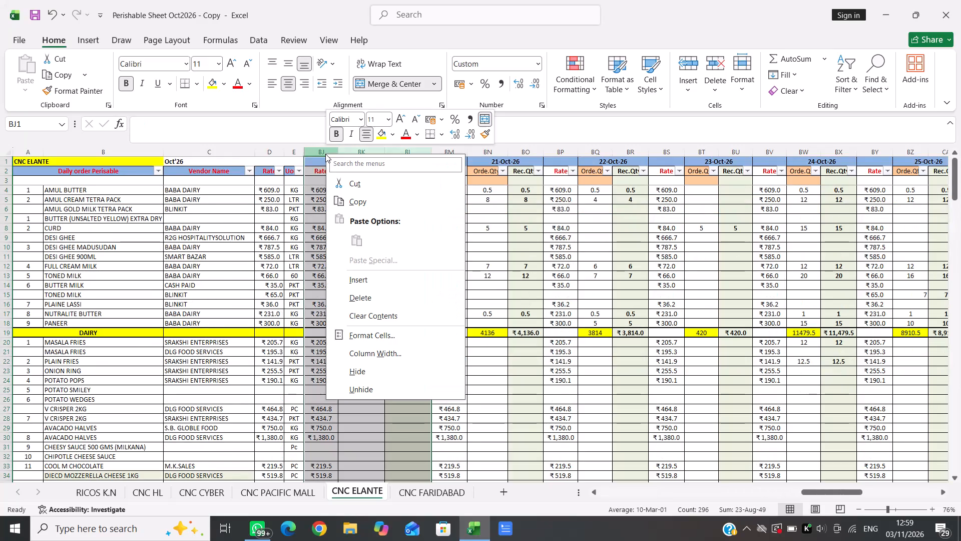
pyautogui.click(359, 369)
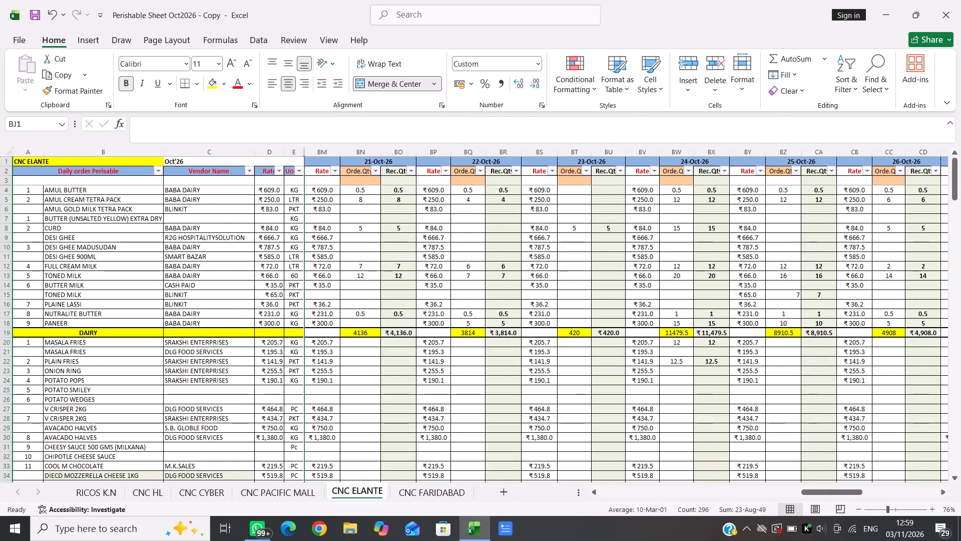
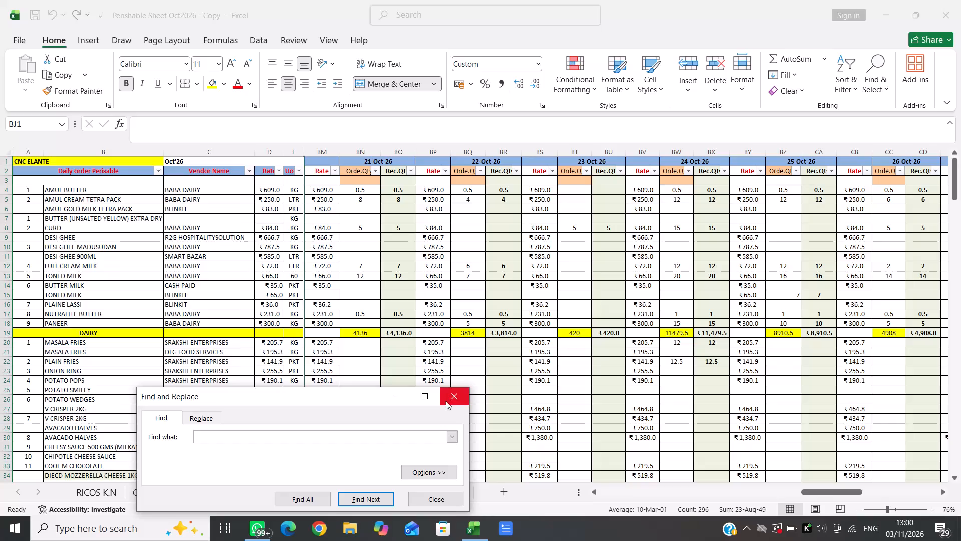
# Dismiss the Find and Replace dialog and delete the POTATO SMILEY and POTATO WEDGES rows on the CNC ELANTE sheet.
pyautogui.click(465, 400)
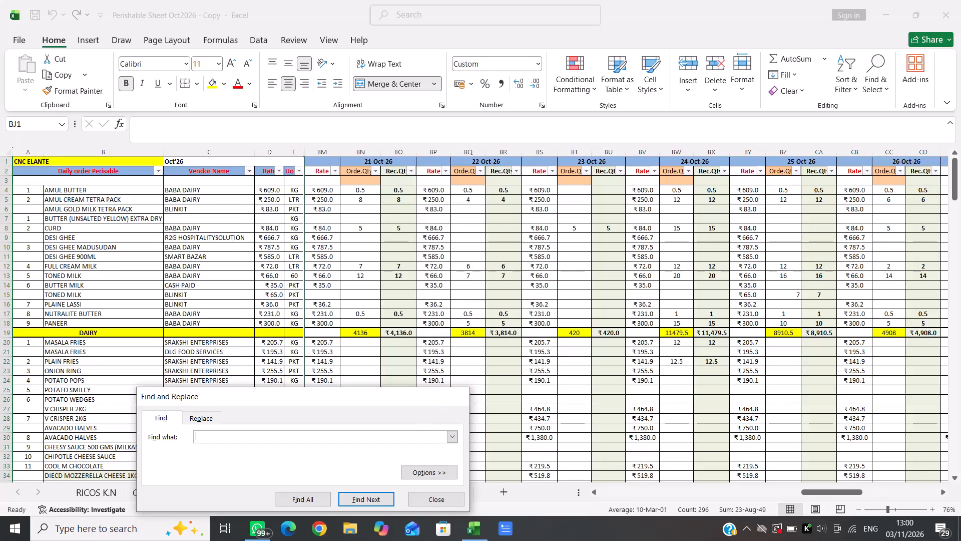
pyautogui.click(356, 428)
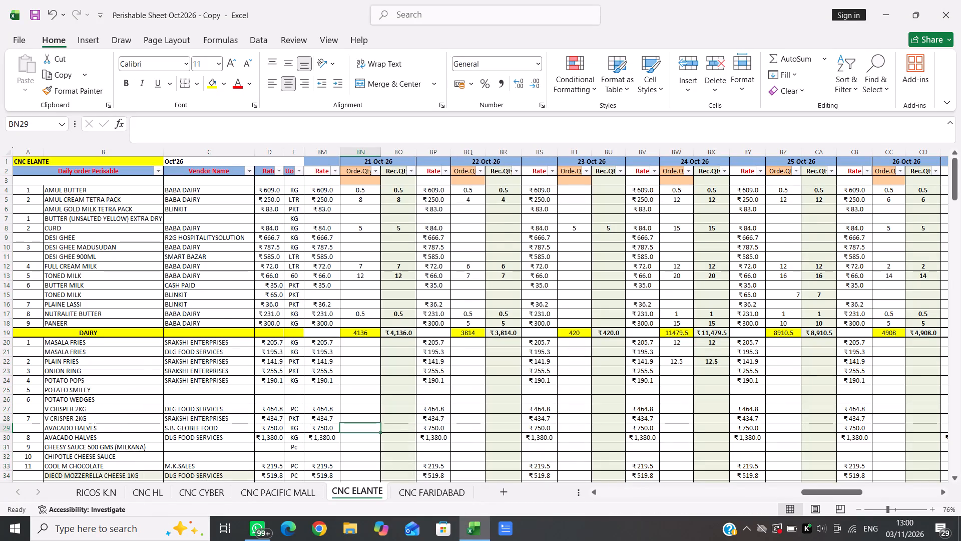
pyautogui.scroll(-2, 356, 428)
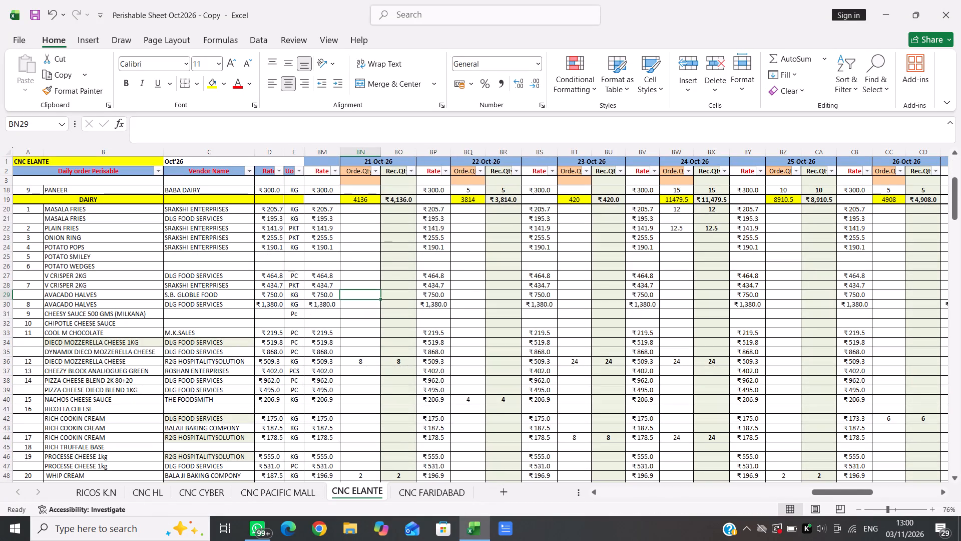
pyautogui.click(78, 255)
pyautogui.hotkey('shift', 'Down')
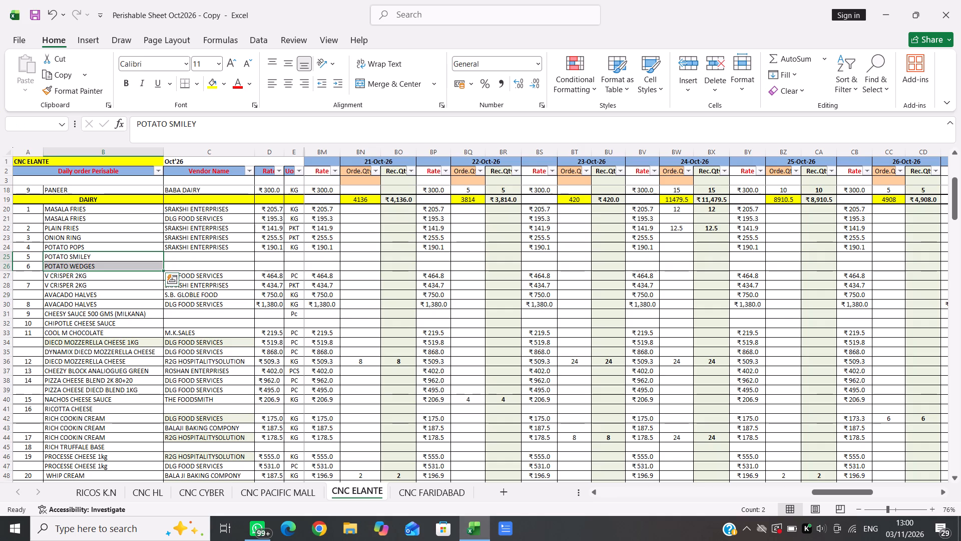
pyautogui.hotkey('shift', 'space')
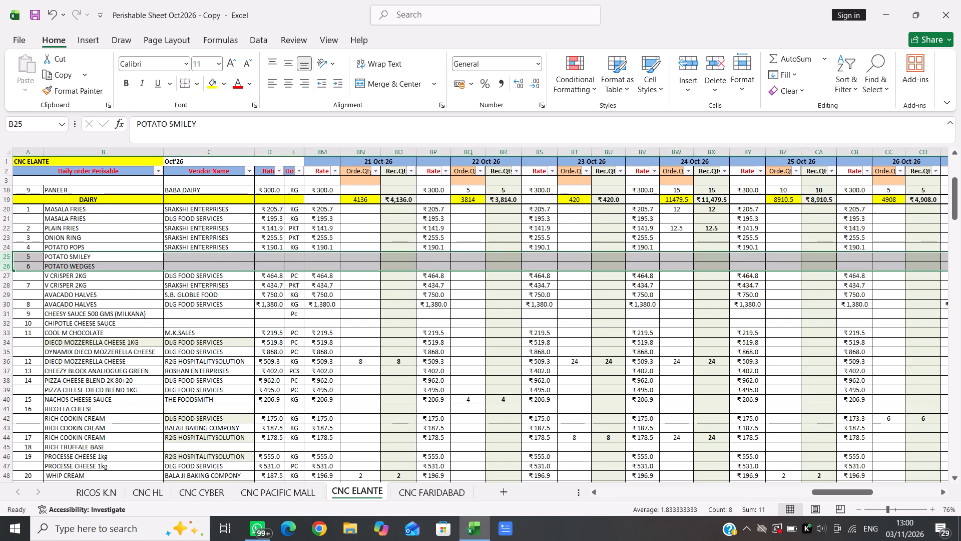
pyautogui.hotkey('ctrl', '-')
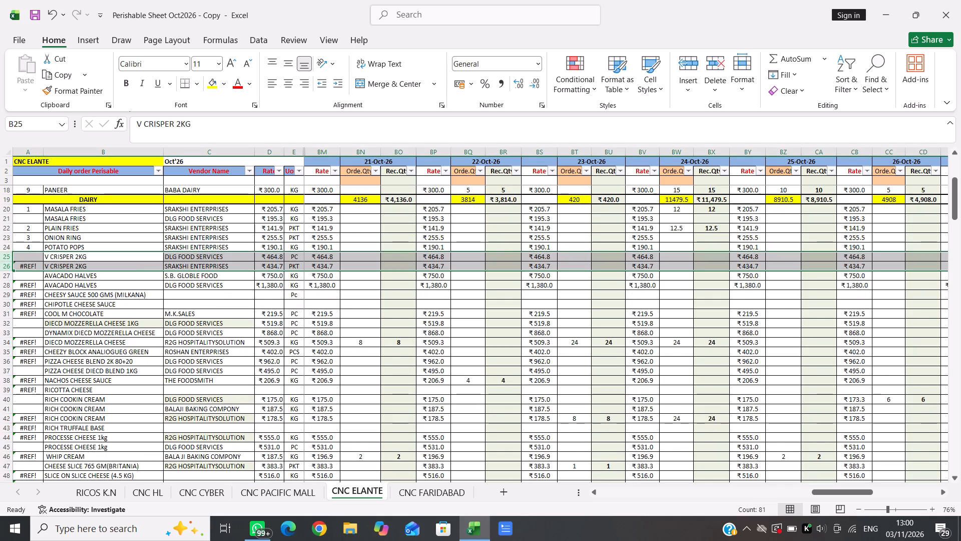
# Delete the CHEESY SAUCE 500 GMS (MILKANA) and CHIPOTLE CHEESE SAUCE rows, which have no vendor.
pyautogui.click(176, 297)
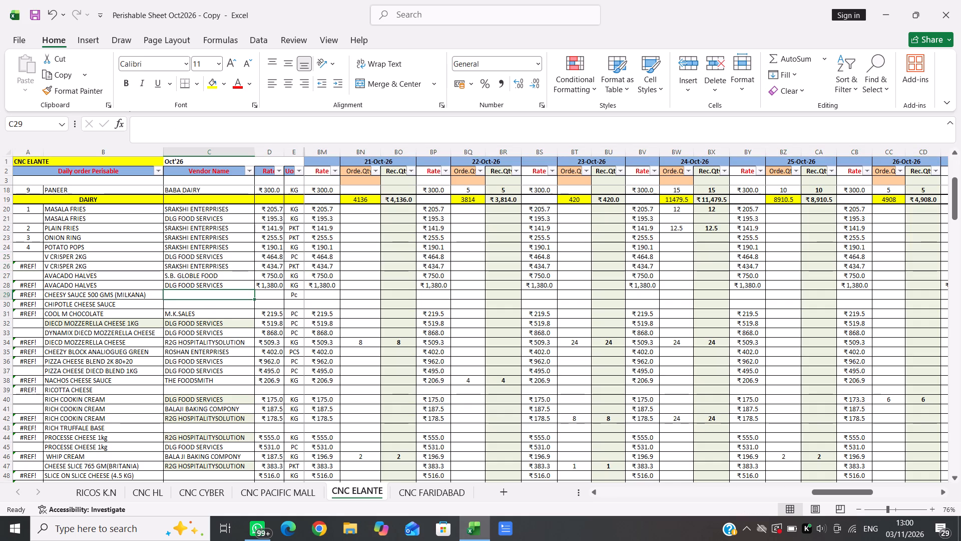
pyautogui.hotkey('shift', 'Down')
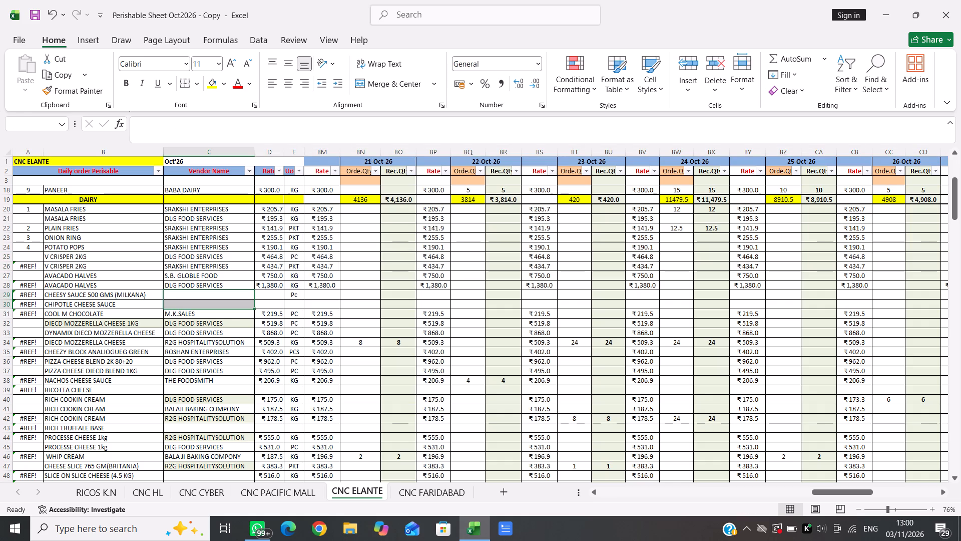
pyautogui.hotkey('shift', 'space')
pyautogui.hotkey('ctrl', '-')
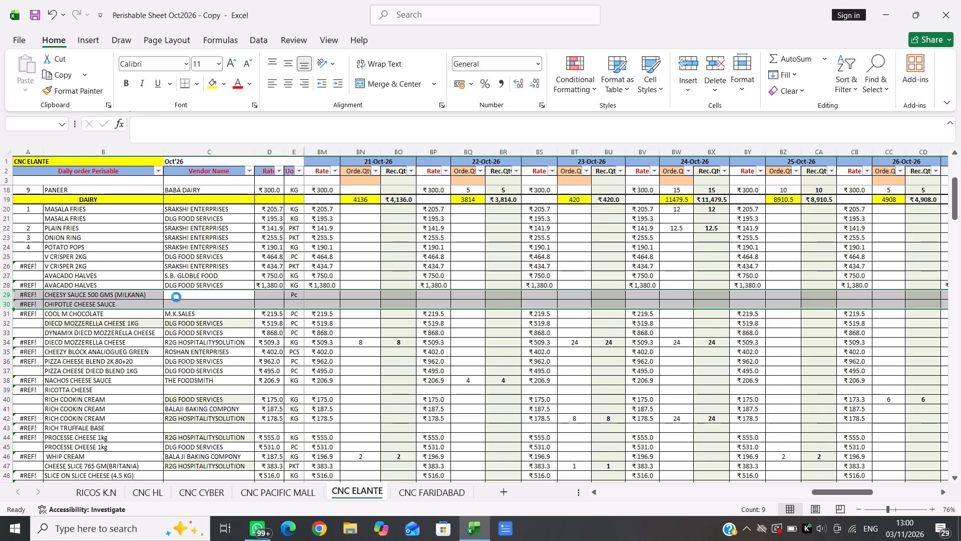
# Delete the RICOTTA CHEESE row below NACHOS CHEESE SAUCE in the fries and cheese section.
pyautogui.scroll(-1, 176, 297)
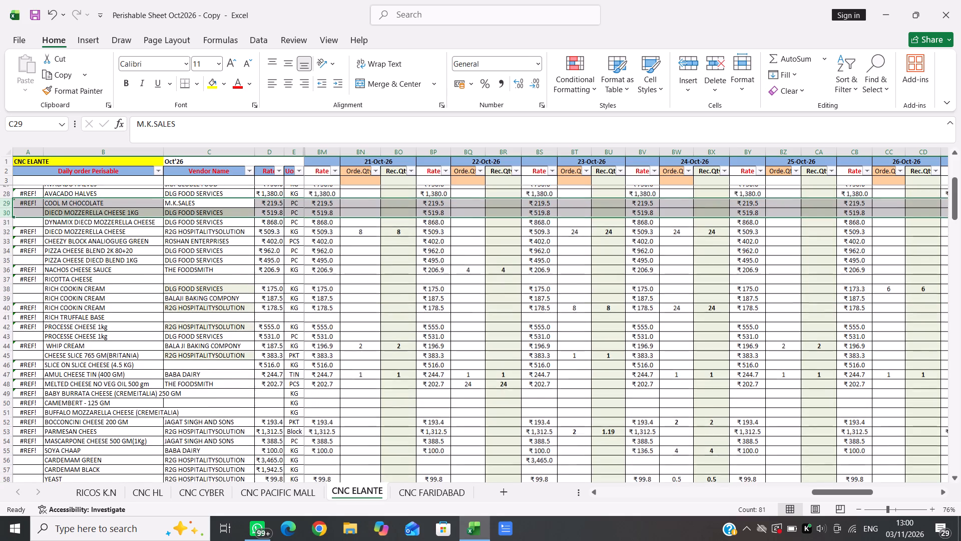
pyautogui.click(198, 276)
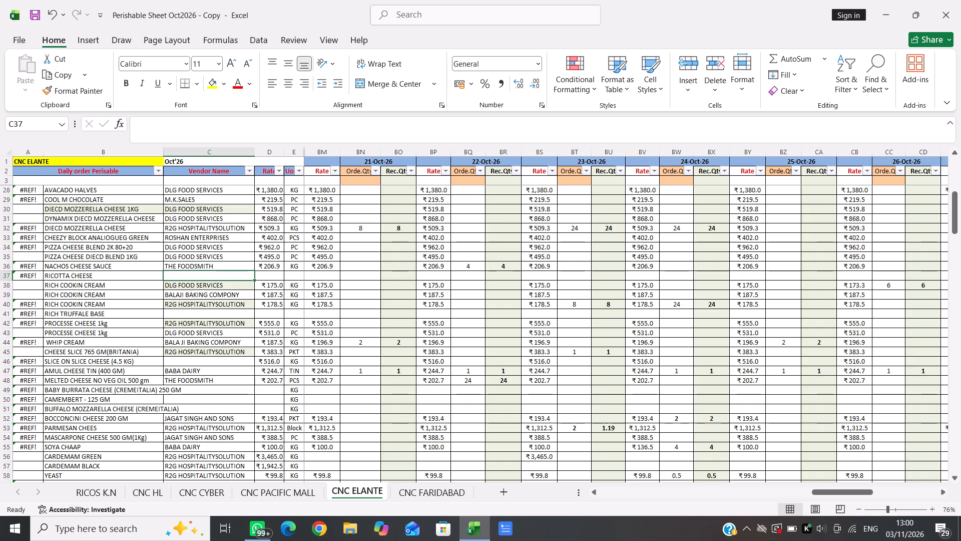
pyautogui.hotkey('shift', 'space')
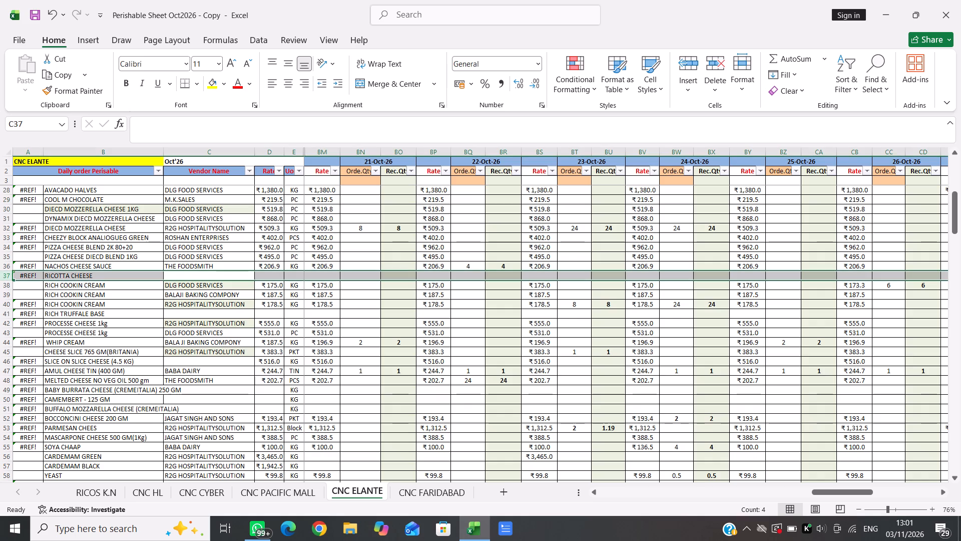
pyautogui.hotkey('ctrl', '-')
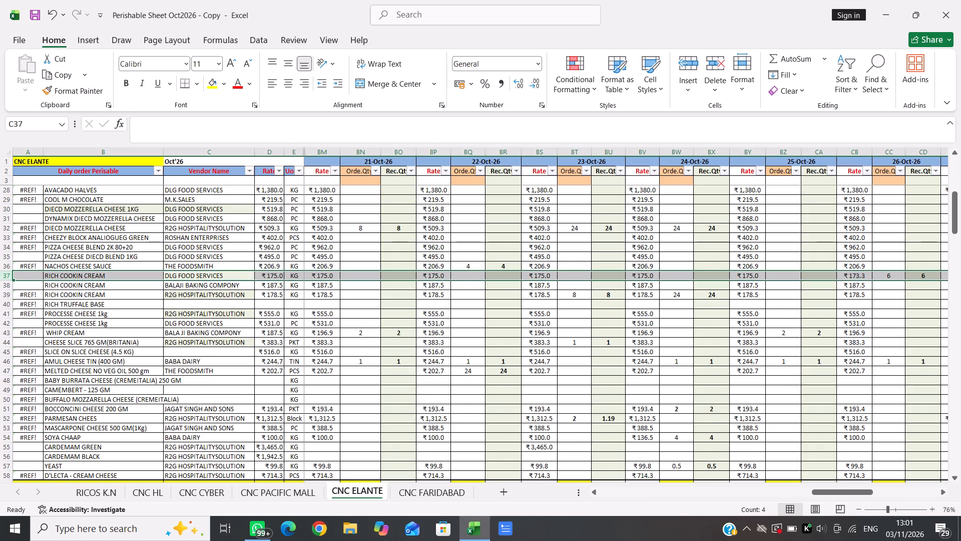
# Delete the BABY BURRATA CHEESE, CAMEMBERT - 125 GM and BUFFALO MOZZARELLA CHEESE rows in the fries and cheese section.
pyautogui.scroll(-1, 198, 276)
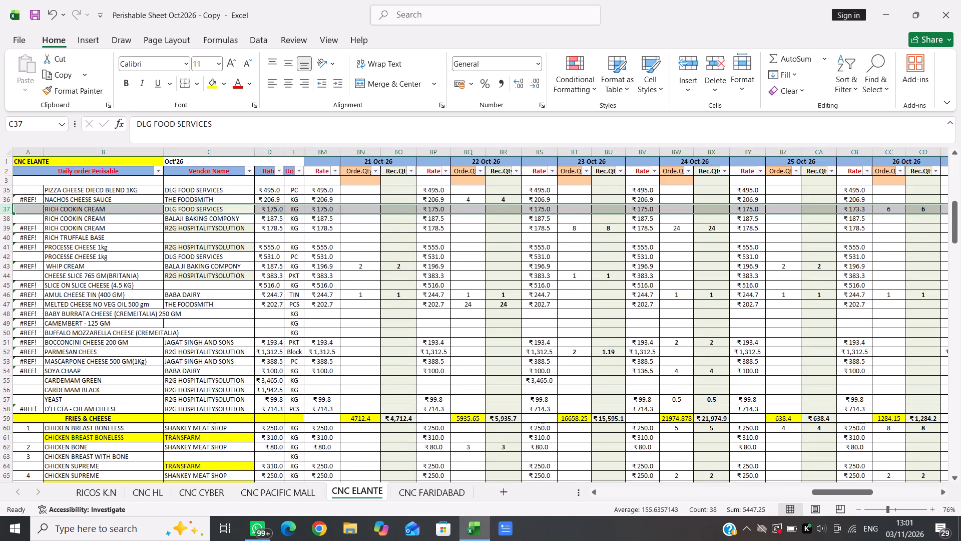
pyautogui.click(268, 311)
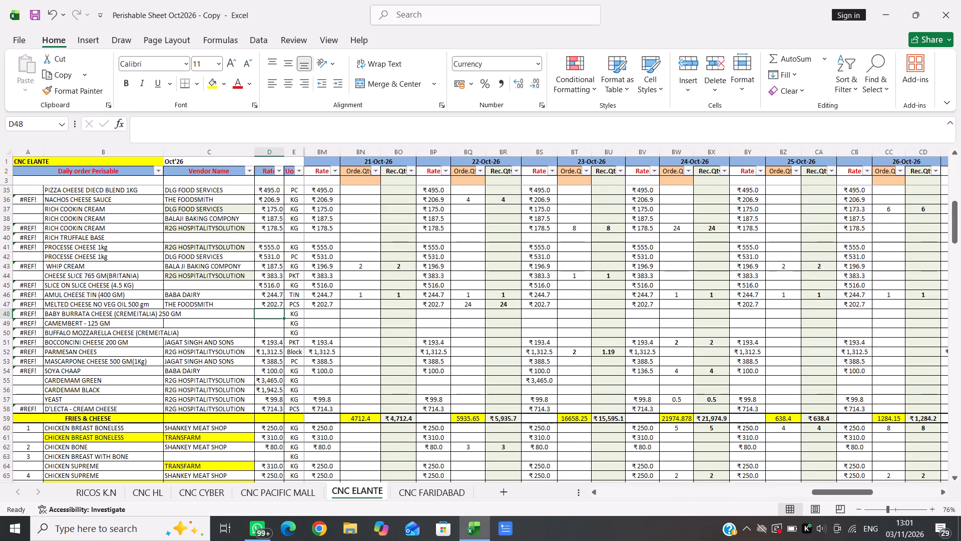
pyautogui.hotkey('shift', 'Down')
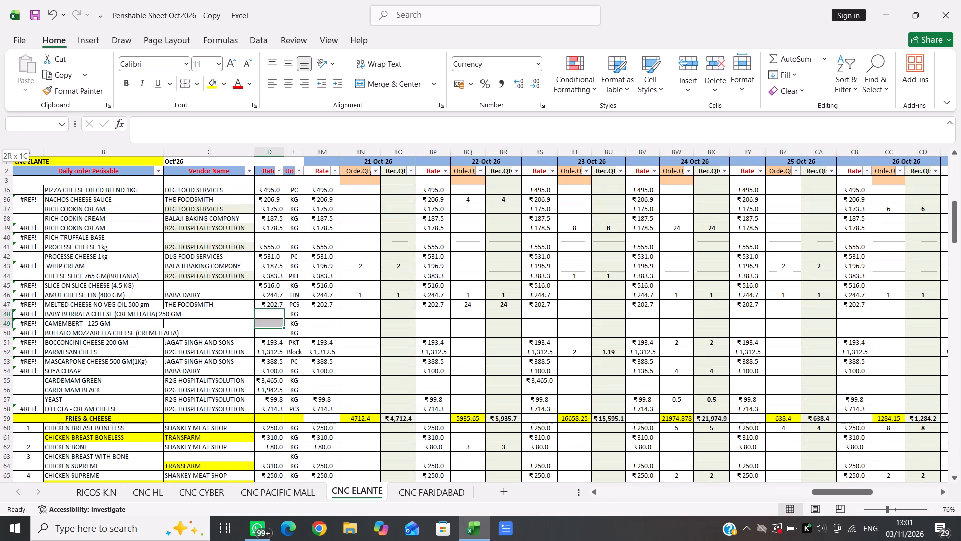
pyautogui.hotkey('shift', 'Down')
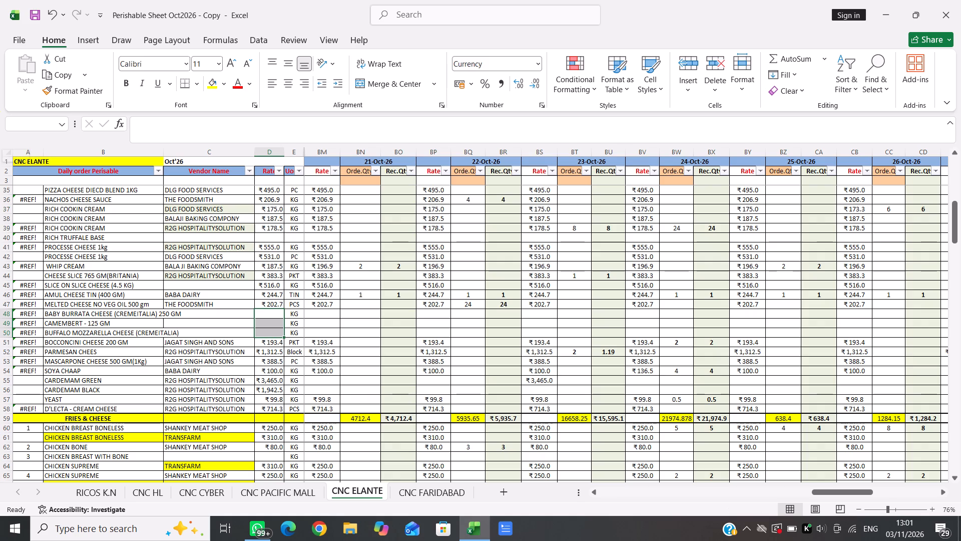
pyautogui.hotkey('shift', 'space')
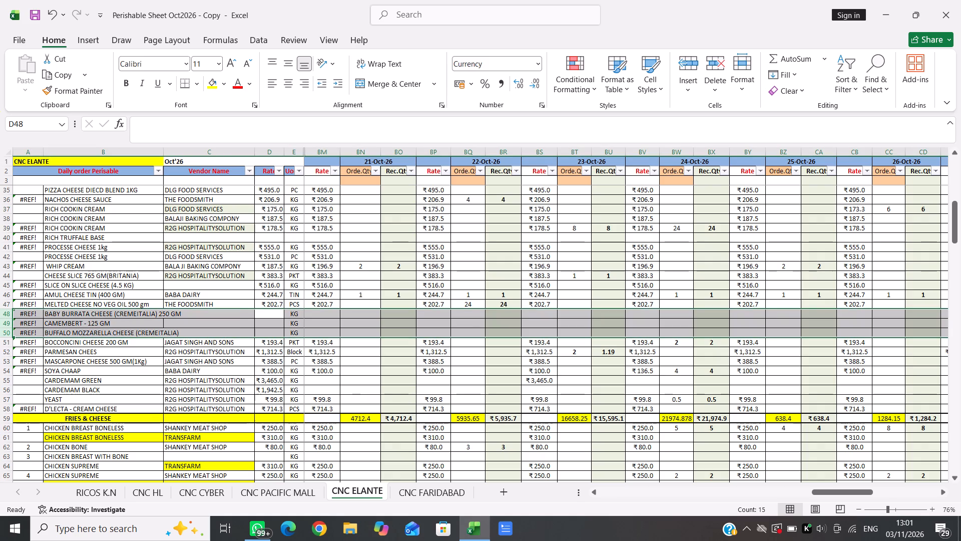
pyautogui.hotkey('ctrl', '-')
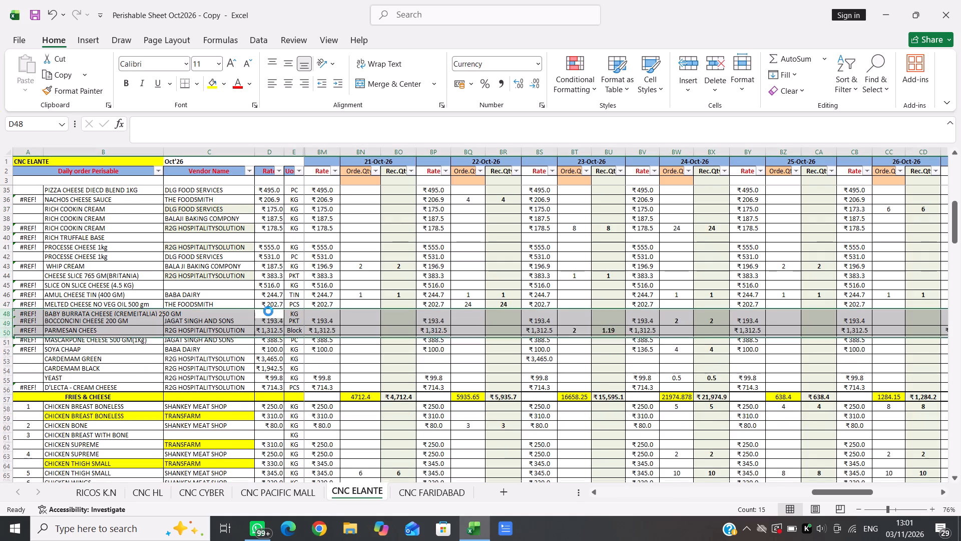
# Delete the MUTTON LEG, MUTTON FAT, MUTTON BONE and MUTTON PATLA rows in the butchery section.
pyautogui.scroll(-2, 347, 376)
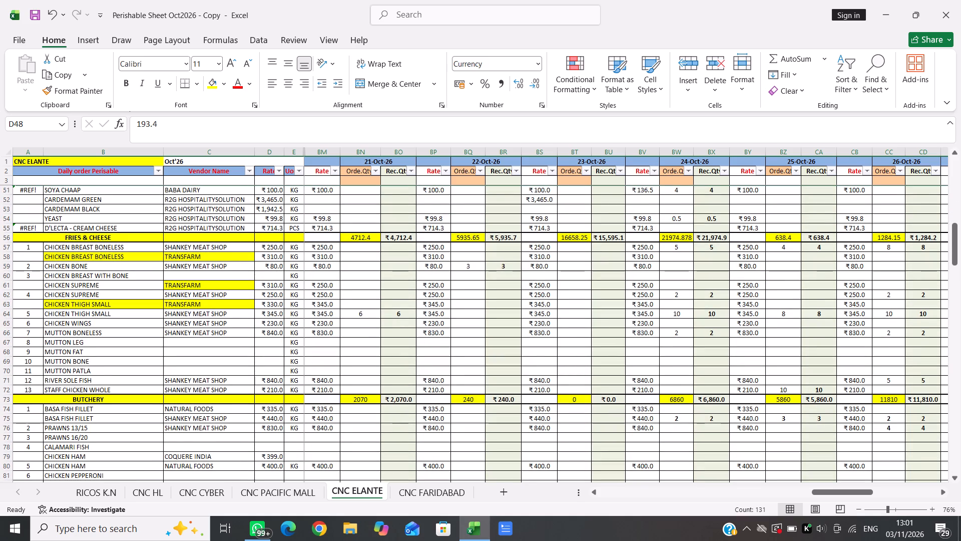
pyautogui.click(199, 338)
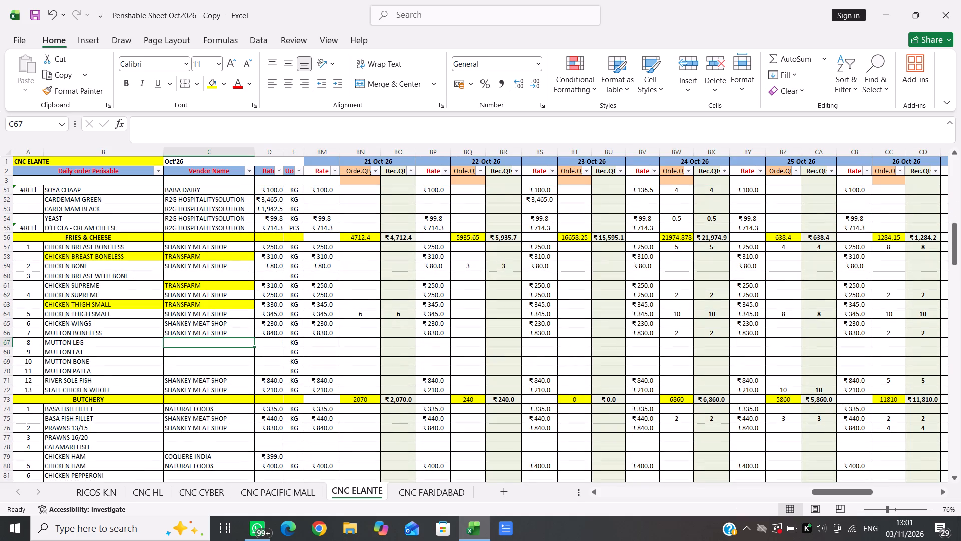
pyautogui.hotkey('shift', 'Down')
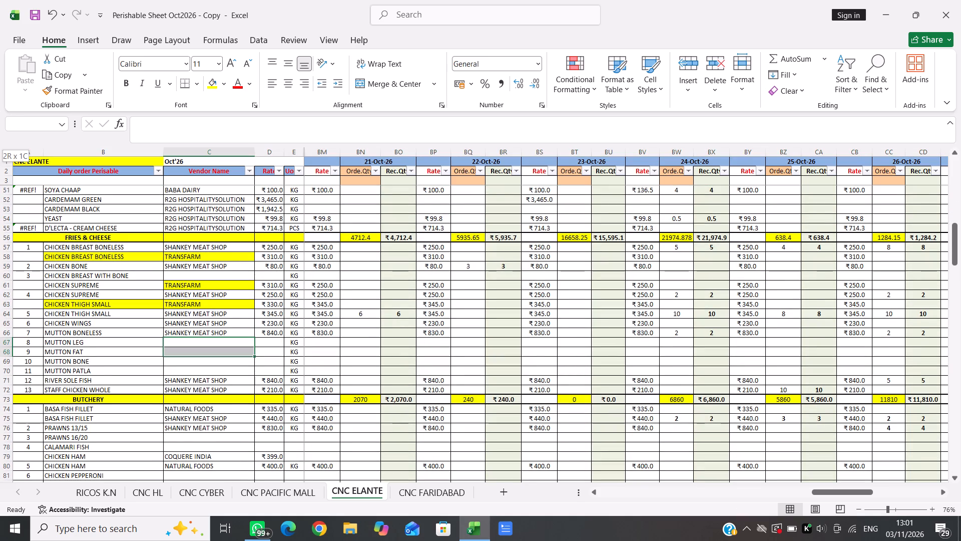
pyautogui.hotkey('shift', 'Down')
pyautogui.hotkey('shift', 'Down')
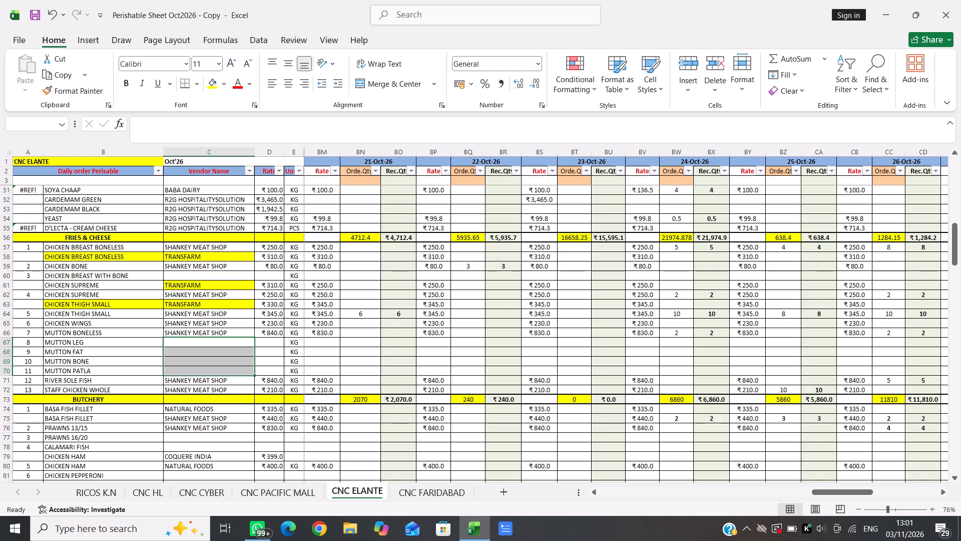
pyautogui.hotkey('shift', 'space')
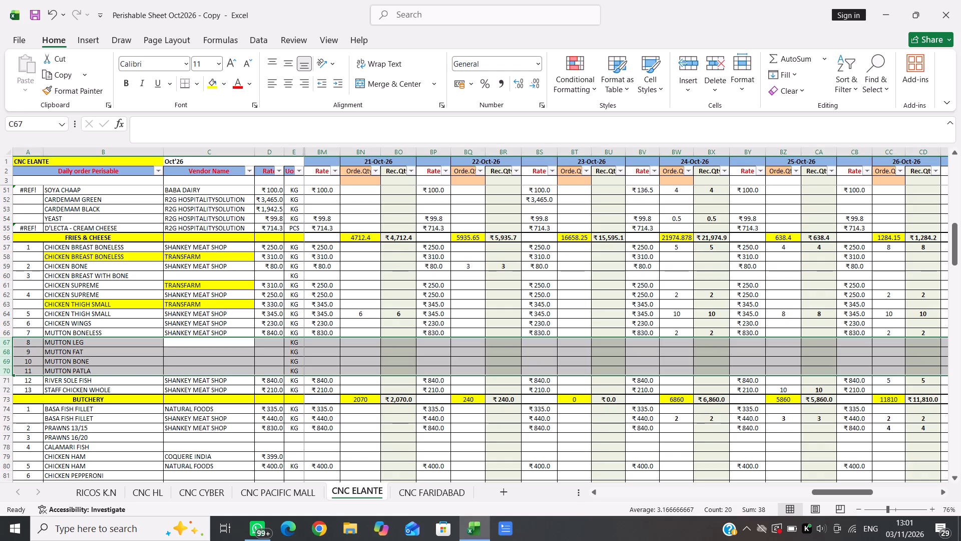
pyautogui.hotkey('ctrl', '-')
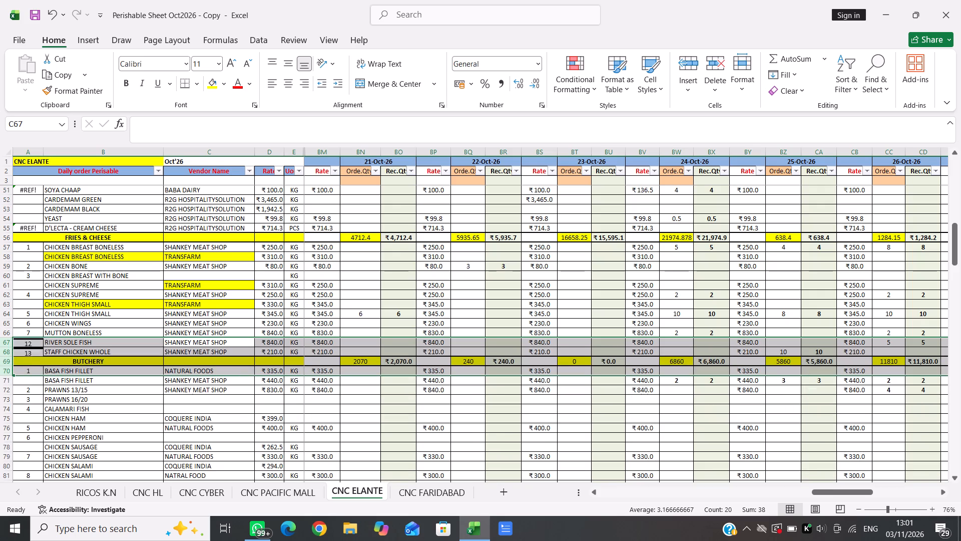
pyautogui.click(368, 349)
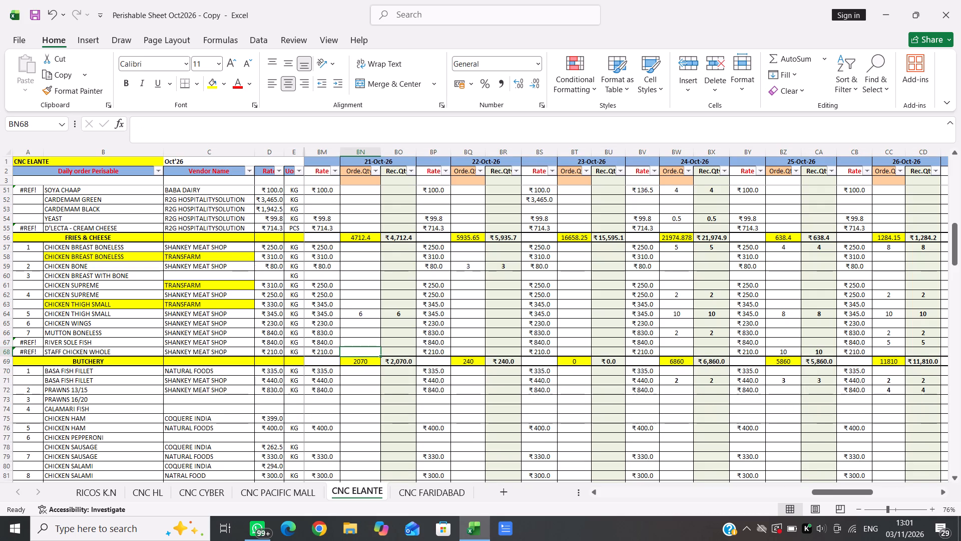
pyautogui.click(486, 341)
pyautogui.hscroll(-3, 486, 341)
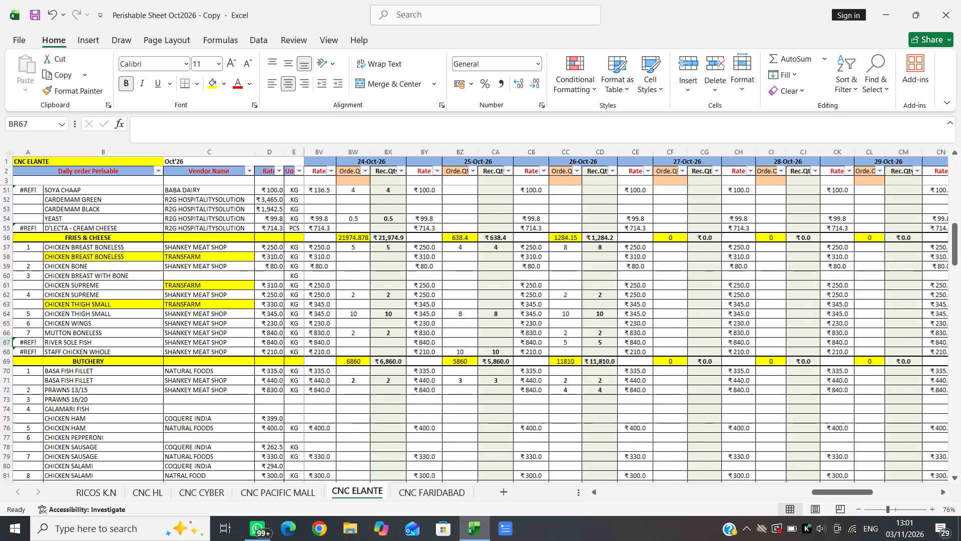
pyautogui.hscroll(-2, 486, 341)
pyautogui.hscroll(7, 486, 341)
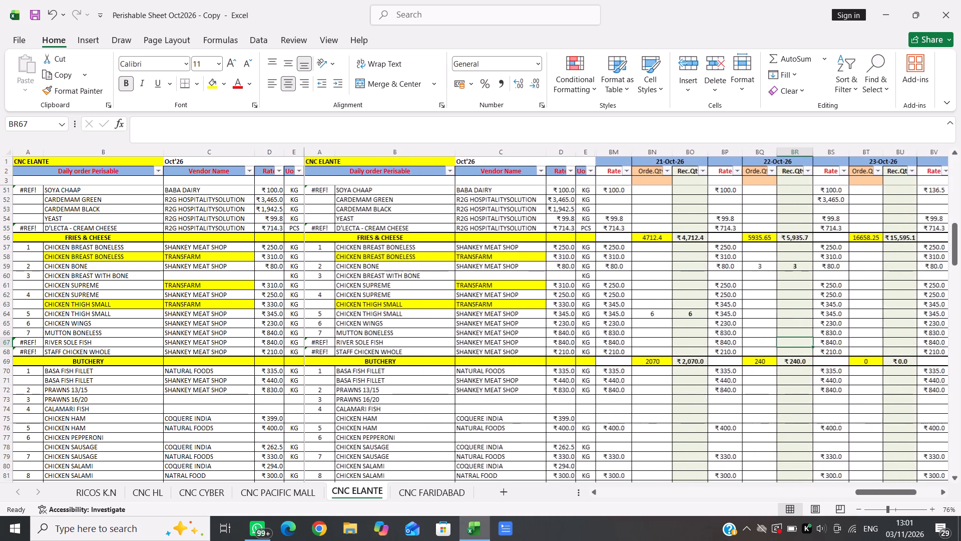
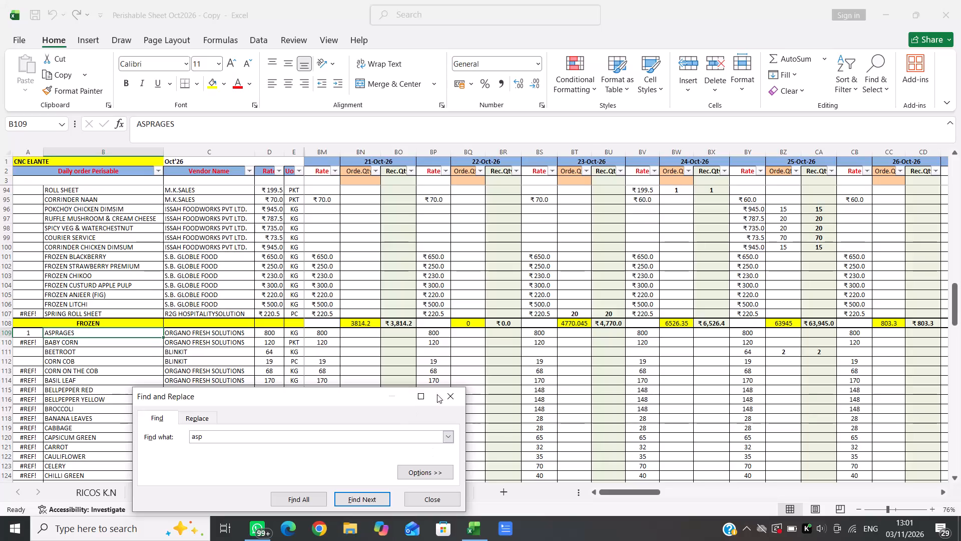
# Close the item search and go across the ASPRAGES row to its rate in the 21-Oct-26 section.
pyautogui.click(456, 398)
pyautogui.press('Right')
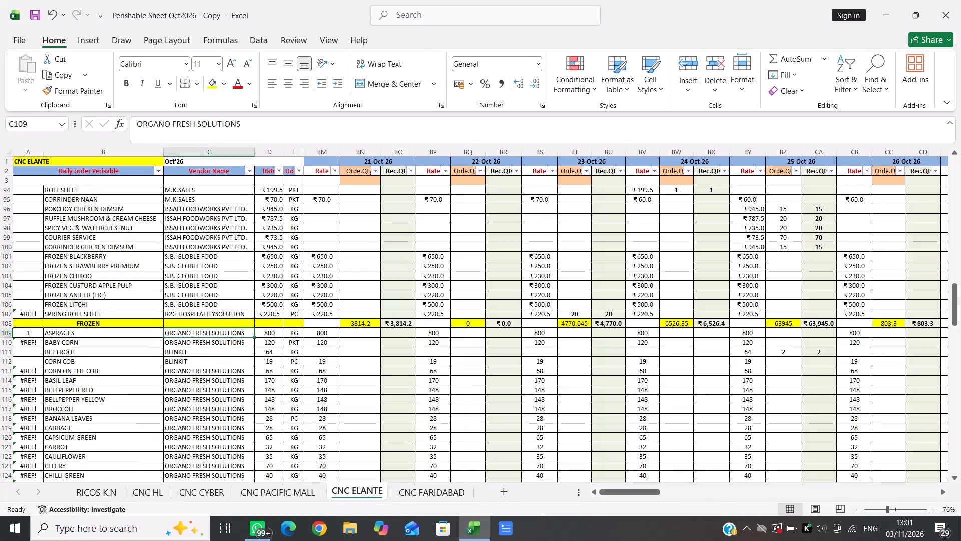
pyautogui.press('Right')
pyautogui.press('Right')
pyautogui.press('Right')
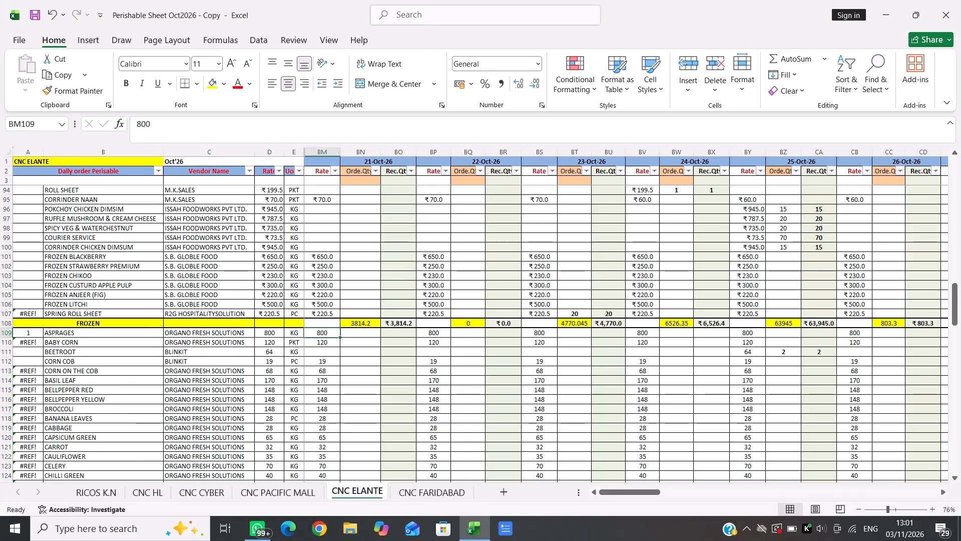
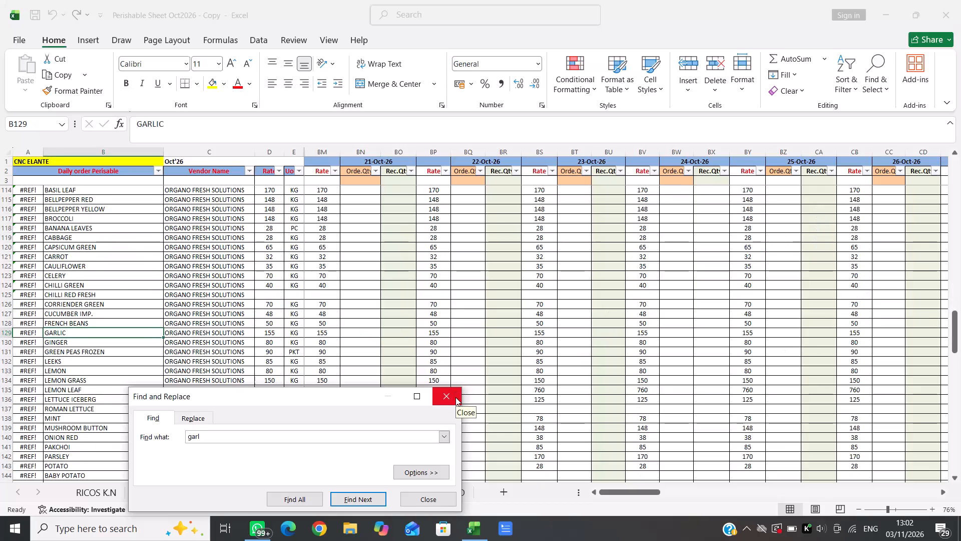
# Close the item search and move along the GARLIC row in the CNC ELANTE sheet from the item name to the unit column.
pyautogui.click(455, 397)
pyautogui.press('Right')
pyautogui.press('Right')
pyautogui.press('Right')
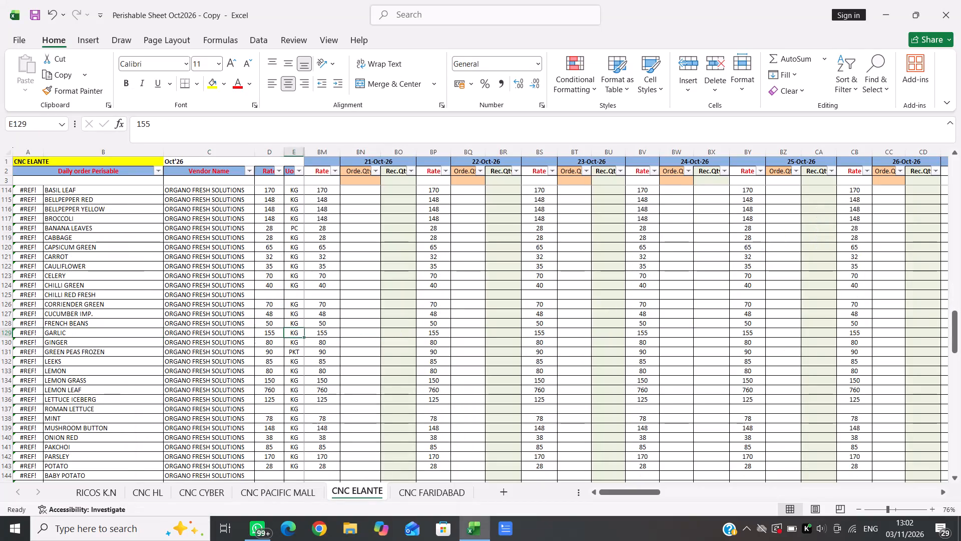
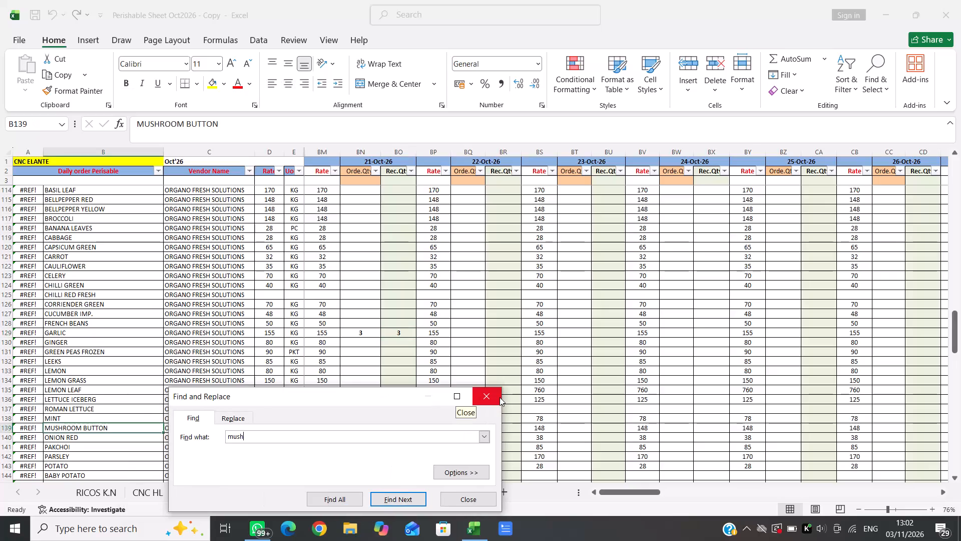
# Enter 4 as the 21-Oct-26 order quantity for MUSHROOM BUTTON in the CNC ELANTE sheet.
pyautogui.click(500, 397)
pyautogui.press('Right')
pyautogui.press('Right')
pyautogui.press('Right')
pyautogui.press('Right')
pyautogui.press('Right')
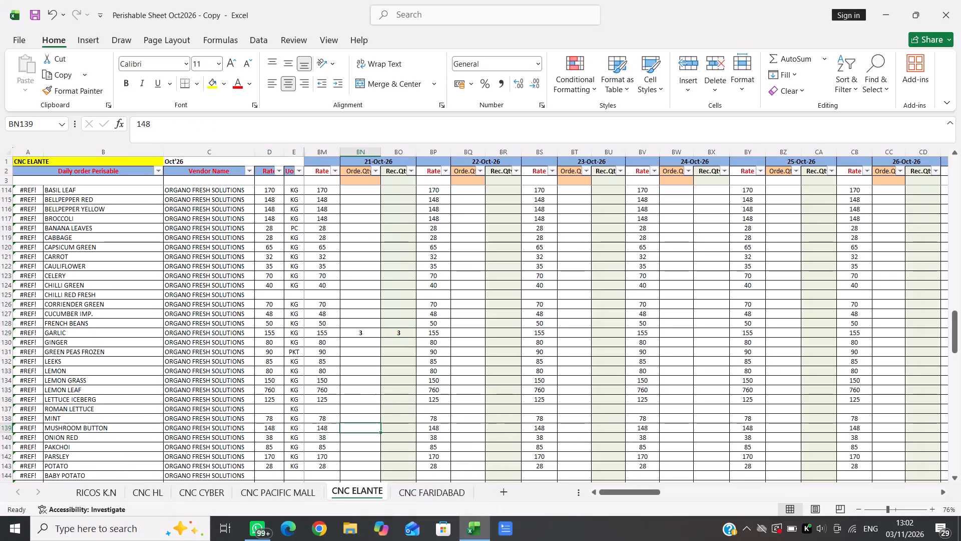
pyautogui.press('4')
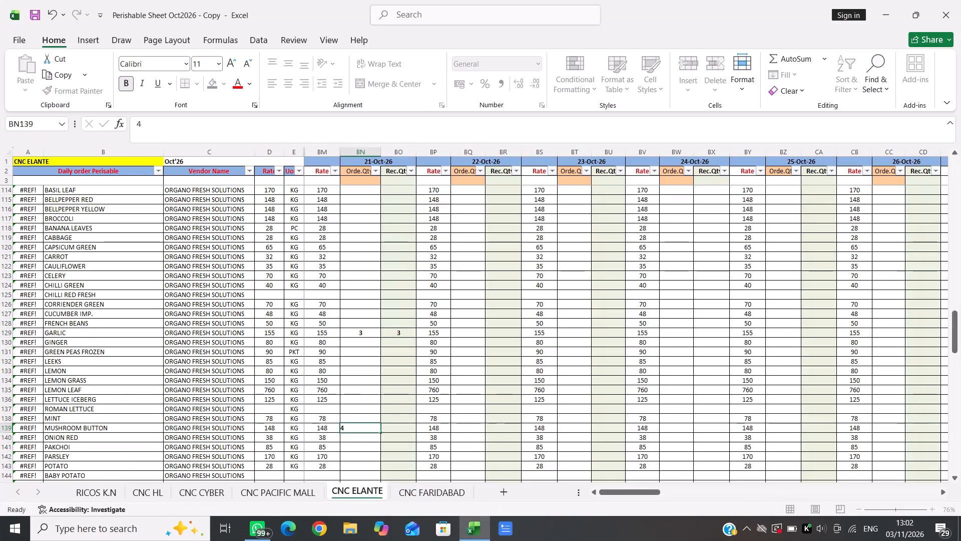
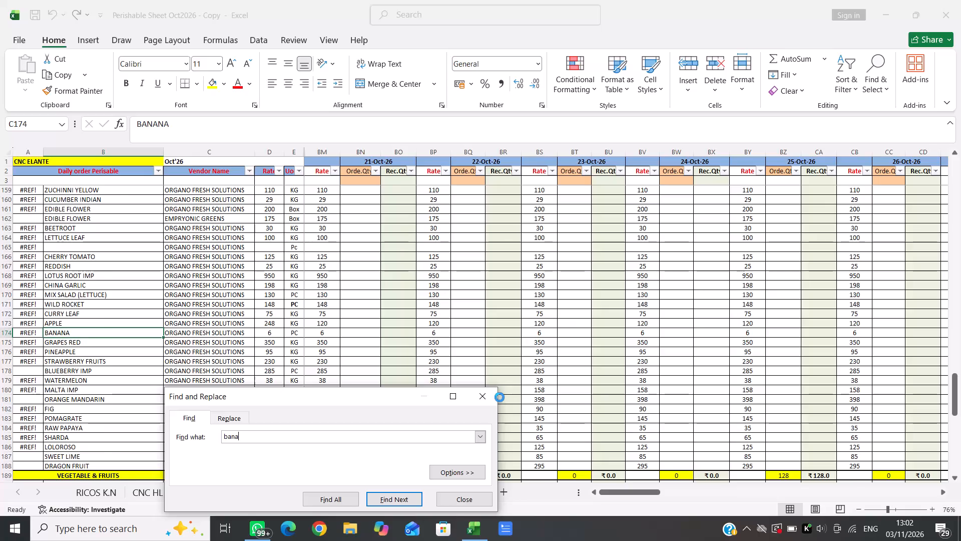
# Close the search and enter 3 as the 21-Oct-26 order quantity for BANANA LEAVES in the CNC ELANTE sheet.
pyautogui.click(487, 391)
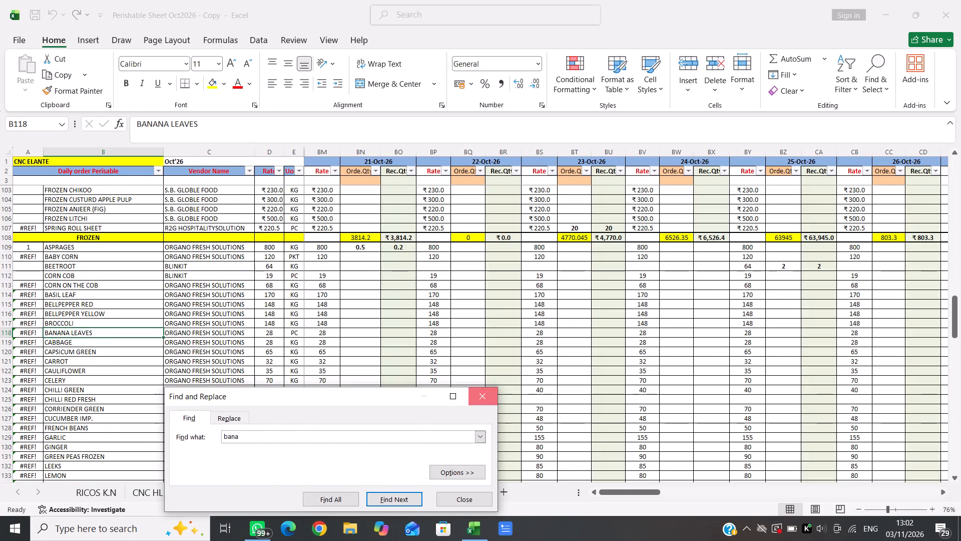
pyautogui.press('Right')
pyautogui.press('Right')
pyautogui.press('Right')
pyautogui.press('Right')
pyautogui.press('Right')
pyautogui.press('3')
pyautogui.press('Right')
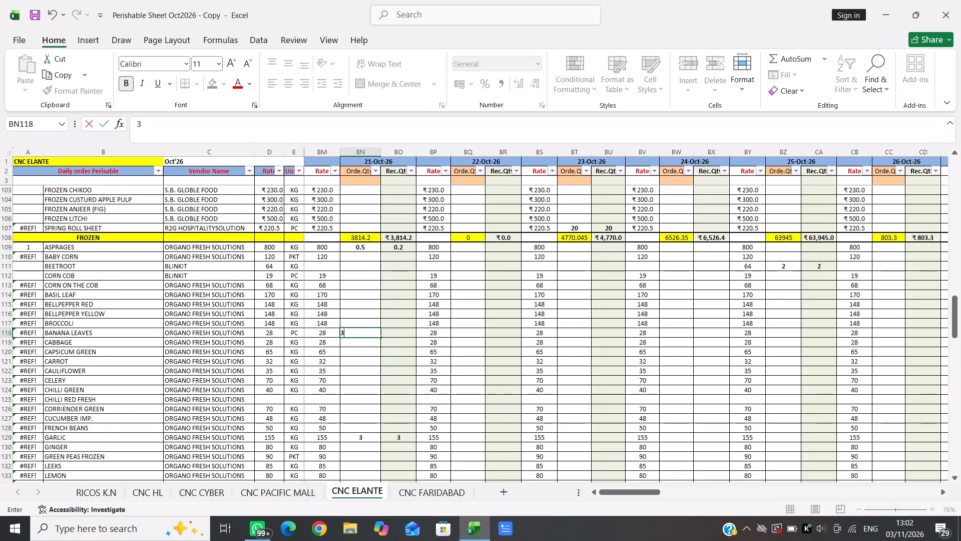
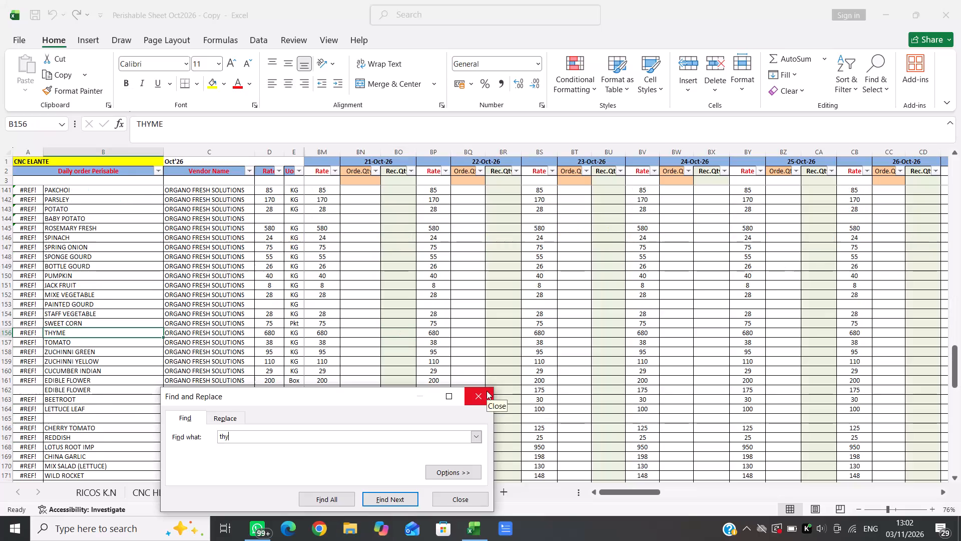
# Close the search and enter 0.1 as the 21-Oct-26 order quantity for THYME in the CNC ELANTE sheet.
pyautogui.click(477, 394)
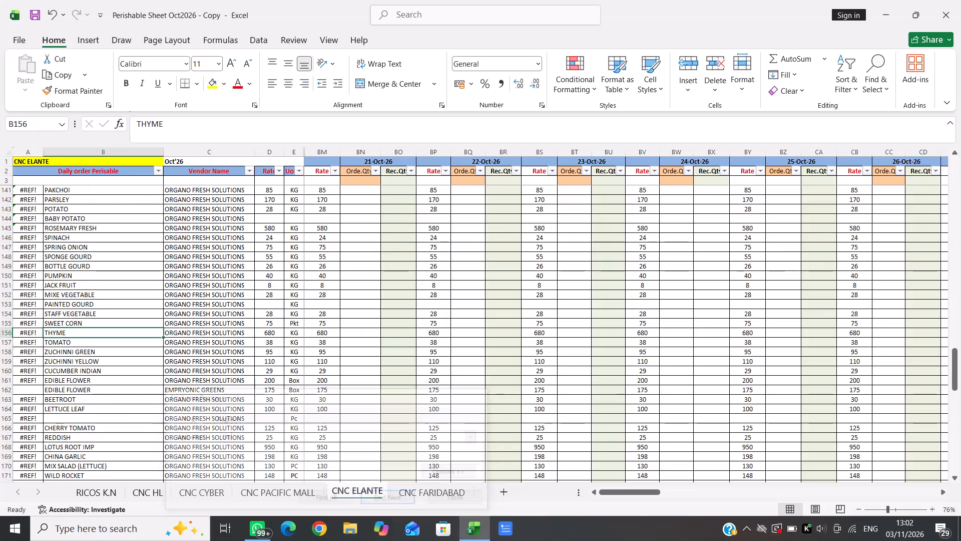
pyautogui.press('Right')
pyautogui.press('Right')
pyautogui.press('Right')
pyautogui.press('Right')
pyautogui.press('Right')
pyautogui.write('0.1')
pyautogui.press('Right')
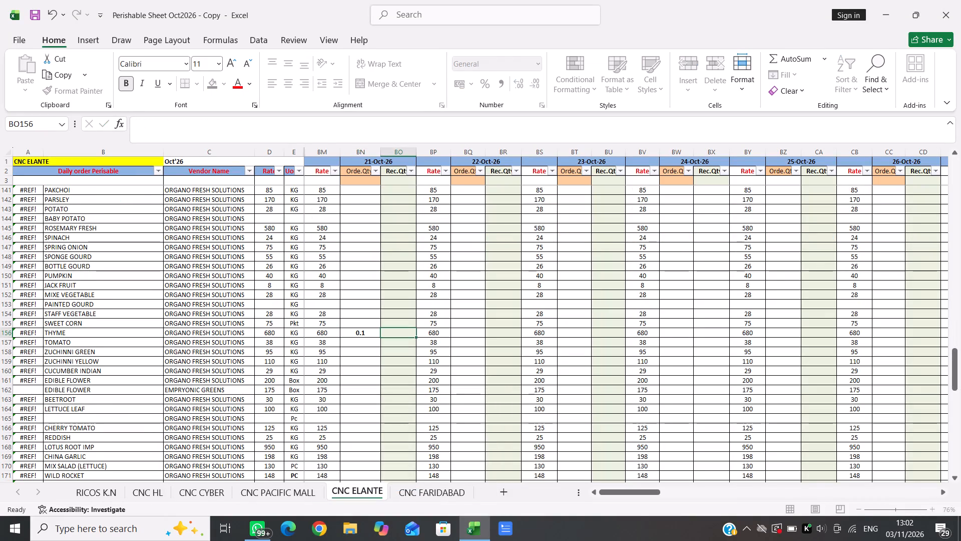
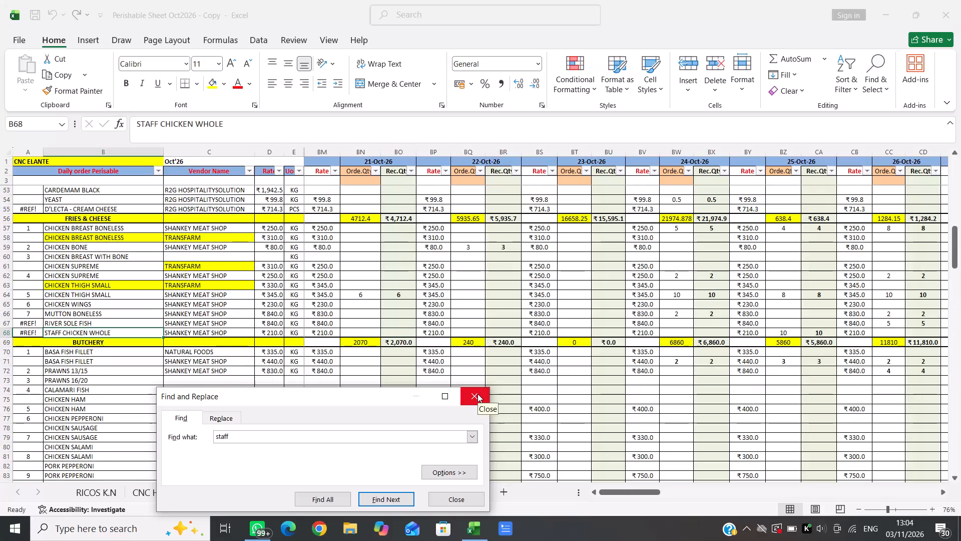
# Go to the next "staff" match, close the search and enter 5 as the 21-Oct-26 order quantity for STAFF VEGETABLE.
pyautogui.press('Return')
pyautogui.click(477, 394)
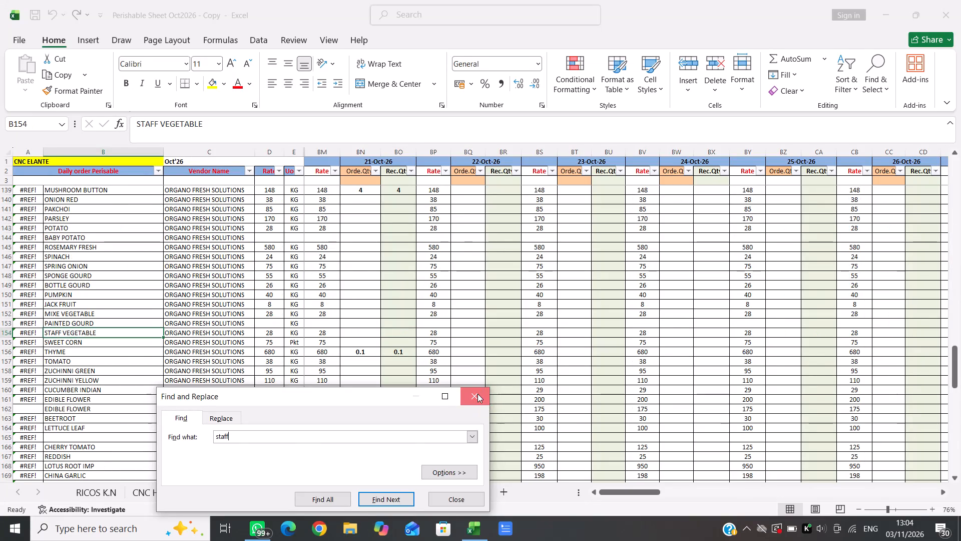
pyautogui.press('Right')
pyautogui.press('Right')
pyautogui.press('Right')
pyautogui.press('Right')
pyautogui.press('Right')
pyautogui.press('5')
pyautogui.press('Right')
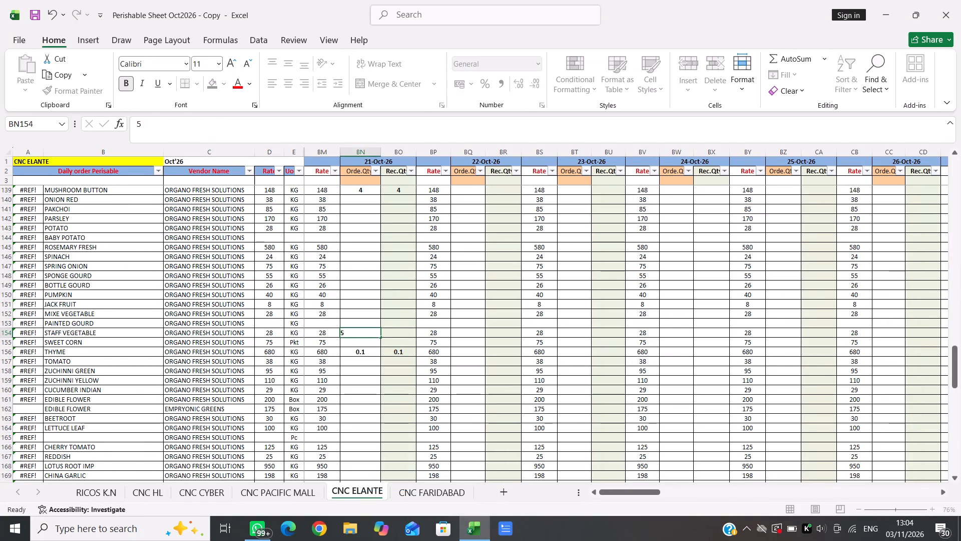
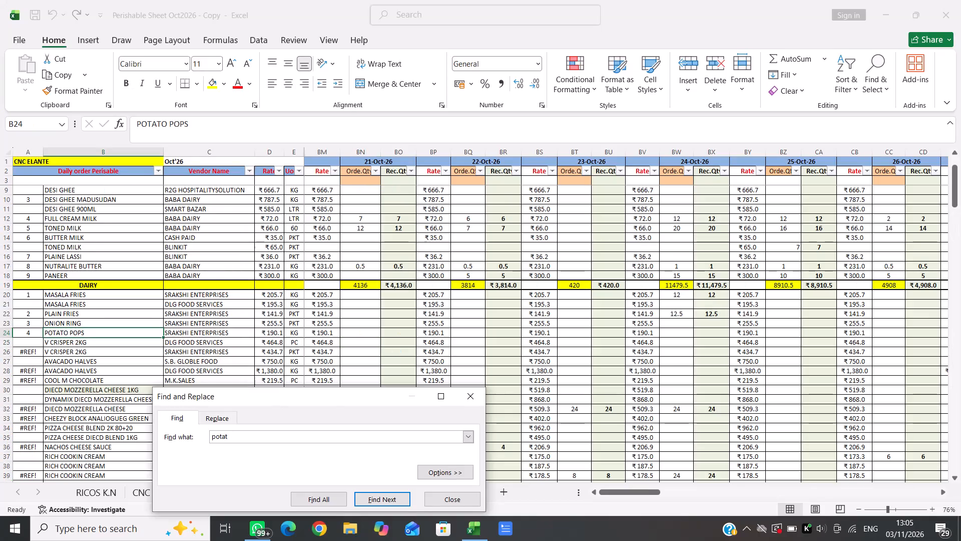
# Go to the next "potat" match, close the search and move along the POTATO row toward the 21-Oct-26 order quantity.
pyautogui.press('Return')
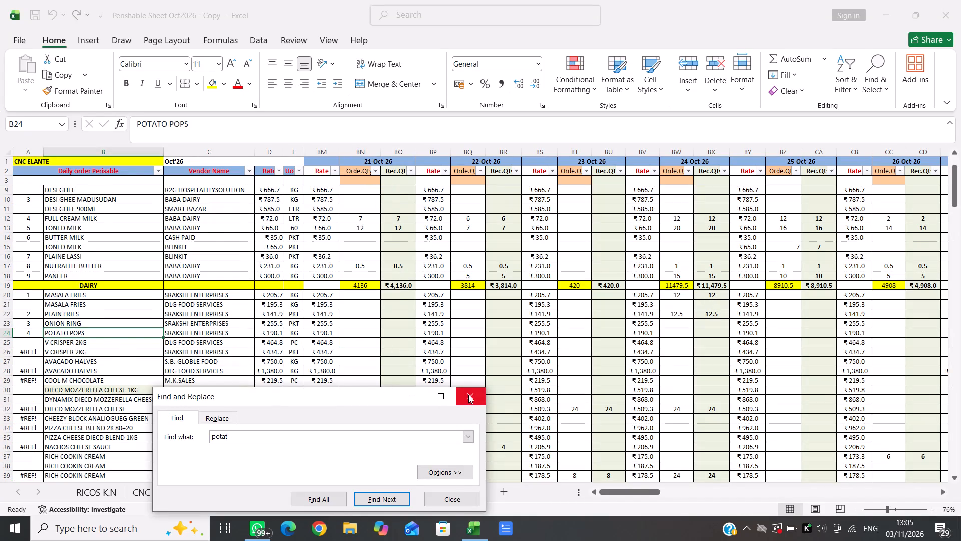
pyautogui.click(468, 395)
pyautogui.press('Right')
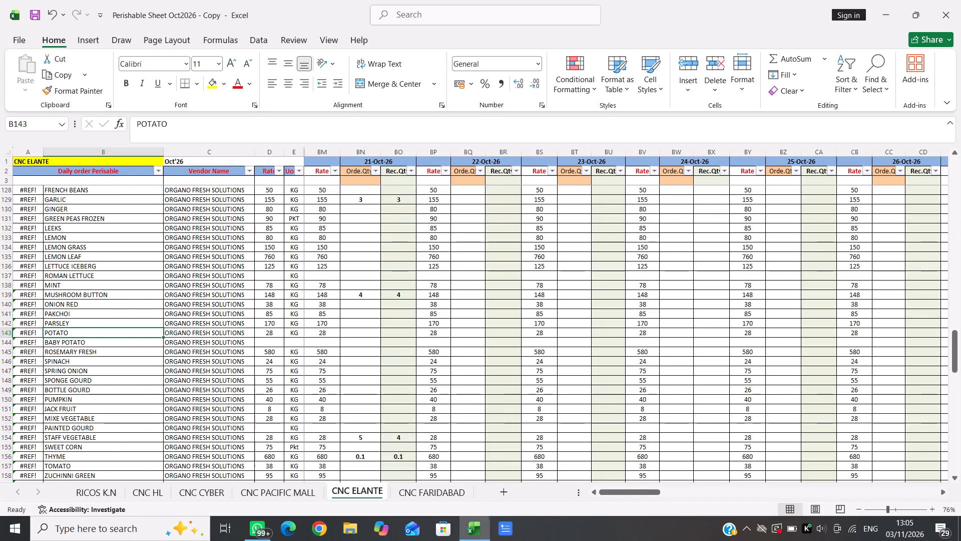
pyautogui.press('Right')
pyautogui.press('Right')
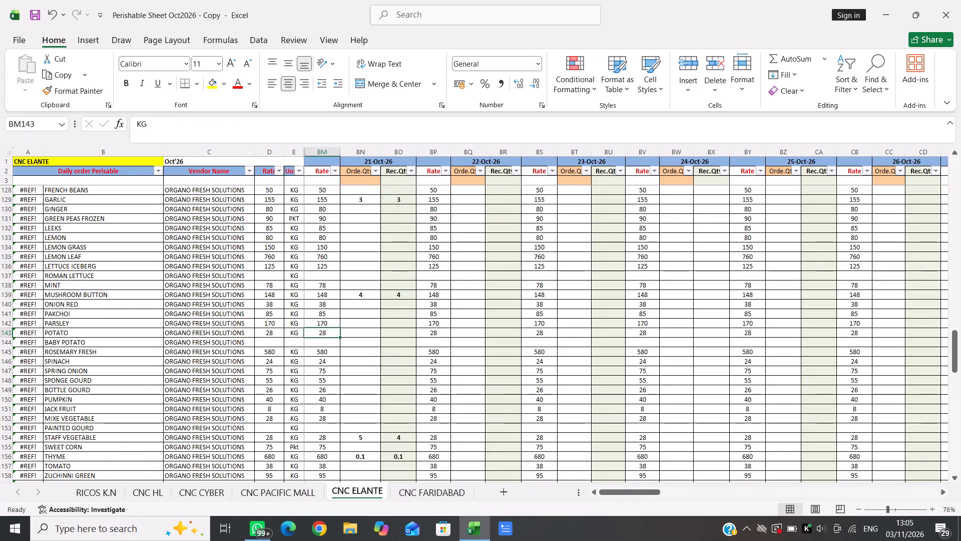
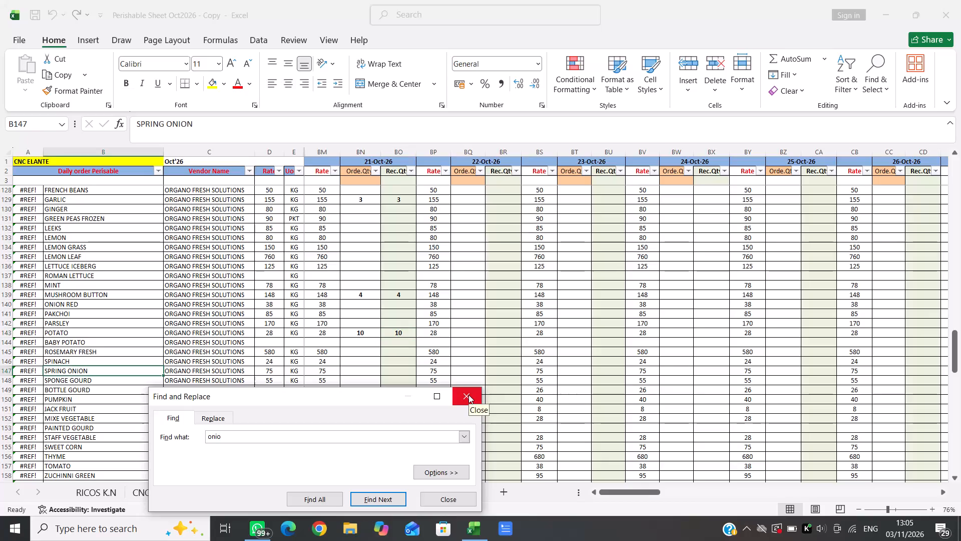
# Continue through the "onio" search matches to the ONION RED item from ORGANO FRESH SOLUTIONS.
pyautogui.press('Return')
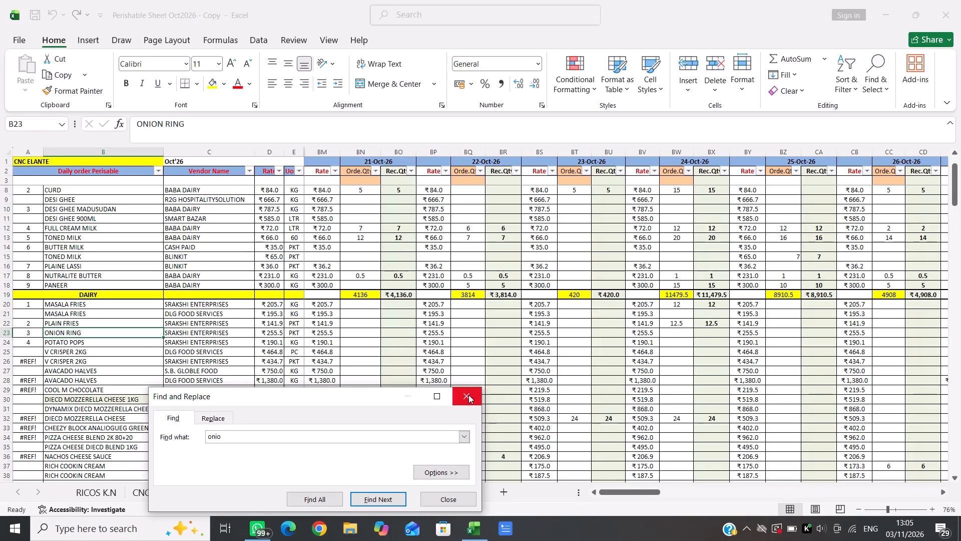
pyautogui.press('Return')
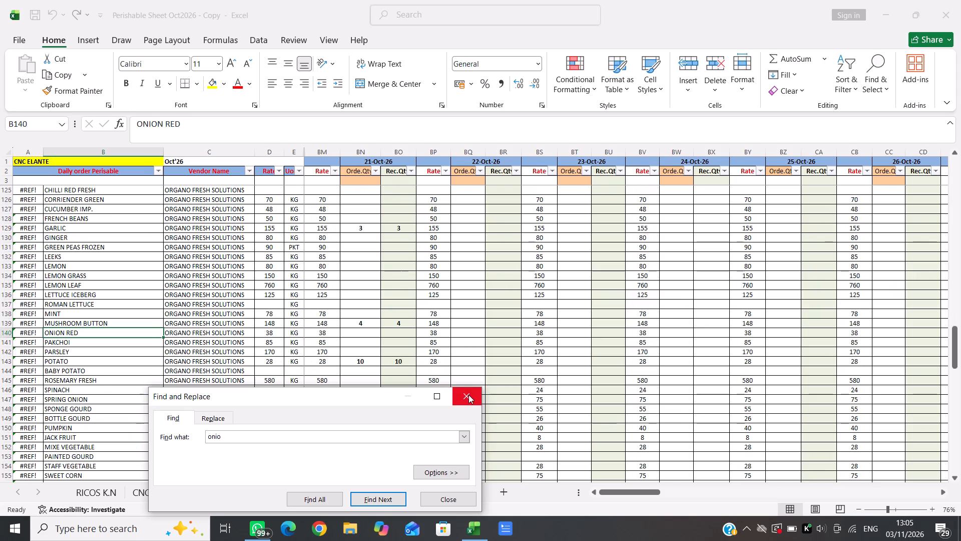
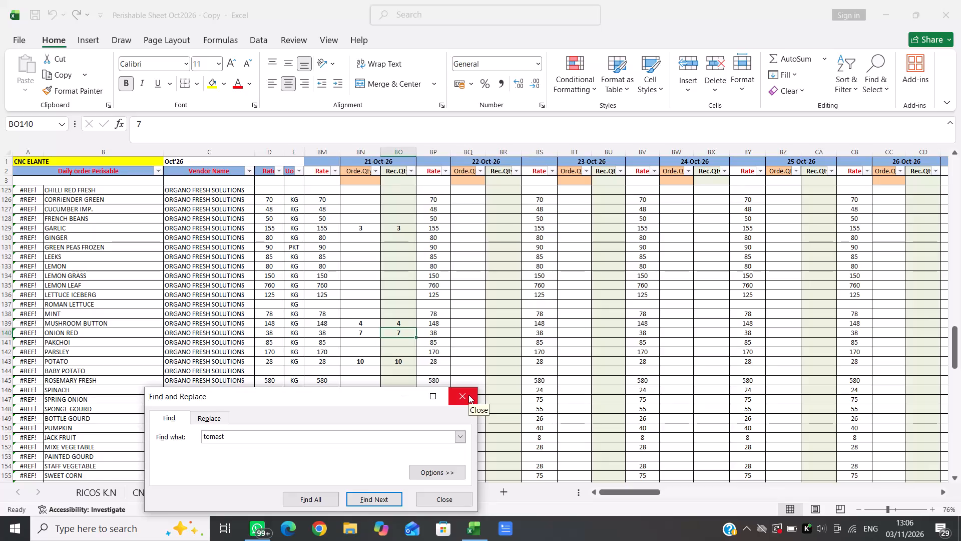
# Search for "toma" to find the TOMATO item from ORGANO FRESH SOLUTIONS and enter 40 as its 21-Oct-26 order quantity.
pyautogui.press('BackSpace')
pyautogui.press('BackSpace')
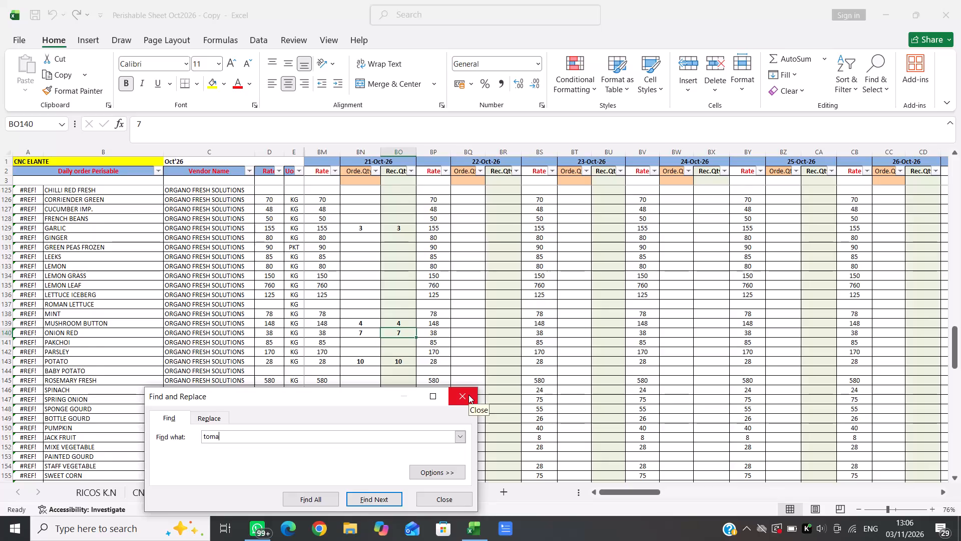
pyautogui.press('Return')
pyautogui.click(468, 395)
pyautogui.press('Right')
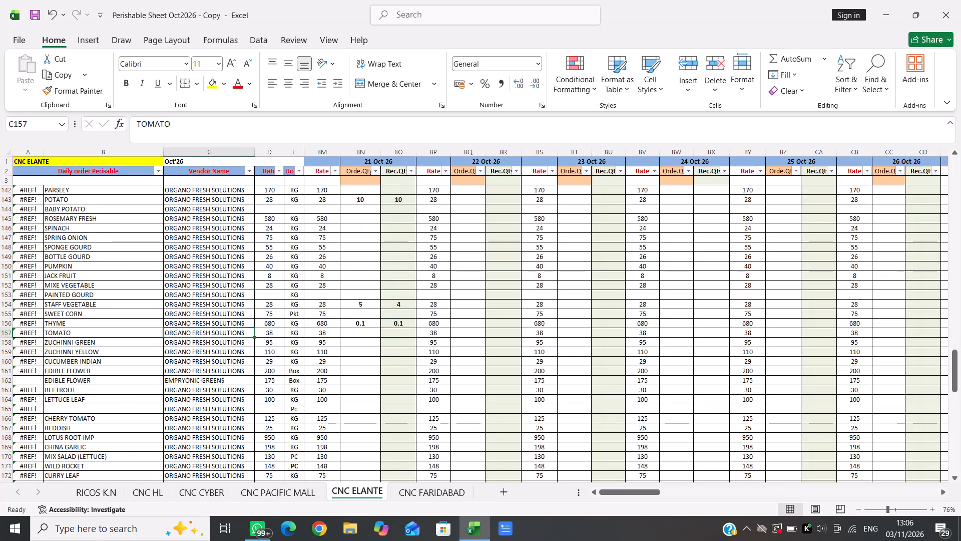
pyautogui.press('Right')
pyautogui.press('Right')
pyautogui.press('Right')
pyautogui.press('Right')
pyautogui.write('40')
pyautogui.press('Right')
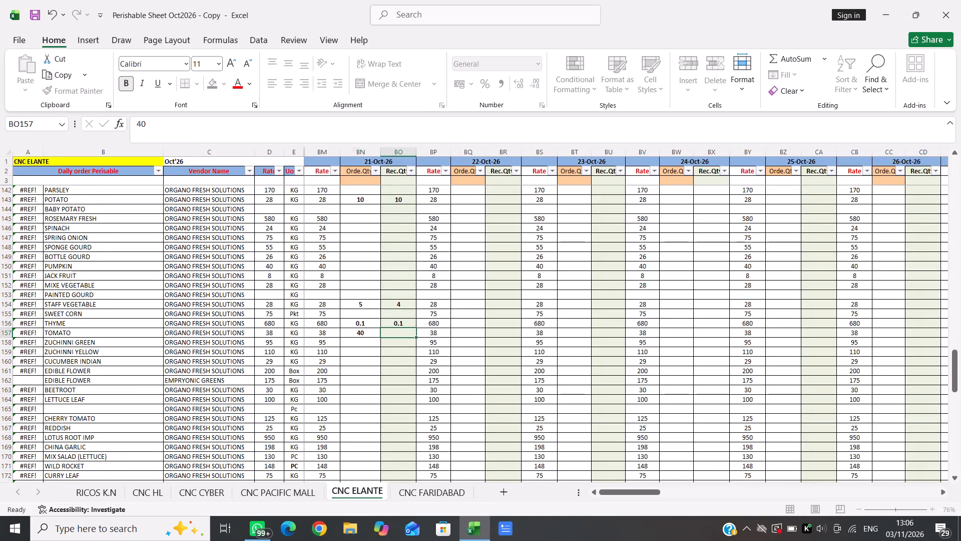
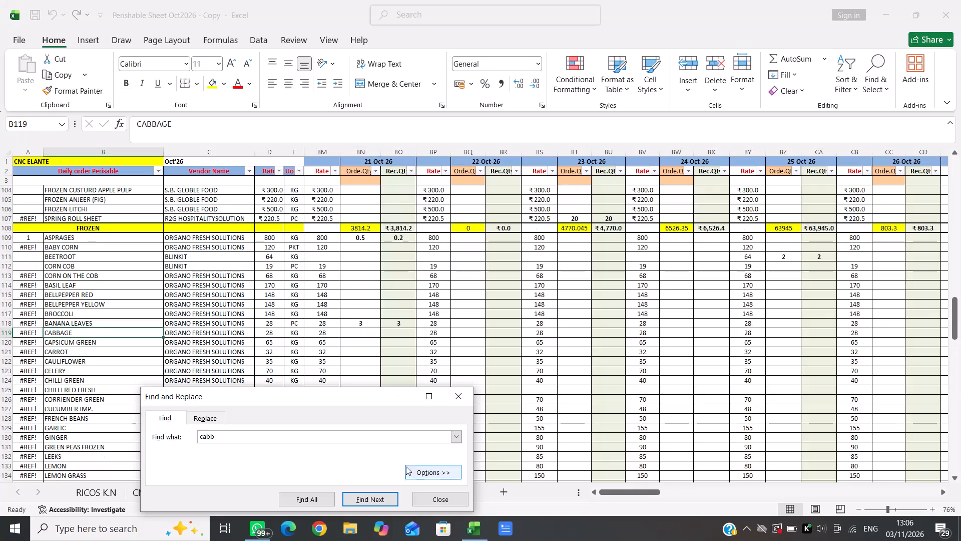
# Enter 3 as both the order quantity and the received quantity for CABBAGE under 21-Oct-26.
pyautogui.click(455, 398)
pyautogui.press('Right')
pyautogui.press('Right')
pyautogui.press('Right')
pyautogui.press('Right')
pyautogui.press('Right')
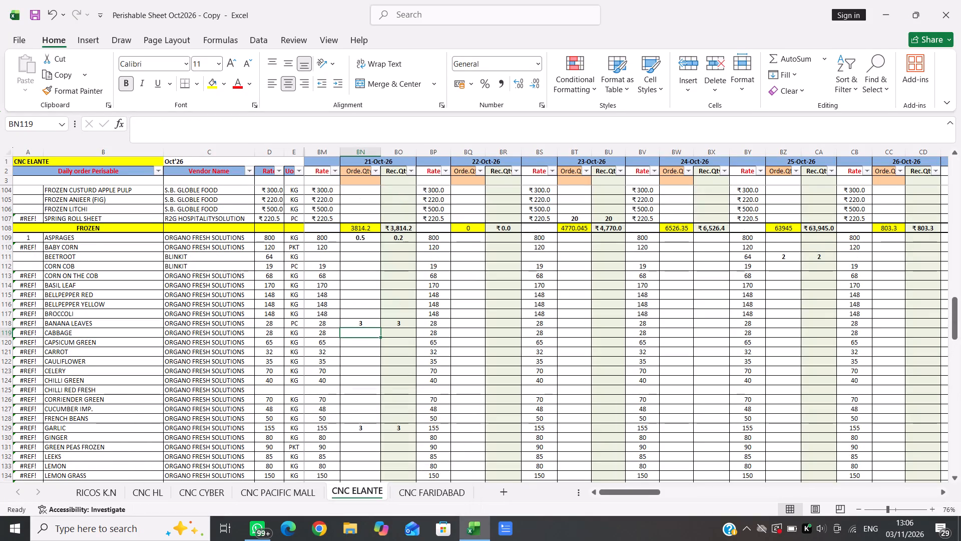
pyautogui.press('3')
pyautogui.press('Right')
pyautogui.press('3')
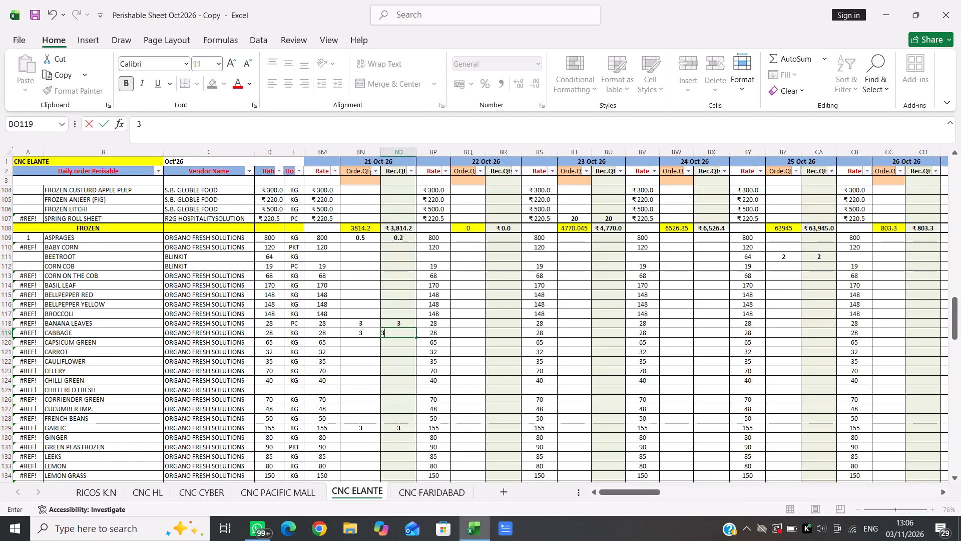
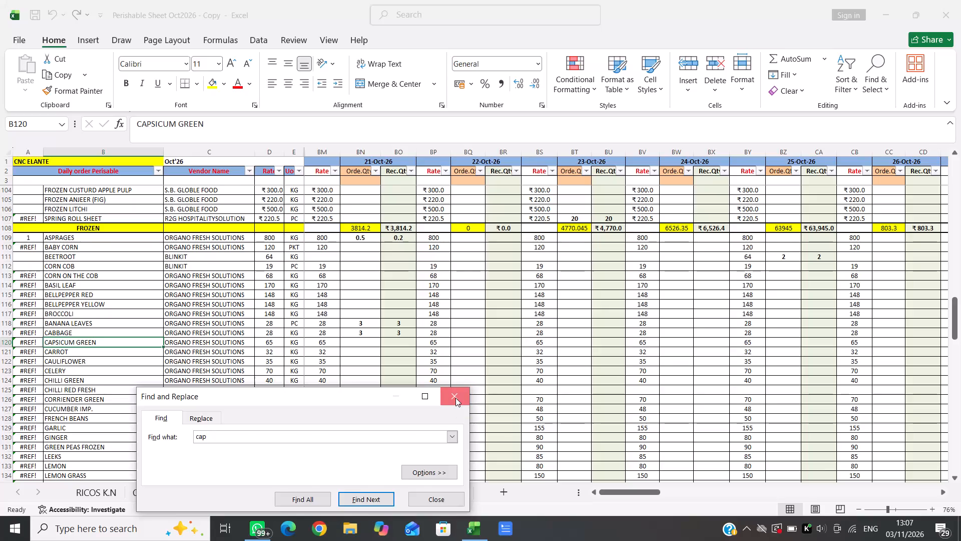
# Enter 5 as the order quantity for CAPSICUM GREEN under 21-Oct-26.
pyautogui.press('Right')
pyautogui.press('Right')
pyautogui.press('Right')
pyautogui.press('Right')
pyautogui.press('Right')
pyautogui.press('5')
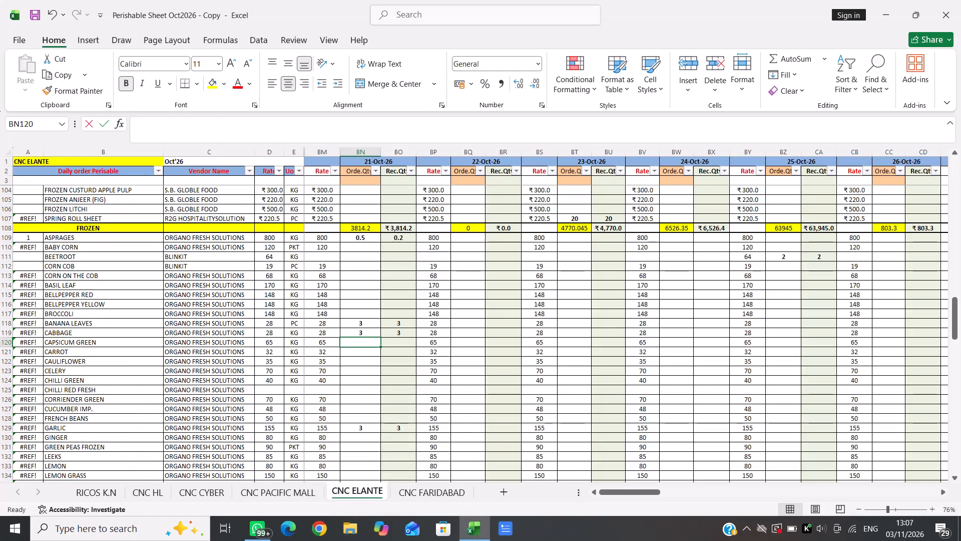
pyautogui.press('Right')
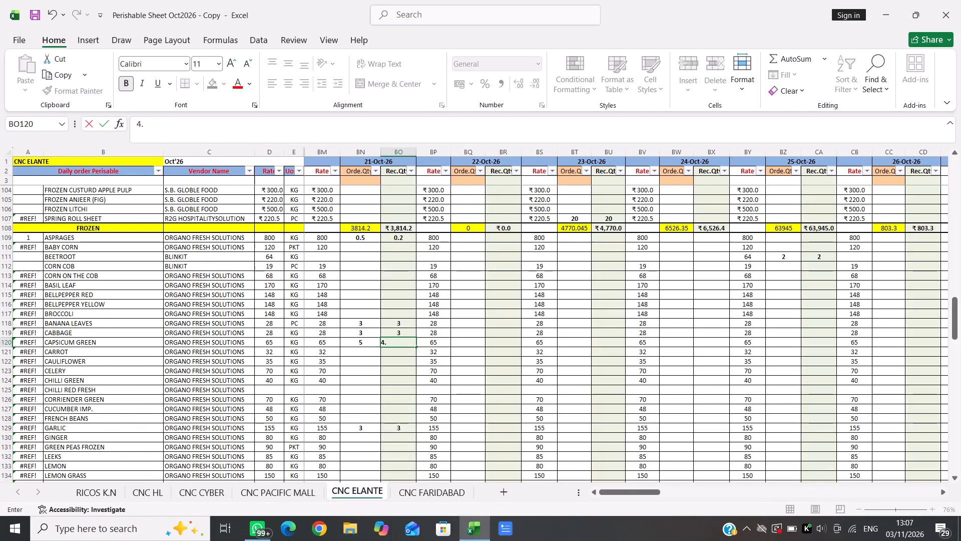
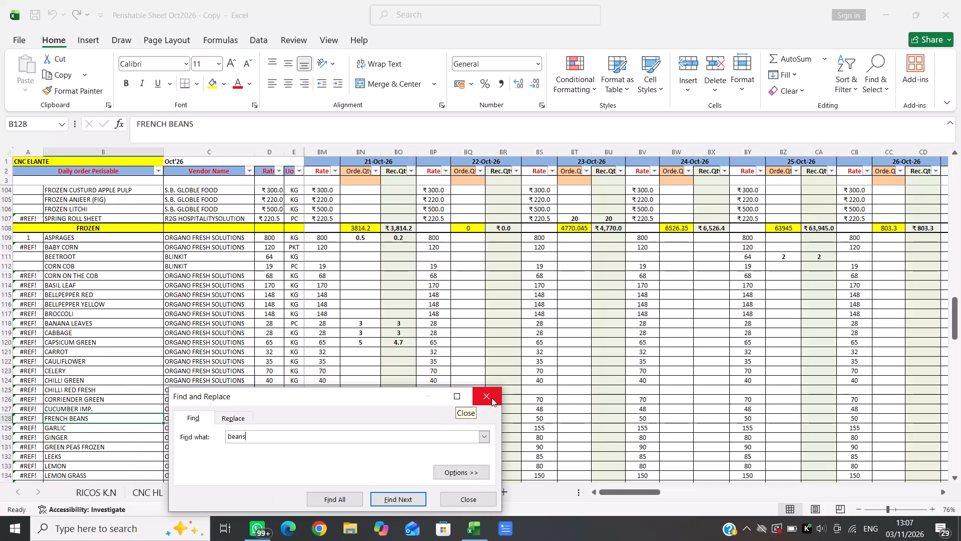
# Enter 0.2 as the order quantity for FRENCH BEANS under 21-Oct-26.
pyautogui.click(492, 398)
pyautogui.press('Right')
pyautogui.press('Right')
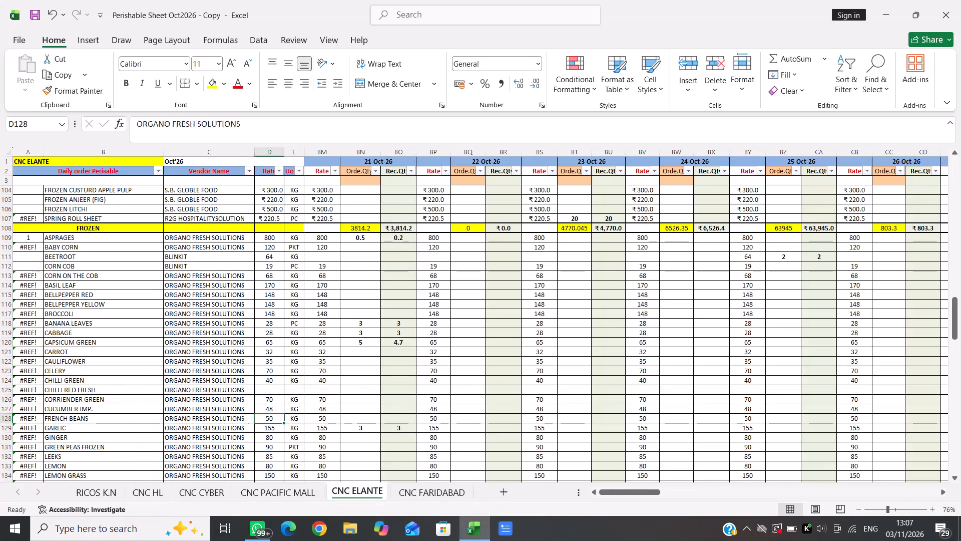
pyautogui.press('Right')
pyautogui.press('Right')
pyautogui.press('Right')
pyautogui.write('0.2')
pyautogui.press('Right')
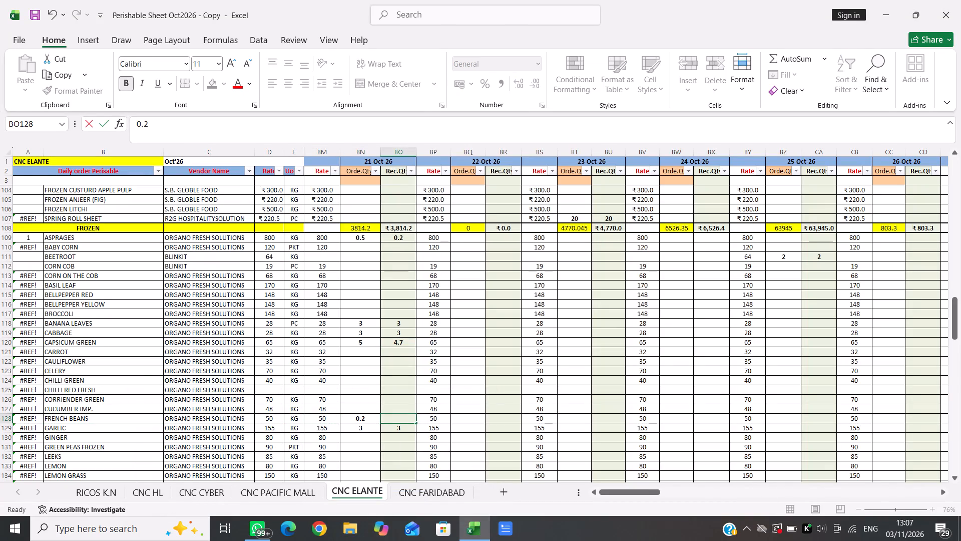
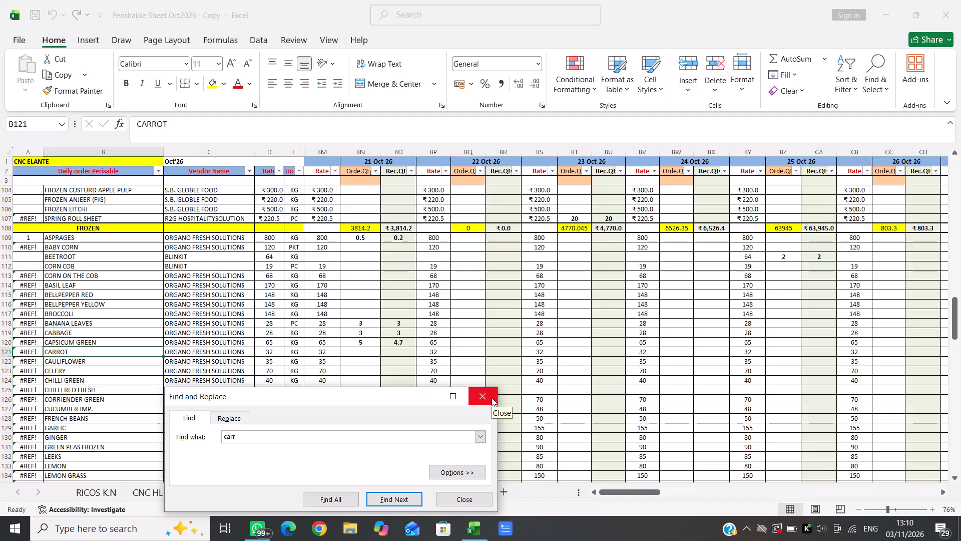
# Close the search and go along the CARROT row to its order quantity cell under 21-Oct-26.
pyautogui.click(492, 398)
pyautogui.press('Right')
pyautogui.press('Right')
pyautogui.press('Right')
pyautogui.press('Right')
pyautogui.press('Right')
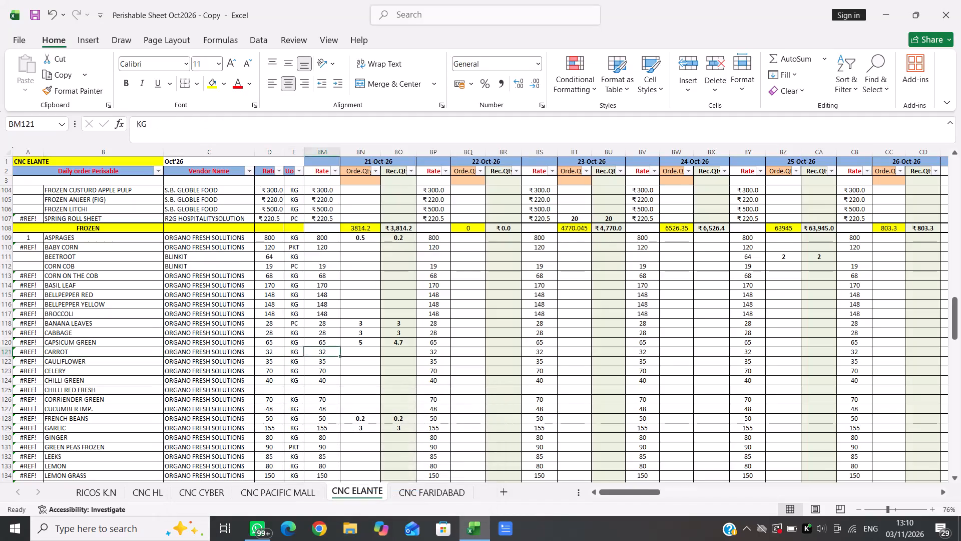
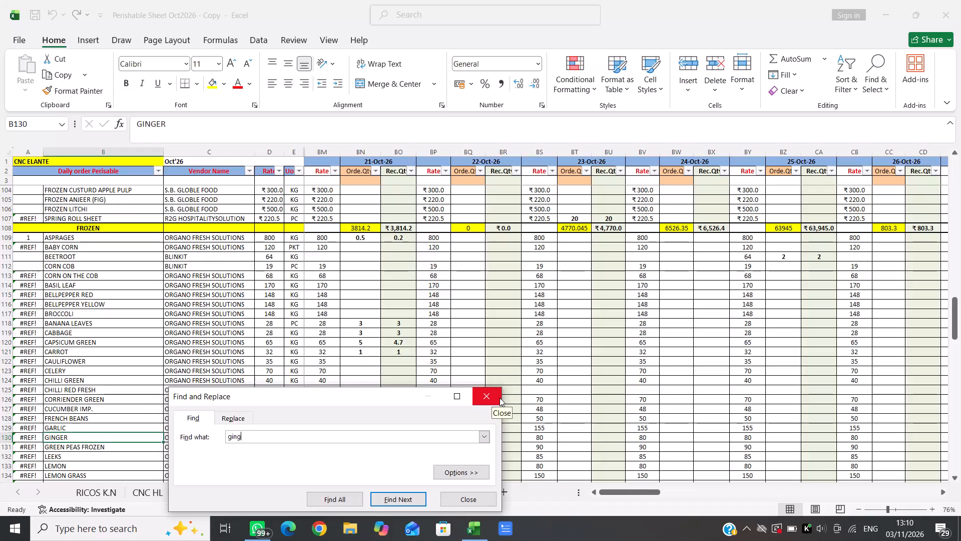
# Close the search and enter 0.1 as the GINGER order quantity under 21-Oct-26, moving on to its received quantity cell.
pyautogui.click(496, 398)
pyautogui.press('Right')
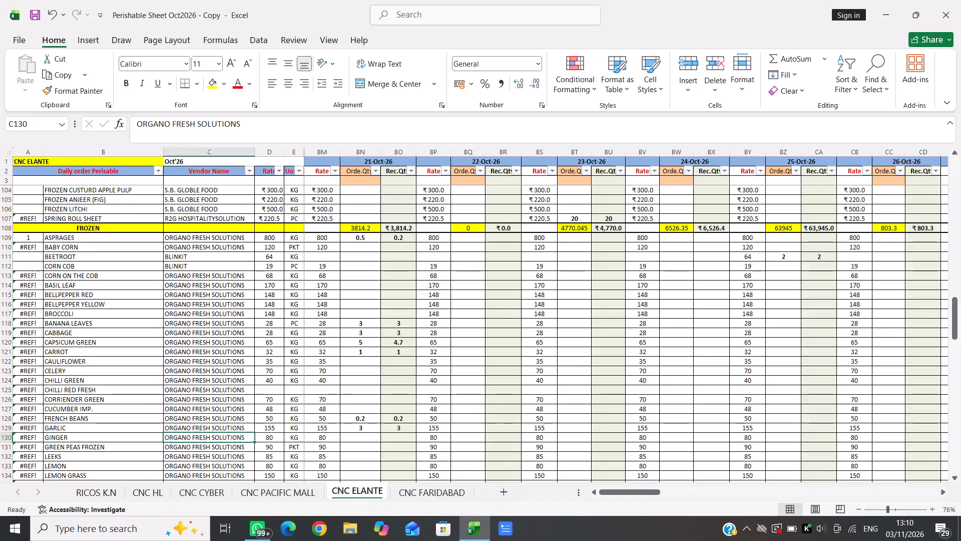
pyautogui.press('Right')
pyautogui.press('Right')
pyautogui.press('Right')
pyautogui.press('Right')
pyautogui.write('0.1')
pyautogui.press('Right')
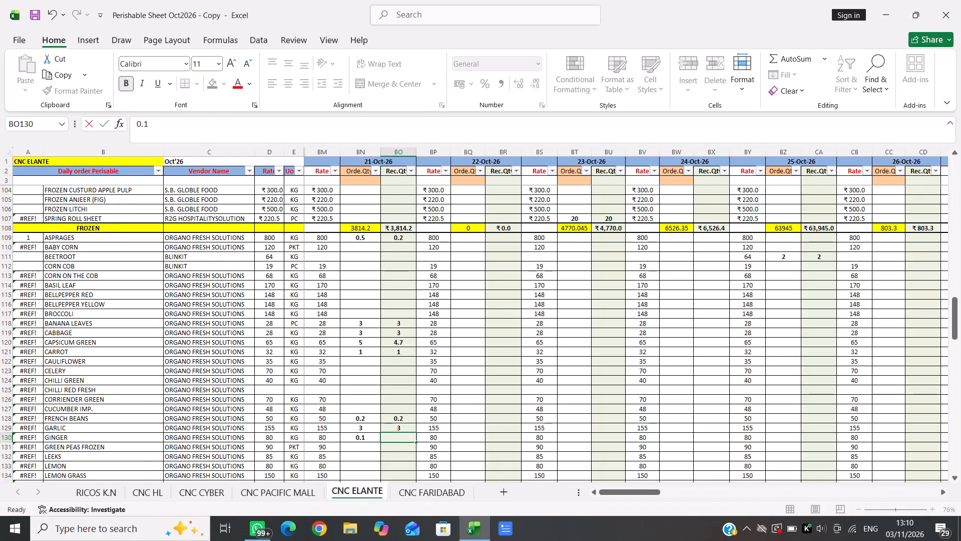
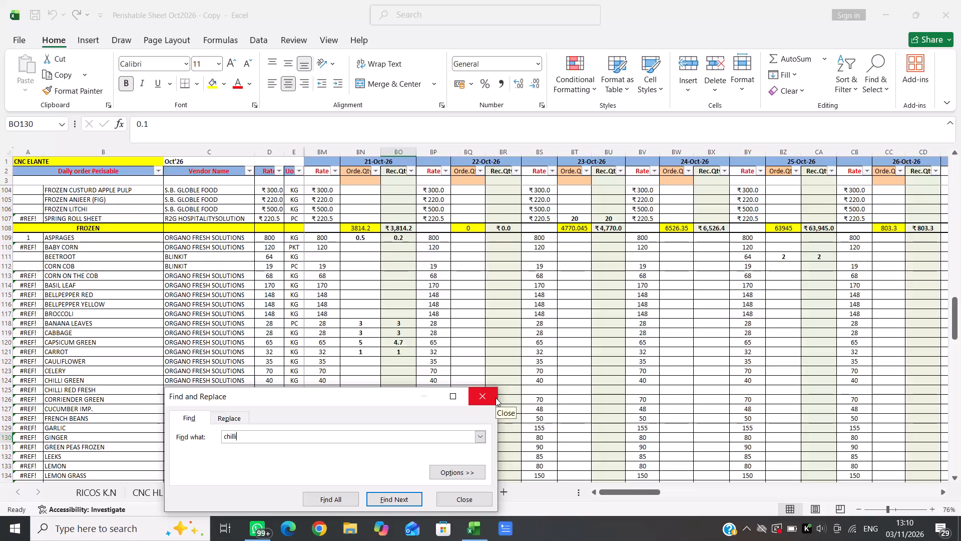
# Find "chilli" in the sheet, close the search and move along the CHILLI GREEN row toward its 21-Oct-26 order quantity.
pyautogui.press('Return')
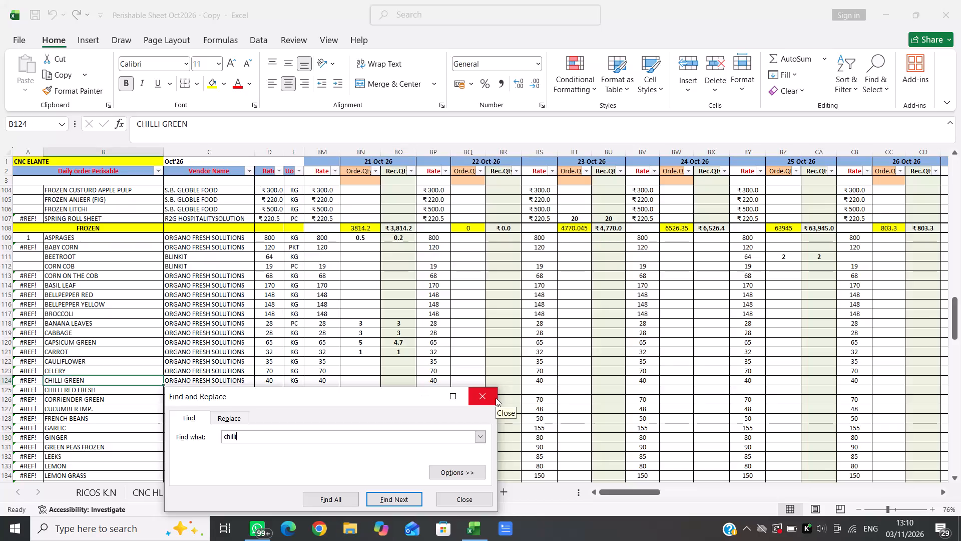
pyautogui.click(490, 398)
pyautogui.press('Right')
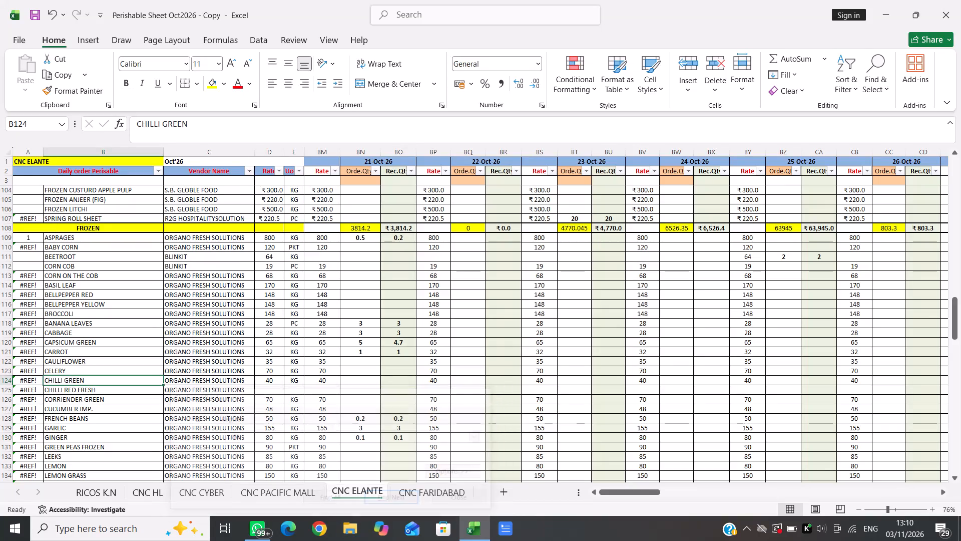
pyautogui.press('Right')
pyautogui.press('Right')
pyautogui.press('Right')
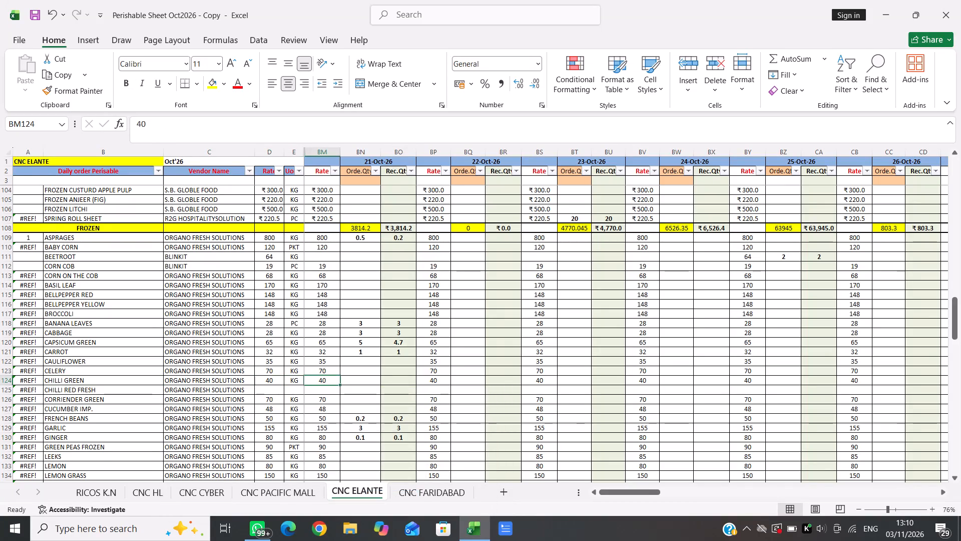
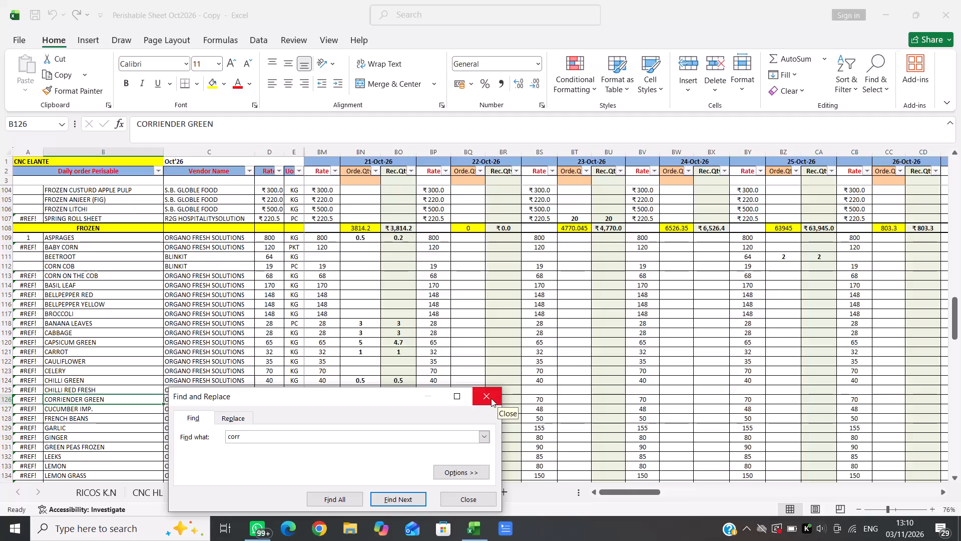
# Close the search and enter 0.6 as both the order and received quantity for CORRIENDER GREEN under 21-Oct-26.
pyautogui.press('Right')
pyautogui.press('Right')
pyautogui.press('Right')
pyautogui.press('Right')
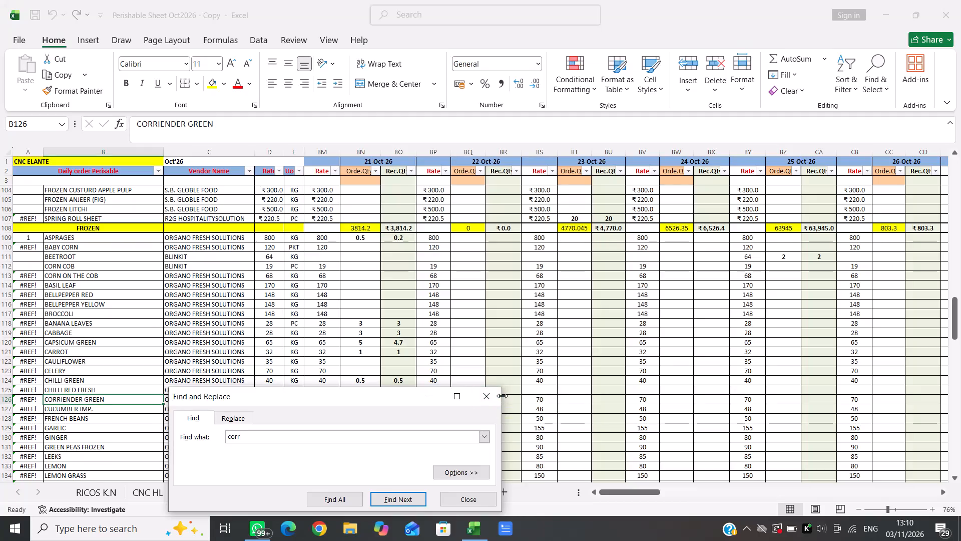
pyautogui.click(497, 396)
pyautogui.press('Right')
pyautogui.press('Right')
pyautogui.press('Right')
pyautogui.press('Right')
pyautogui.press('Right')
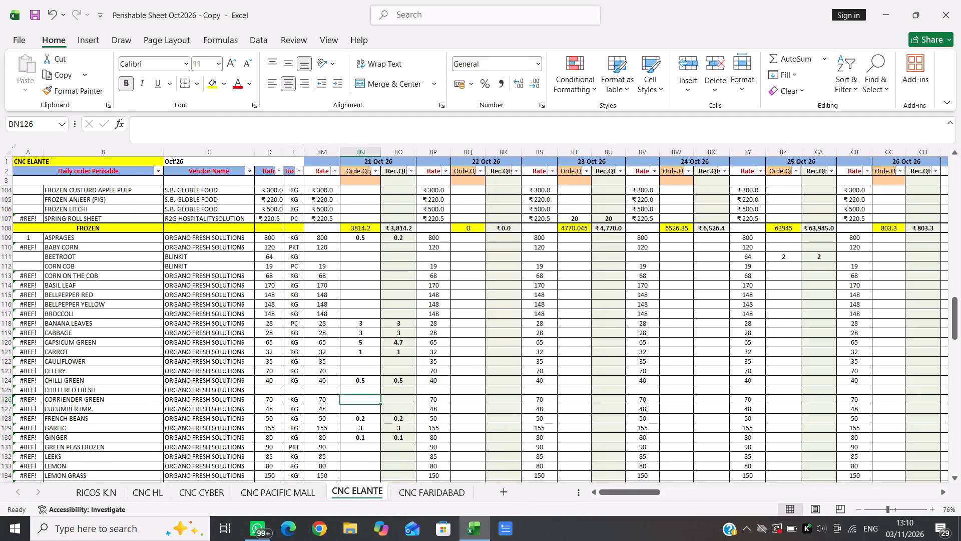
pyautogui.write('0.6')
pyautogui.press('Right')
pyautogui.write('0.6')
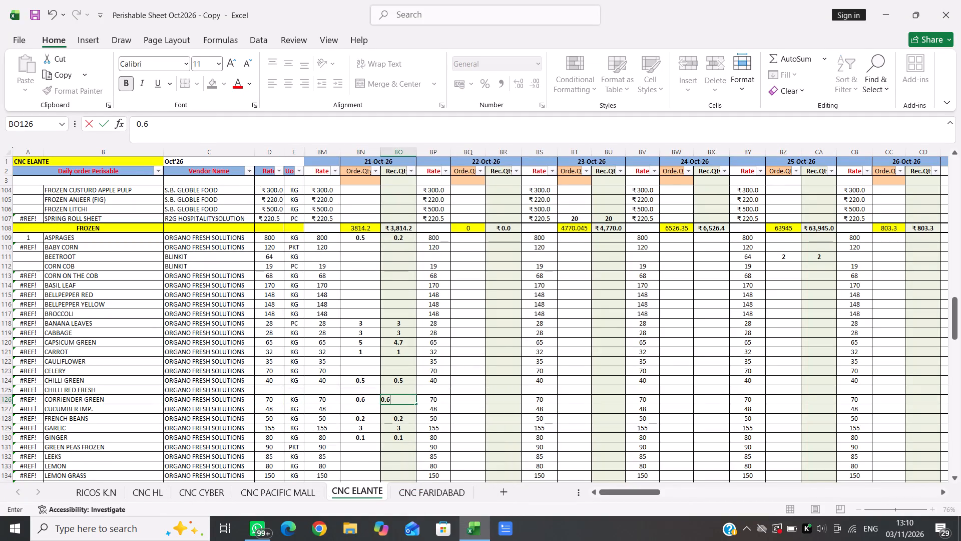
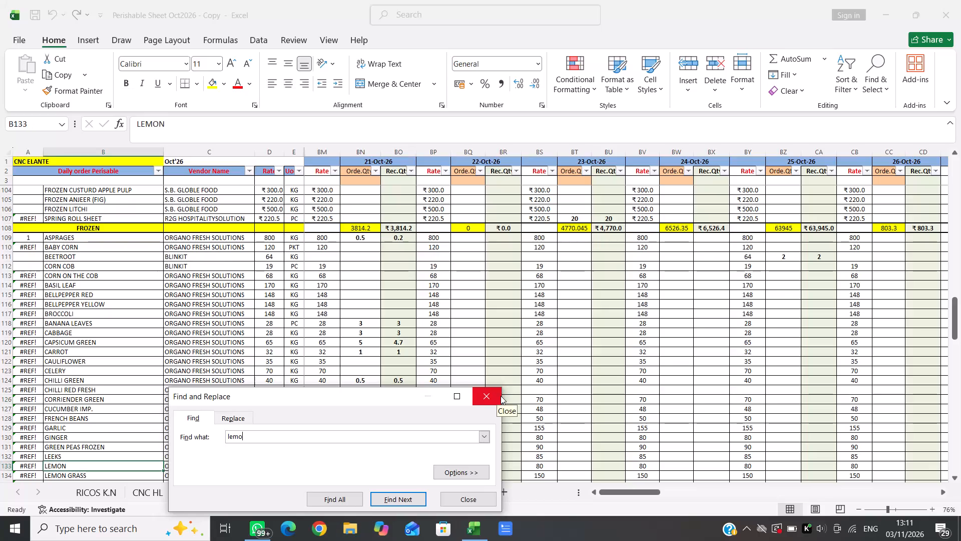
# Close the search and enter 0.5 as the order quantity for LEMON under 21-Oct-26.
pyautogui.click(491, 398)
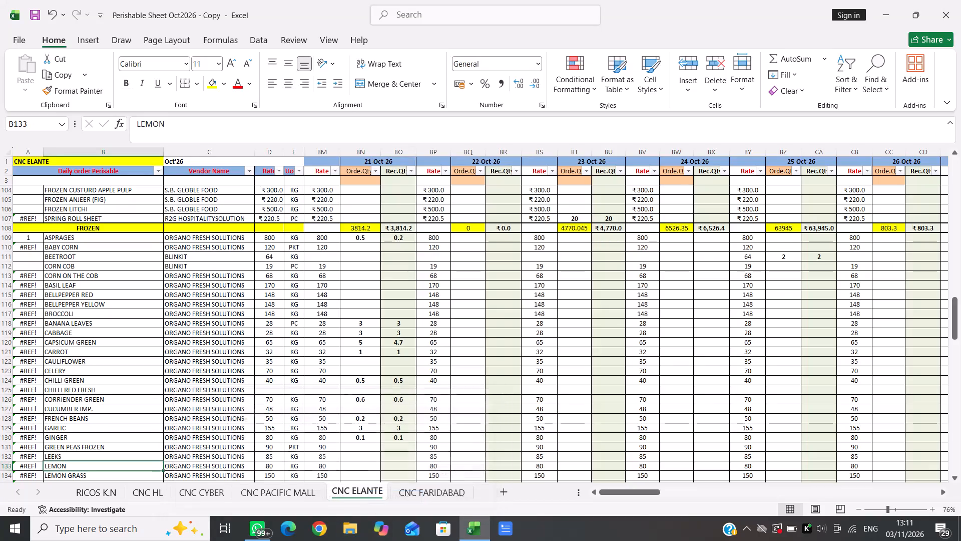
pyautogui.press('Right')
pyautogui.press('Right')
pyautogui.press('Right')
pyautogui.press('Right')
pyautogui.press('Right')
pyautogui.write('0.5')
pyautogui.press('Right')
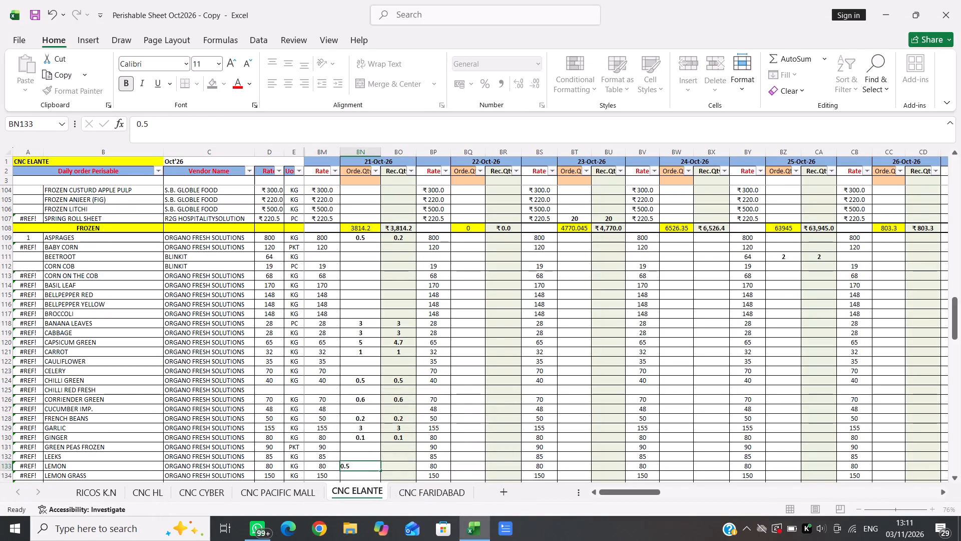
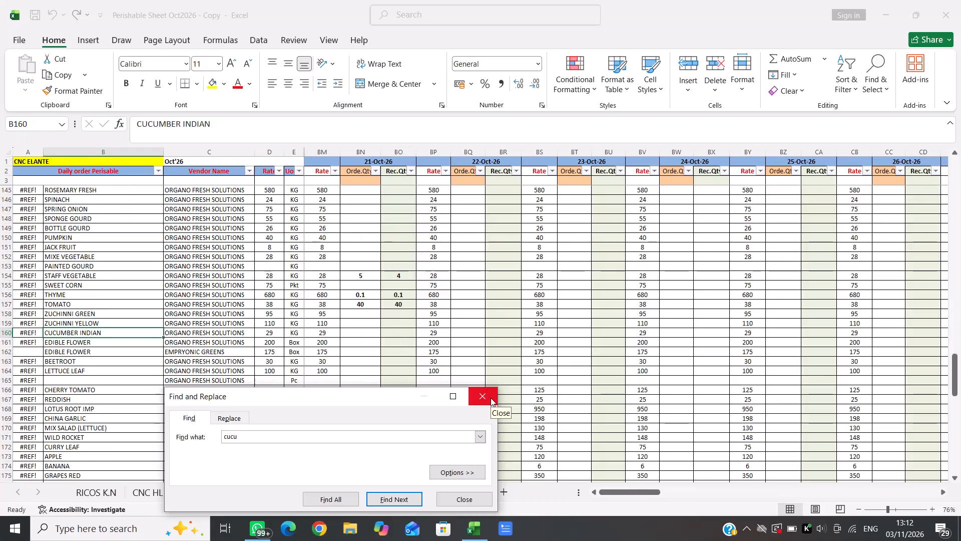
# Find the next "cucu" match, close the search, and move along the CUCUMBER IMP. row toward its 21-Oct-26 order quantity.
pyautogui.press('Return')
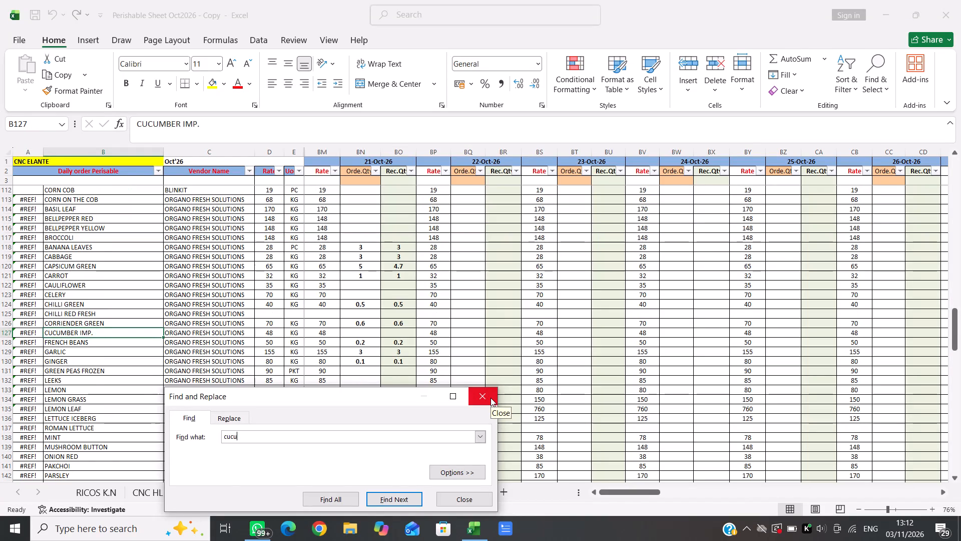
pyautogui.click(491, 398)
pyautogui.press('Right')
pyautogui.press('Right')
pyautogui.press('Right')
pyautogui.press('Right')
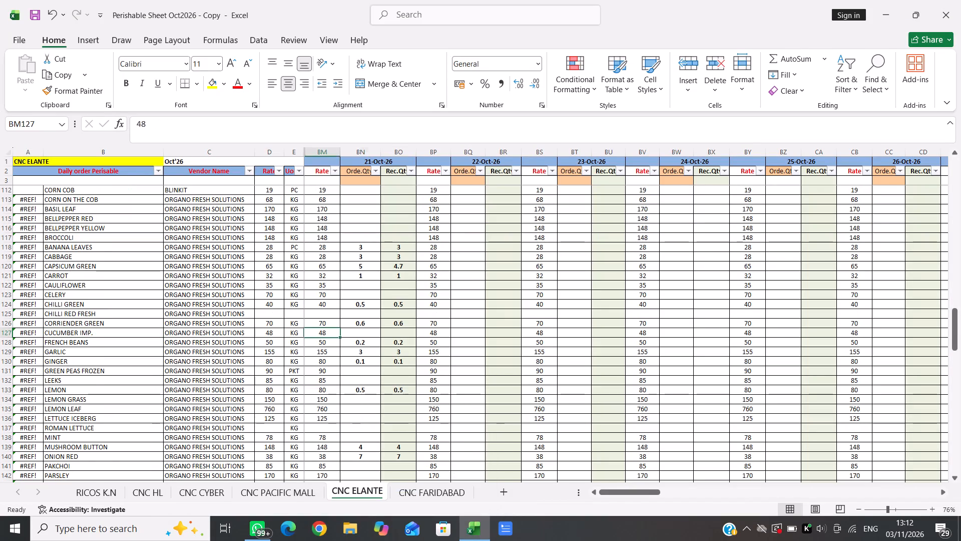
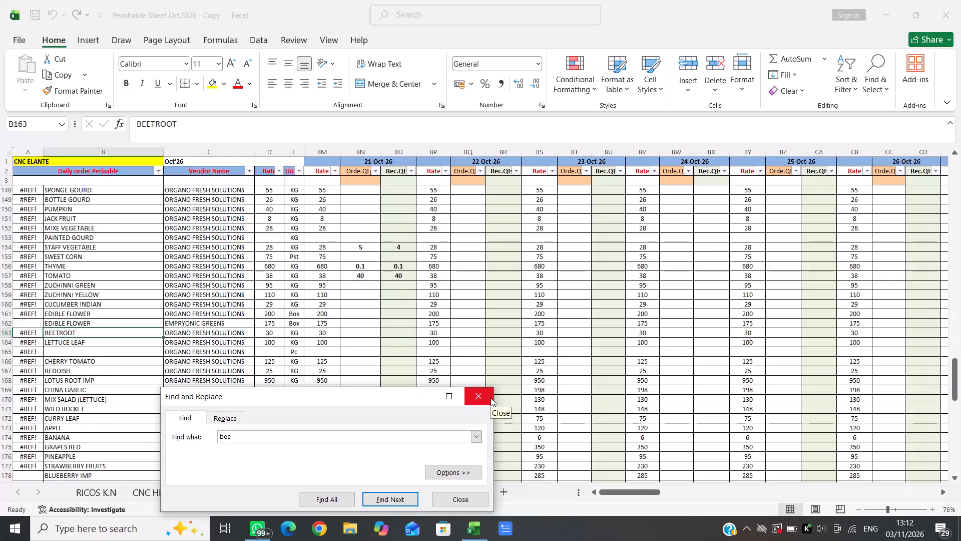
# Close the search and move along the BEETROOT row toward its 21-Oct-26 order quantity.
pyautogui.click(476, 398)
pyautogui.press('Right')
pyautogui.press('Right')
pyautogui.press('Right')
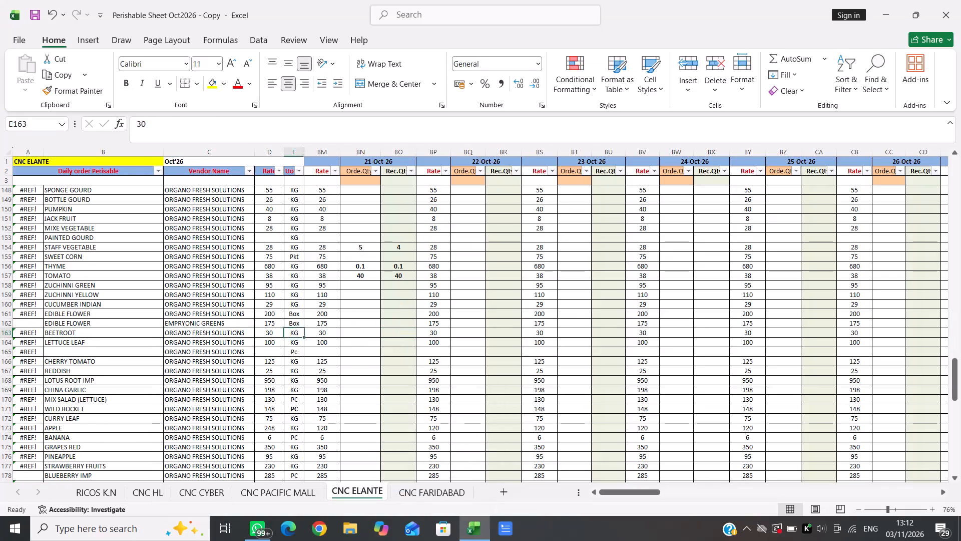
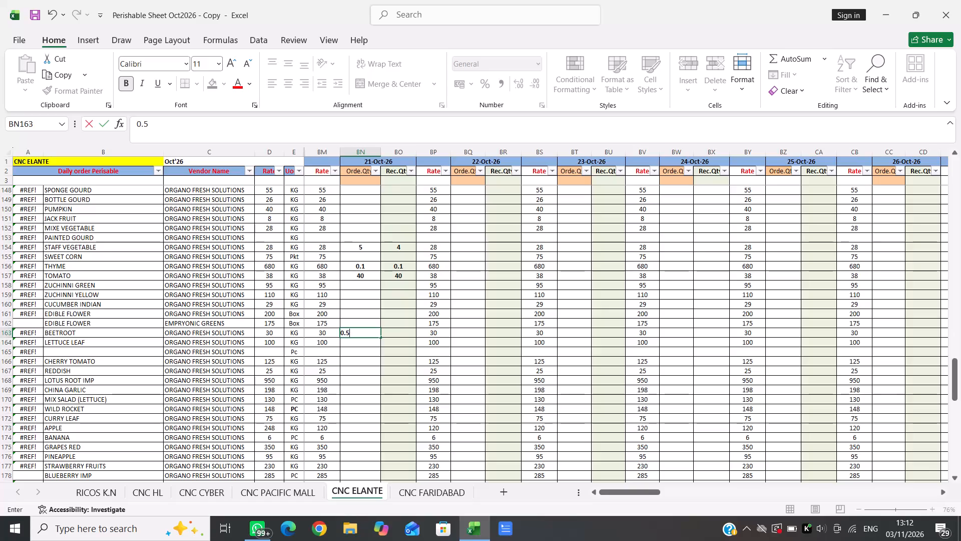
# Complete the BEETROOT 21-Oct-26 entry with an order quantity of 0.5 and a received quantity of 0.4.
pyautogui.press('Right')
pyautogui.write('0.4')
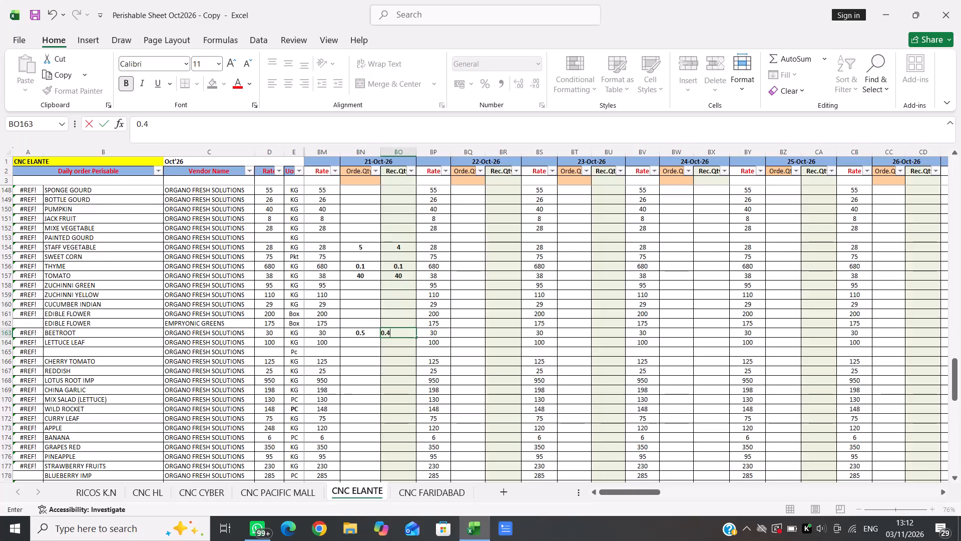
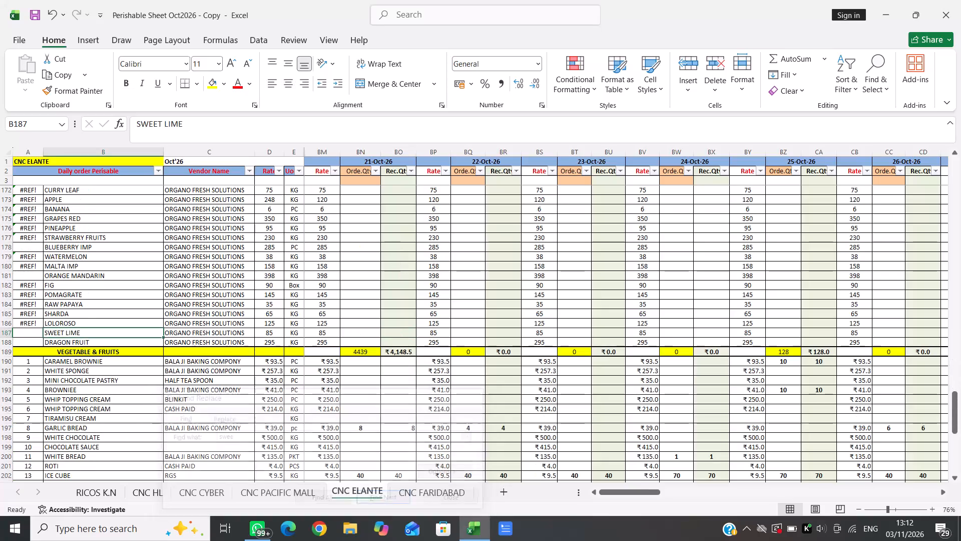
# Find the SWEET CORN row with the existing "swee" search and enter 0.5 as its 21-Oct-26 order quantity.
pyautogui.hotkey('ctrl', 'f')
pyautogui.press('Return')
pyautogui.click(476, 398)
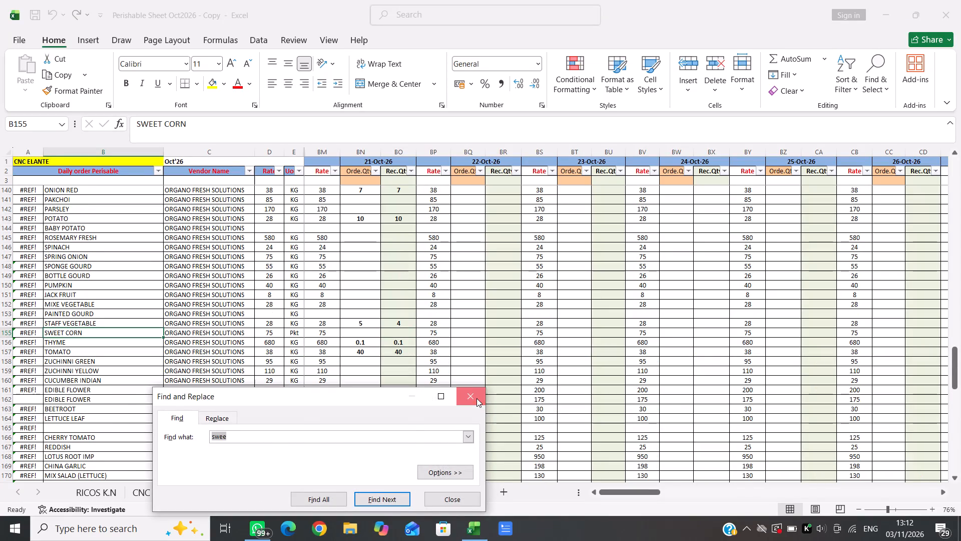
pyautogui.press('Right')
pyautogui.press('Right')
pyautogui.press('Right')
pyautogui.press('Right')
pyautogui.press('Right')
pyautogui.write('0.5')
pyautogui.press('Right')
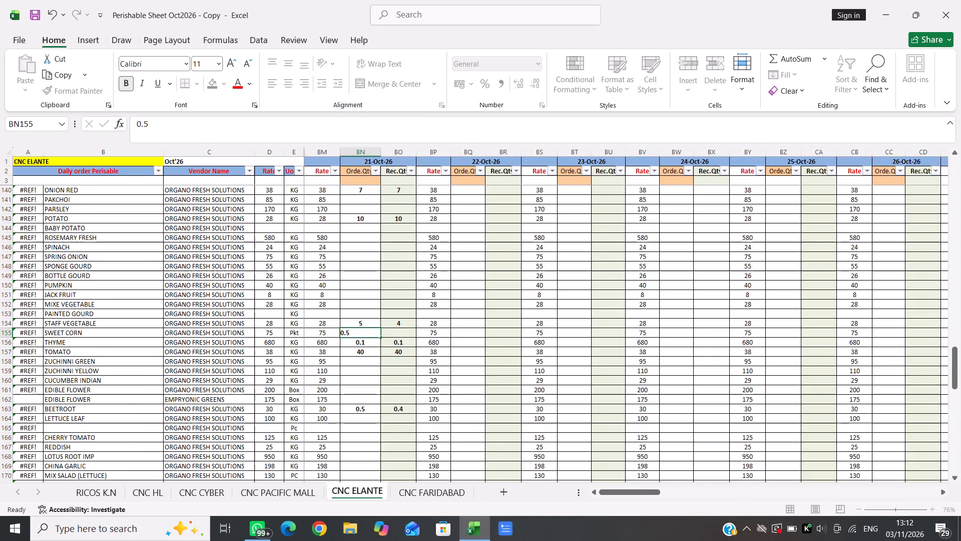
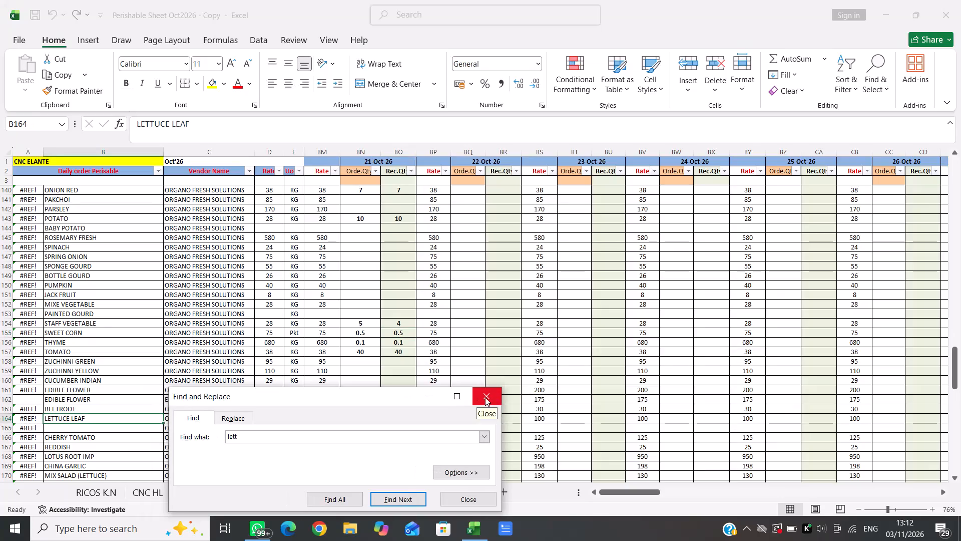
# Close the search and move along the LETTUCE LEAF row towards its 21-Oct-26 order quantity cell.
pyautogui.click(485, 397)
pyautogui.press('Right')
pyautogui.press('Right')
pyautogui.press('Right')
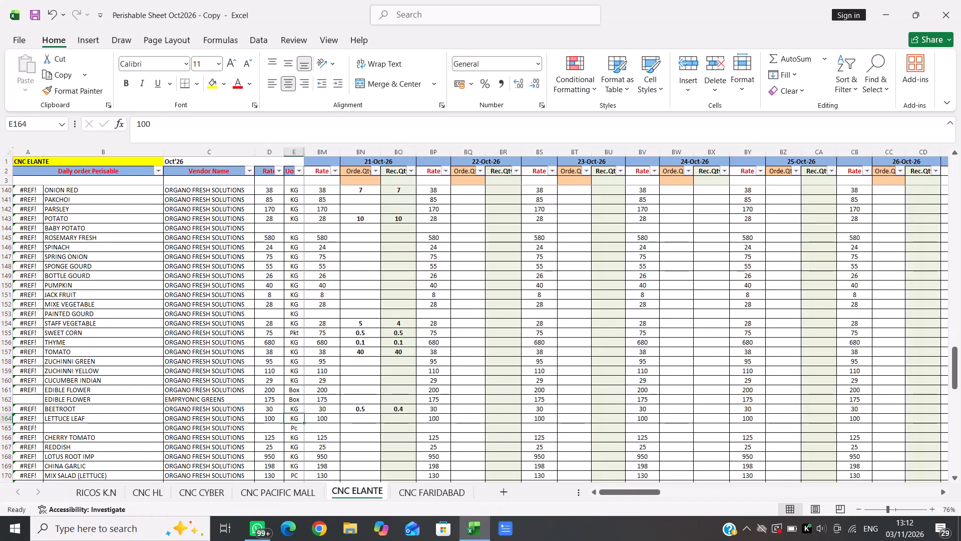
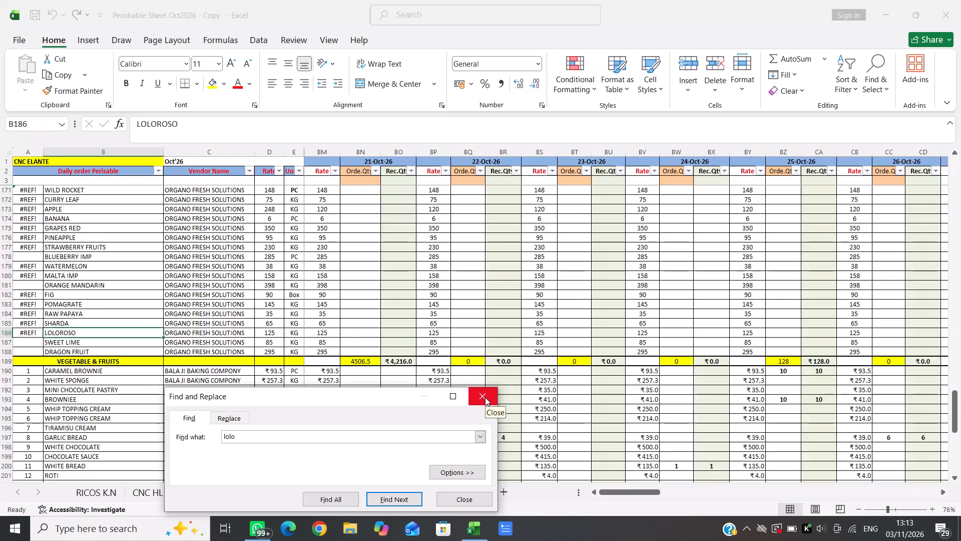
# Close the search and enter 0.3 as the 21-Oct-26 order quantity for LOLOROSO.
pyautogui.click(485, 397)
pyautogui.press('Right')
pyautogui.press('Right')
pyautogui.press('Right')
pyautogui.press('Right')
pyautogui.press('Right')
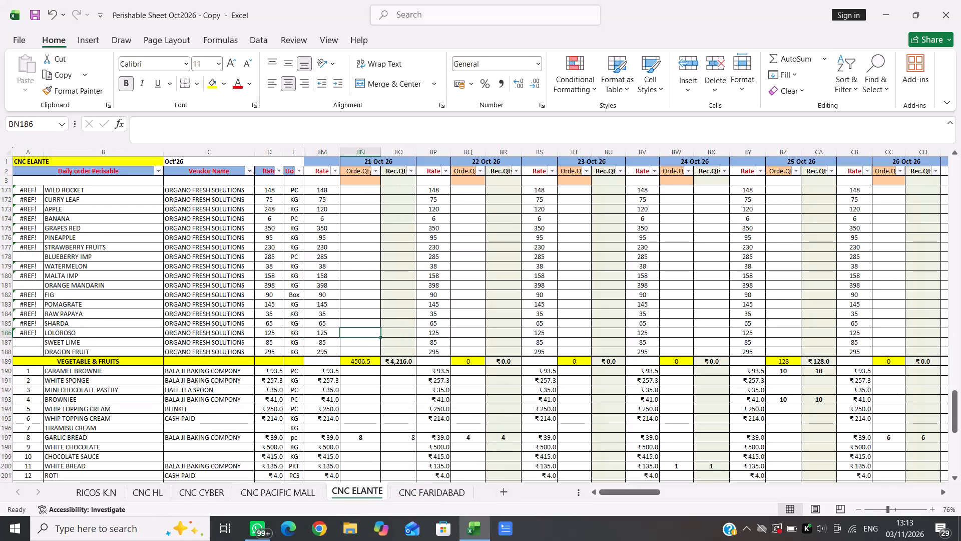
pyautogui.write('0.3')
pyautogui.press('Right')
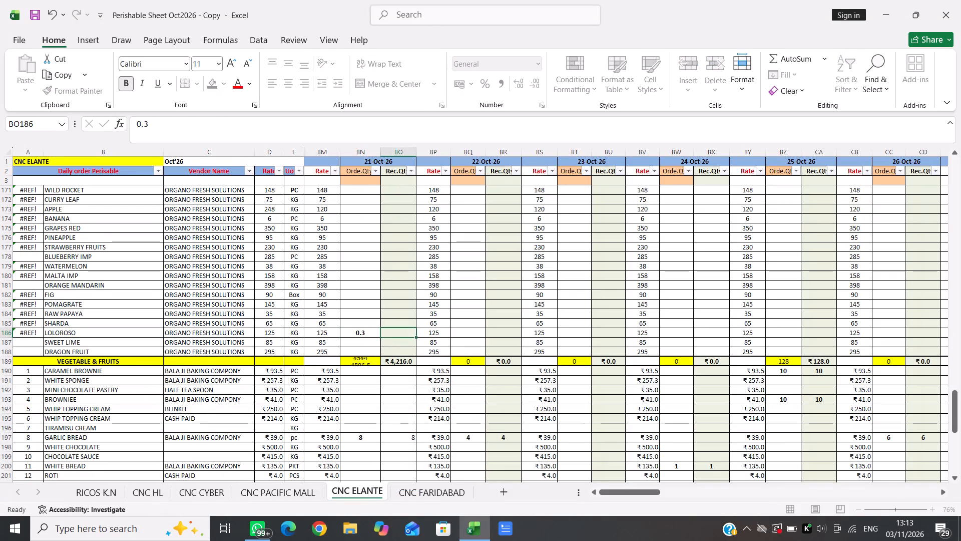
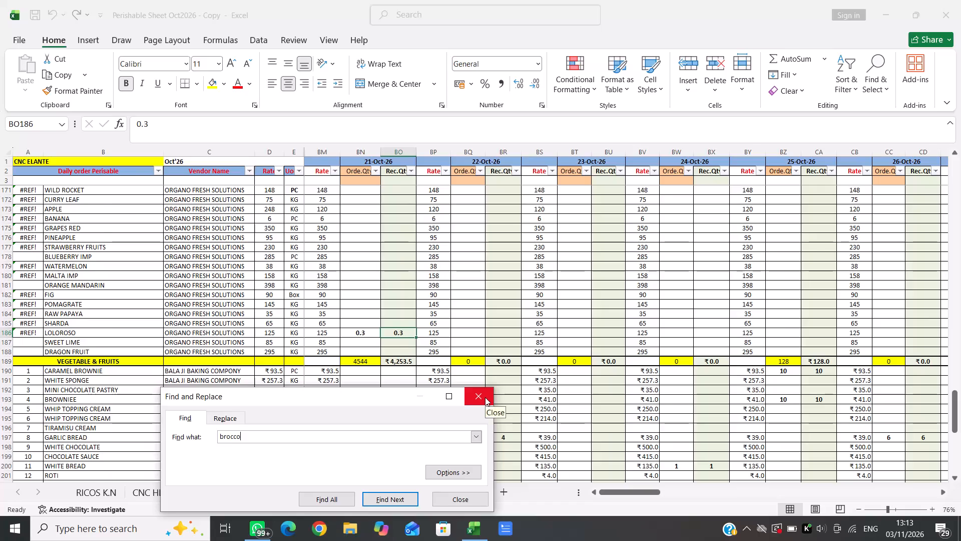
# Close the search and enter 3 as the 21-Oct-26 order quantity for BROCCOLI.
pyautogui.click(485, 397)
pyautogui.press('Right')
pyautogui.press('Right')
pyautogui.press('Right')
pyautogui.press('Right')
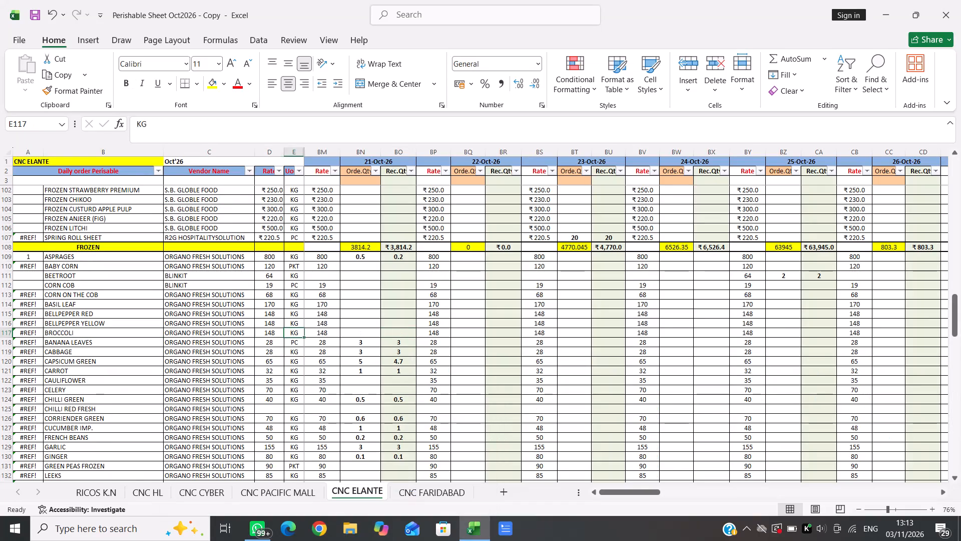
pyautogui.press('Right')
pyautogui.press('3')
pyautogui.press('Right')
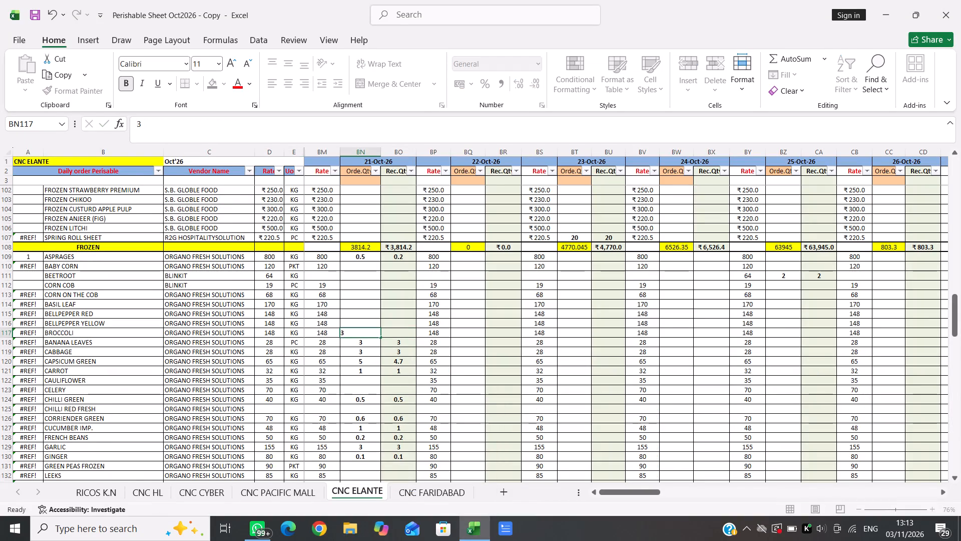
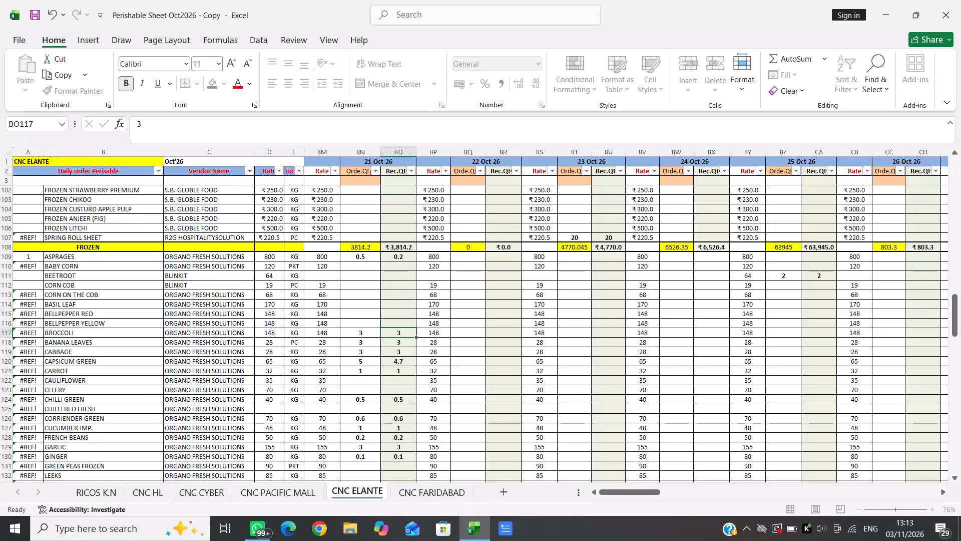
# Search the sheet for "bell" and move along the BELLPEPPER RED row to its 21-Oct-26 columns.
pyautogui.press('BackSpace')
pyautogui.press('BackSpace')
pyautogui.press('BackSpace')
pyautogui.press('BackSpace')
pyautogui.press('BackSpace')
pyautogui.press('BackSpace')
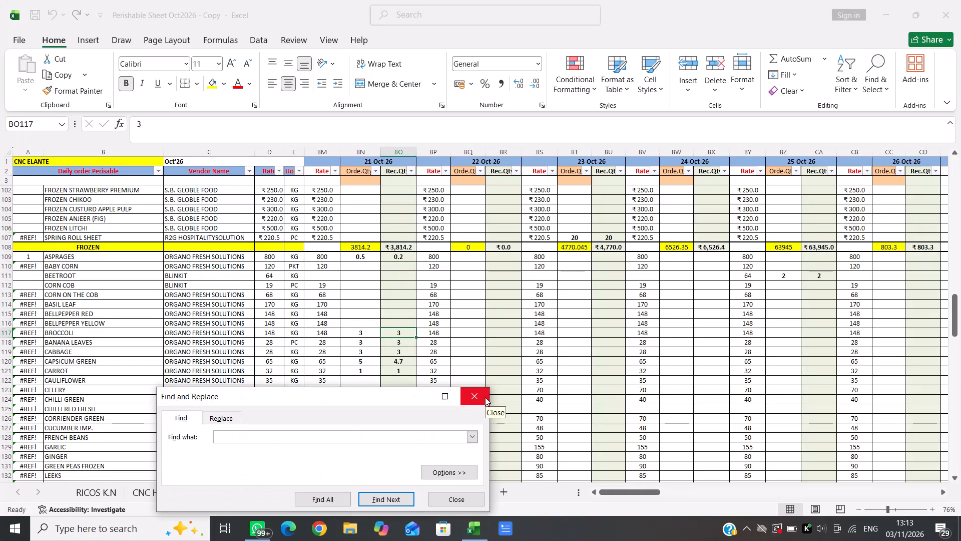
pyautogui.write('bell')
pyautogui.press('Return')
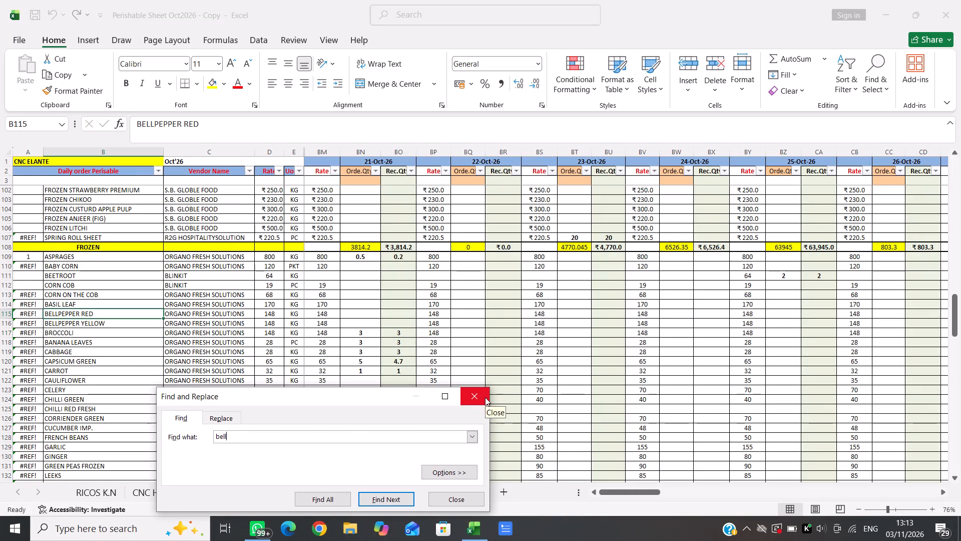
pyautogui.click(476, 393)
pyautogui.press('Right')
pyautogui.press('Right')
pyautogui.press('Right')
pyautogui.press('Right')
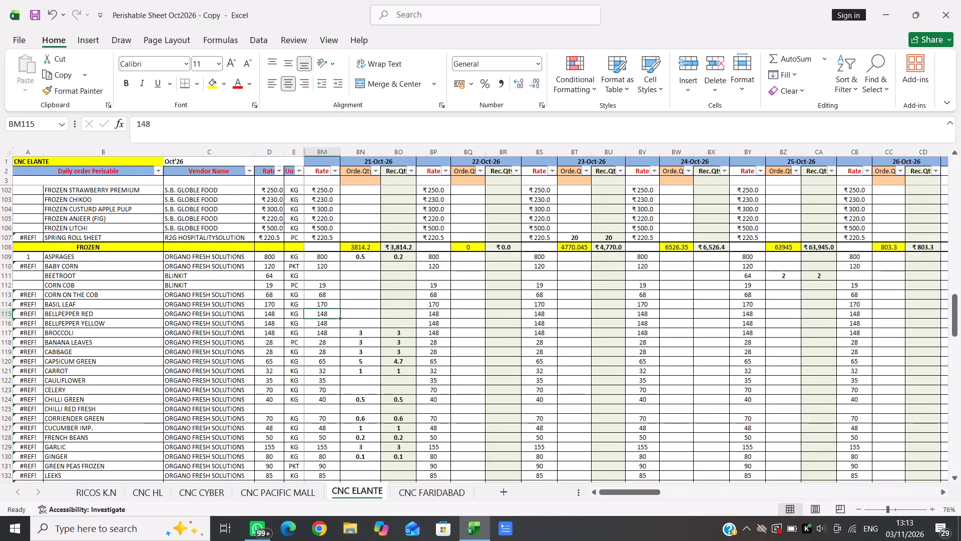
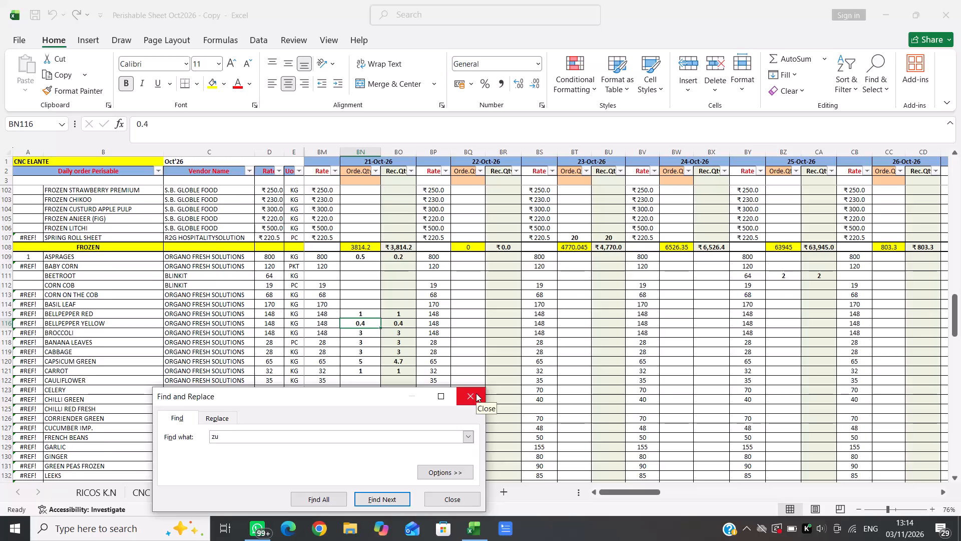
# Find the "zu" match in the sheet and move along the ZUCHINNI GREEN row toward its 21-Oct-26 columns.
pyautogui.press('Return')
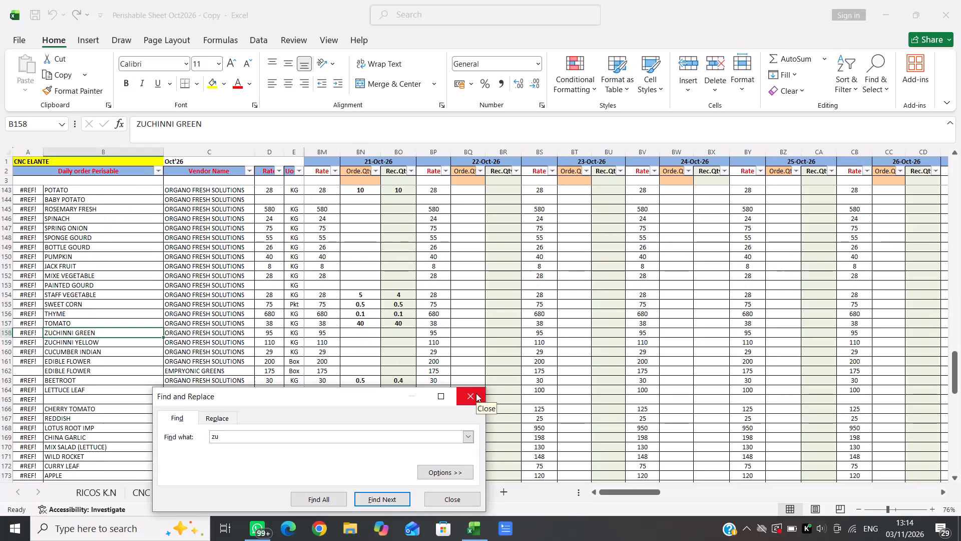
pyautogui.click(476, 393)
pyautogui.press('Right')
pyautogui.press('Right')
pyautogui.press('Right')
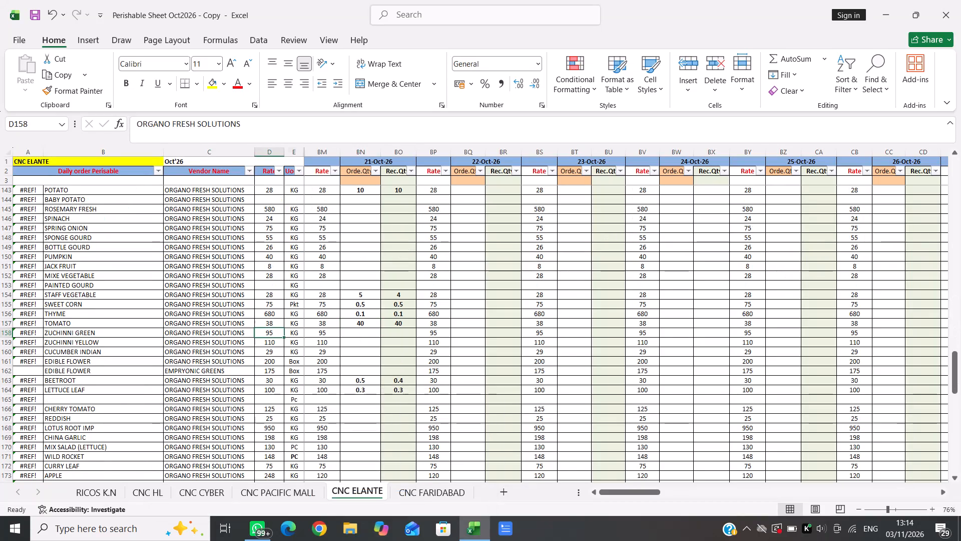
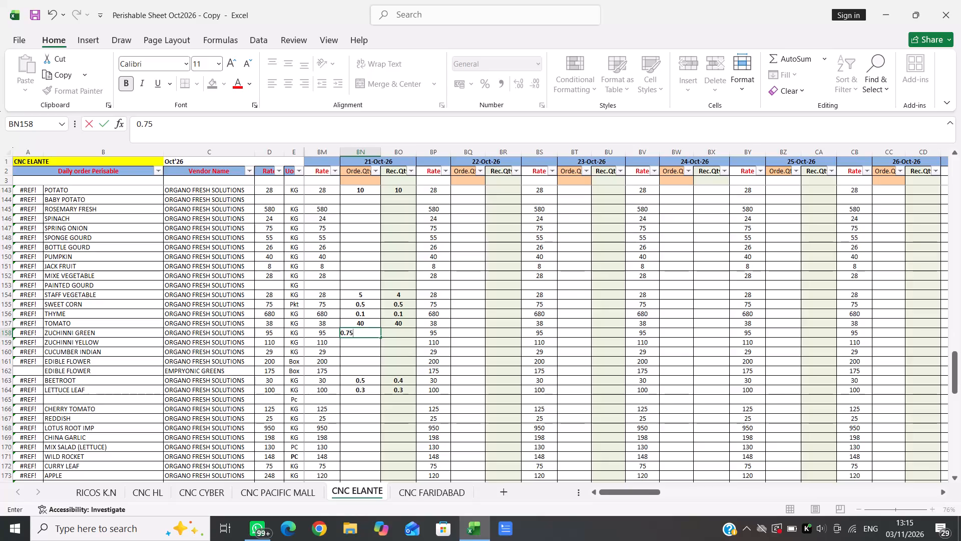
# Fill the ZUCHINNI GREEN row for 21-Oct-26 with a received quantity of 0.75 and an order quantity of 1.
pyautogui.press('Right')
pyautogui.write('0.75')
pyautogui.press('Left')
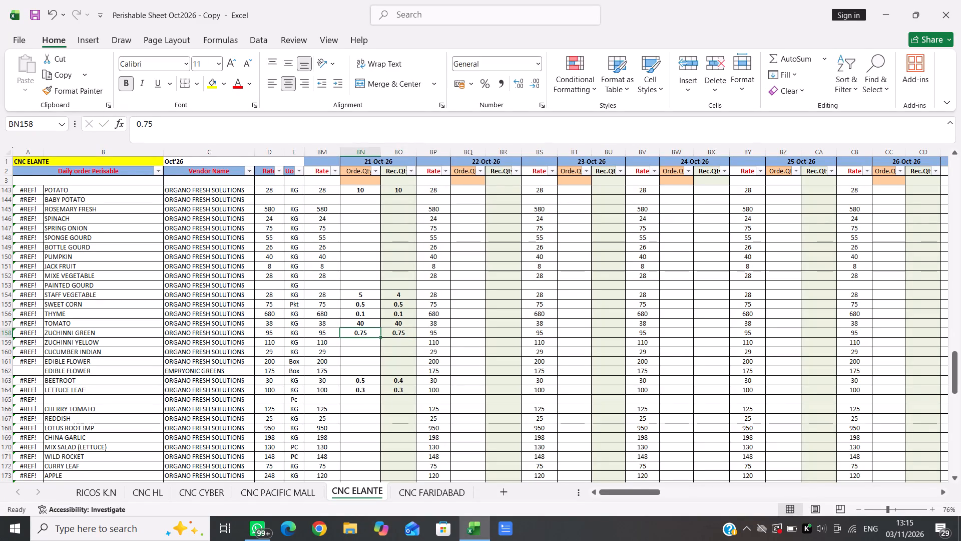
pyautogui.press('1')
pyautogui.press('Down')
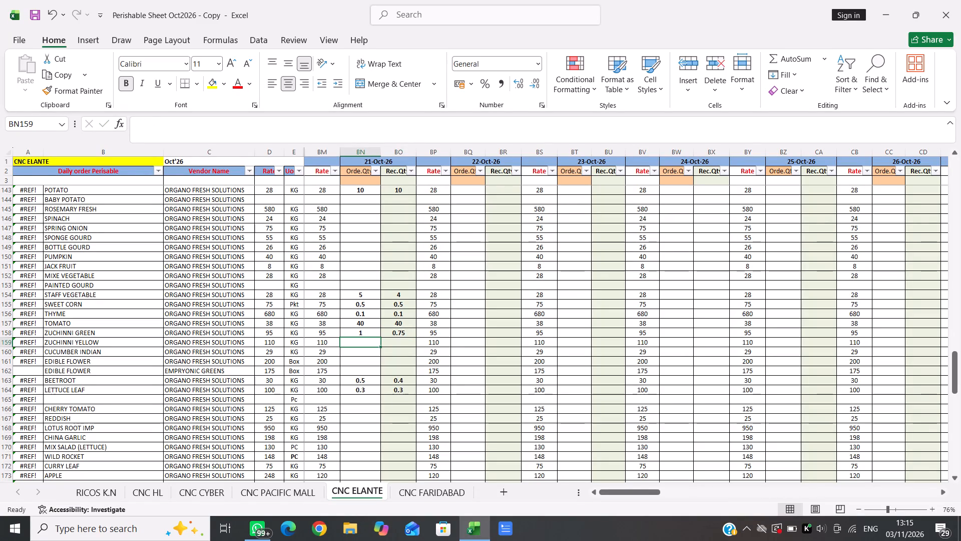
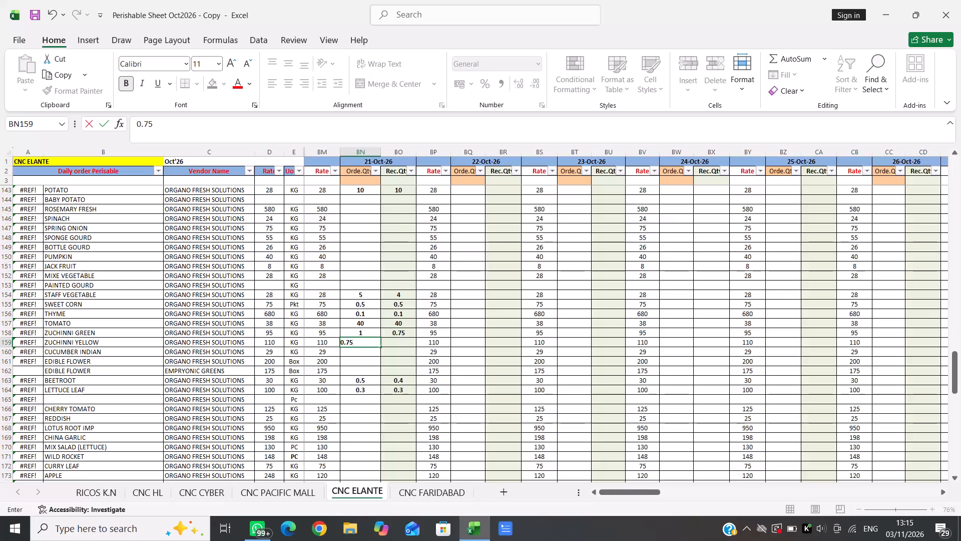
# Enter an order quantity of 0.75 in the ZUCHINNI YELLOW row for 21-Oct-26.
pyautogui.press('Tab')
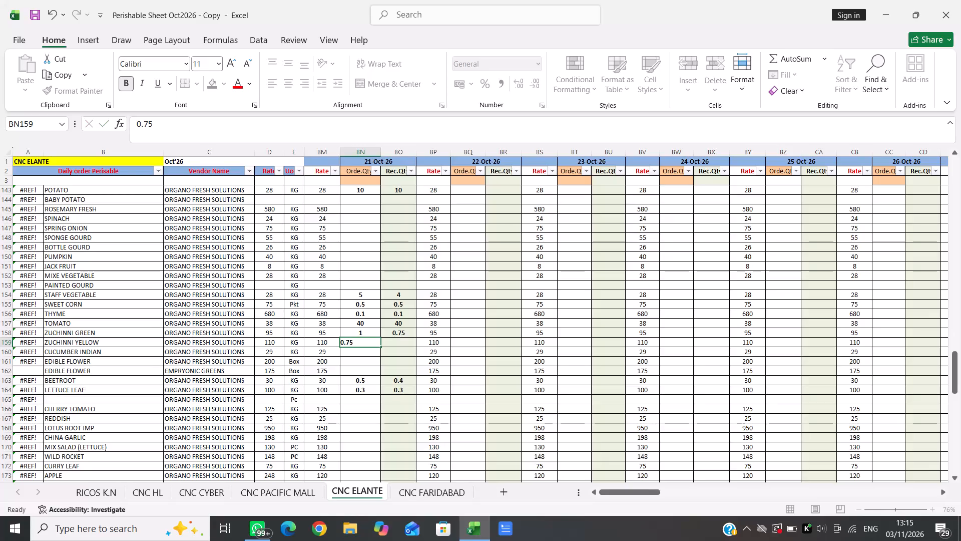
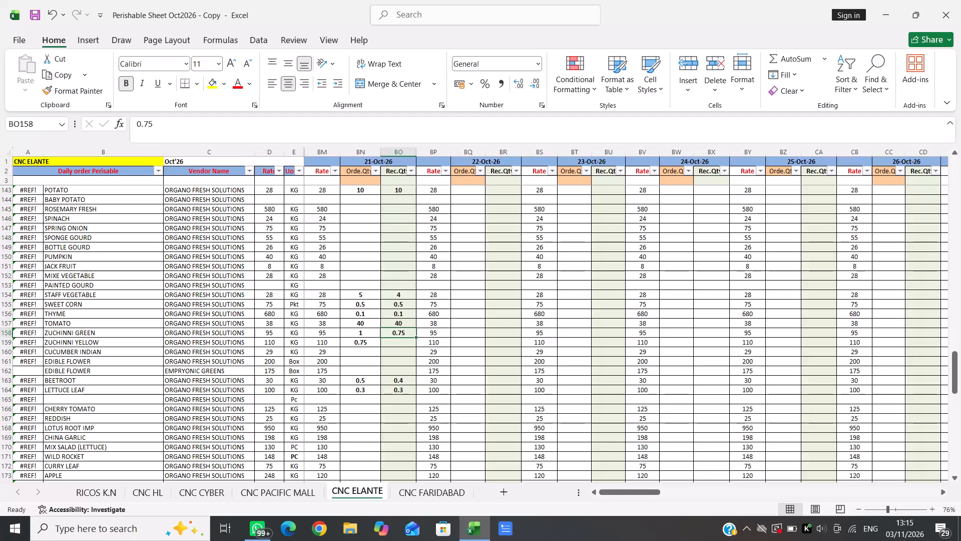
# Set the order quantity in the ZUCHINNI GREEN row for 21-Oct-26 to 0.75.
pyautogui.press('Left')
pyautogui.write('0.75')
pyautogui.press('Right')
# Enter a received quantity of 0.75 in the ZUCHINNI YELLOW row for 21-Oct-26.
pyautogui.press('Right')
pyautogui.press('Down')
pyautogui.press('Left')
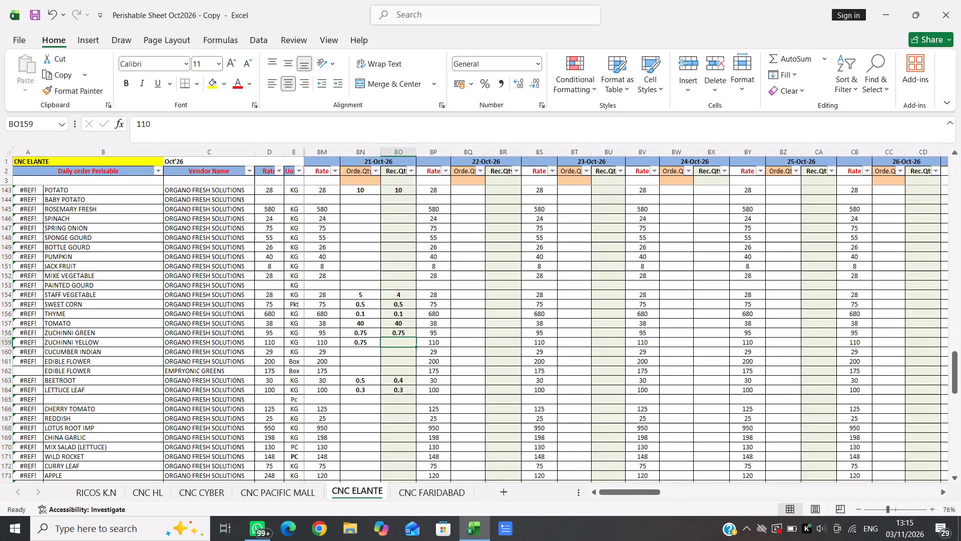
pyautogui.write('0.')
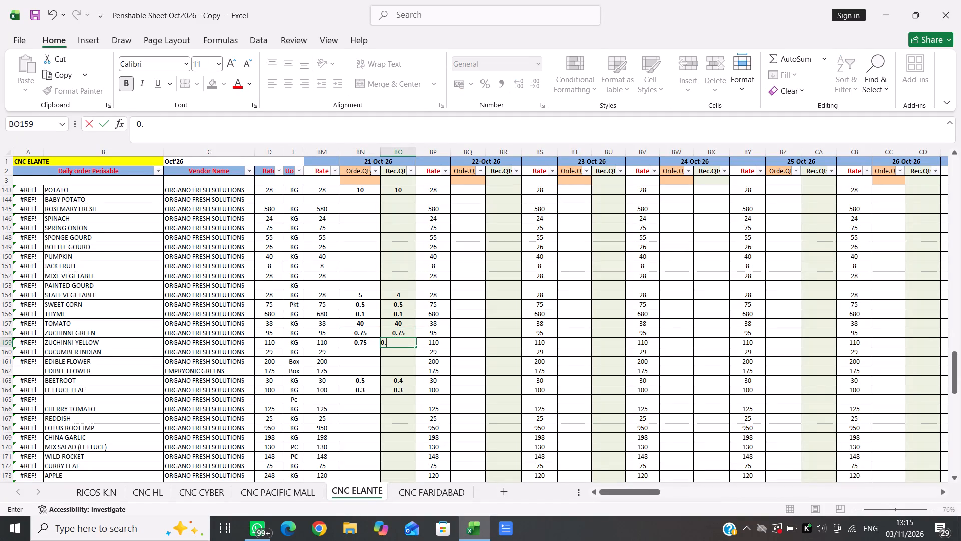
pyautogui.write('75')
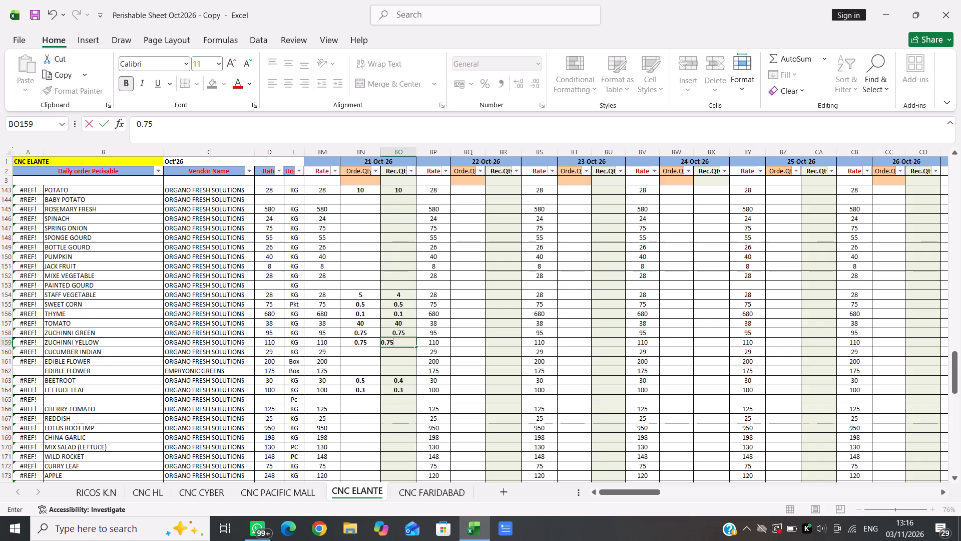
pyautogui.press('Down')
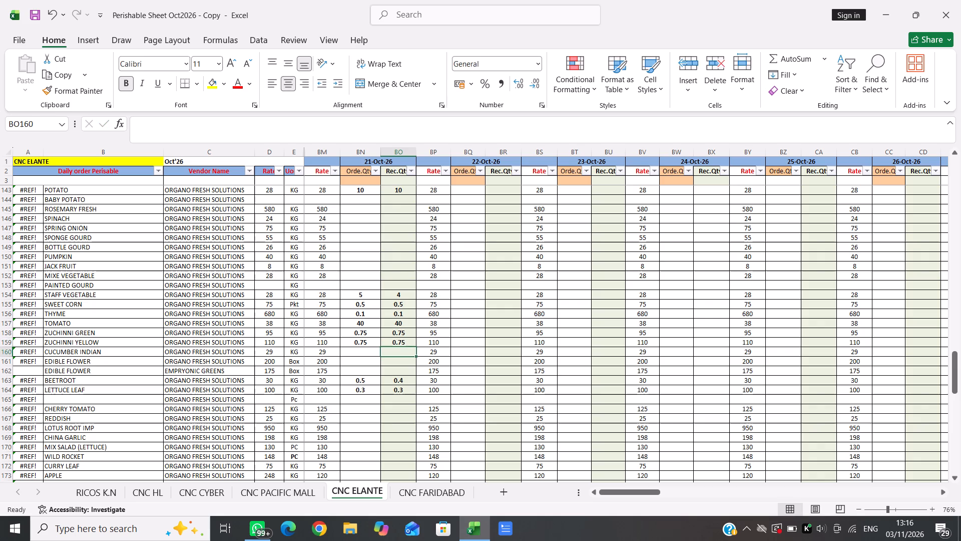
# Set the 21-Oct-26 order quantities of both ZUCHINNI GREEN and ZUCHINNI YELLOW to 0.5.
pyautogui.click(359, 332)
pyautogui.write('0.5')
pyautogui.press('Down')
pyautogui.write('0.5')
pyautogui.press('Down')
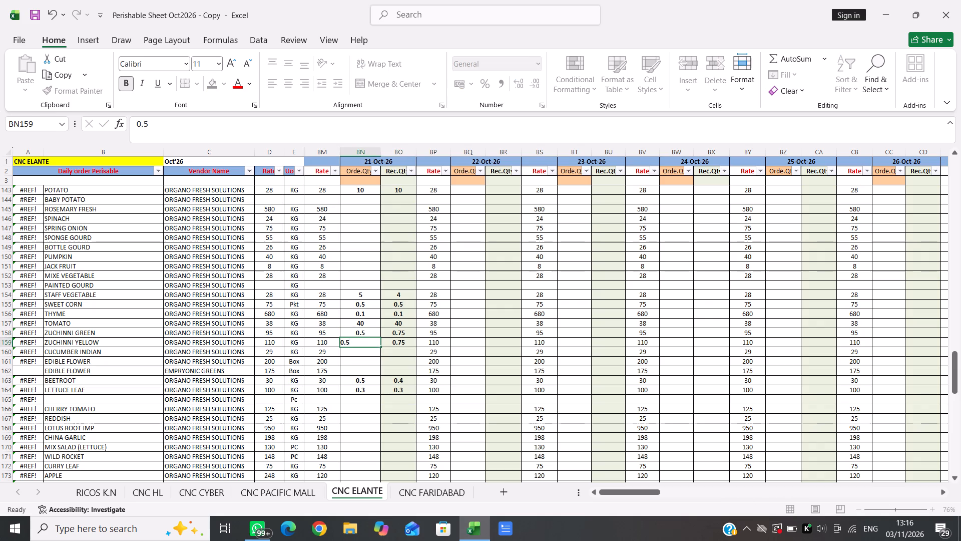
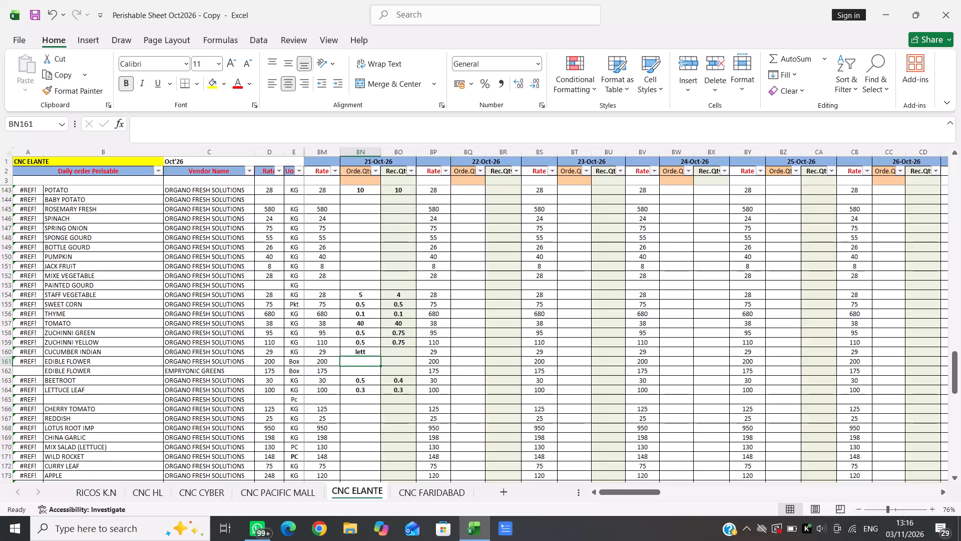
# Clear the stray text "lett" from the 21-Oct-26 order quantity in the CUCUMBER INDIAN row.
pyautogui.press('Return')
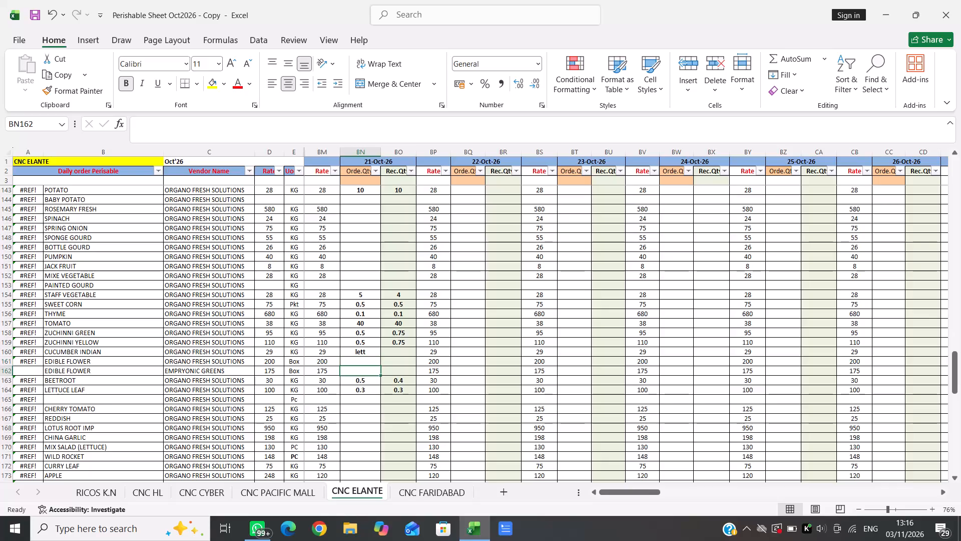
pyautogui.press('Up')
pyautogui.press('BackSpace')
pyautogui.press('BackSpace')
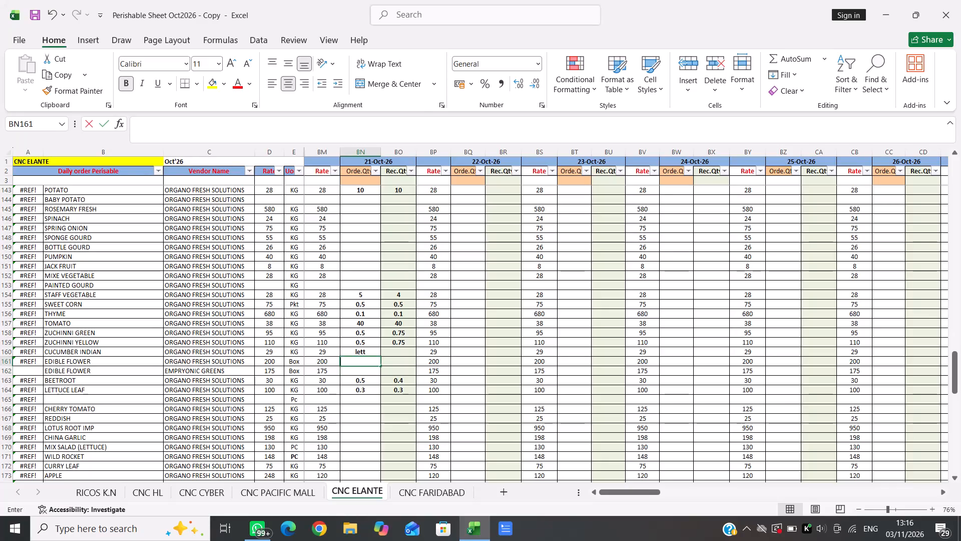
pyautogui.press('BackSpace')
pyautogui.press('BackSpace')
pyautogui.press('BackSpace')
pyautogui.press('Up')
pyautogui.press('BackSpace')
pyautogui.press('BackSpace')
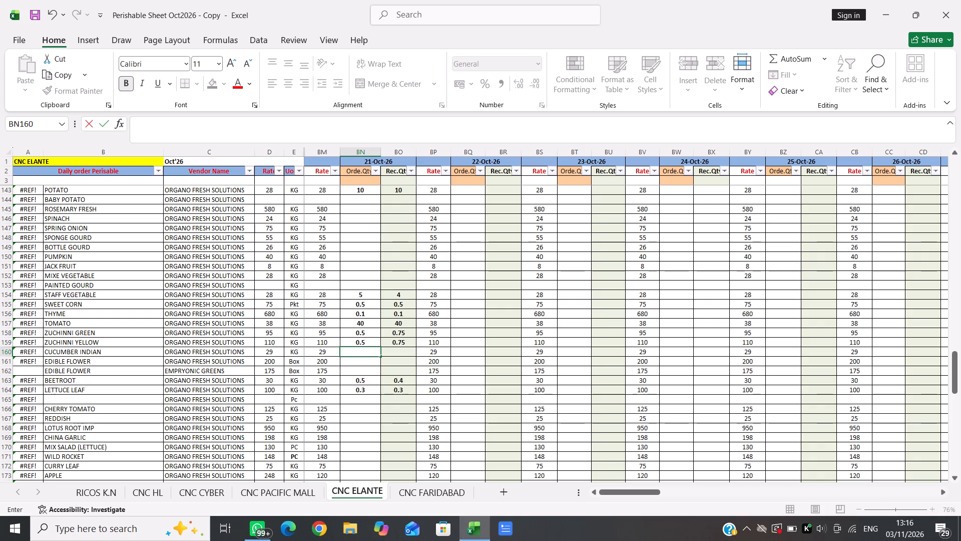
# Find the LETTUCE ICEBERG row by searching for "lett" and select its 21-Oct-26 order quantity cell.
pyautogui.hotkey('ctrl', 'f')
pyautogui.press('BackSpace')
pyautogui.press('BackSpace')
pyautogui.press('BackSpace')
pyautogui.press('BackSpace')
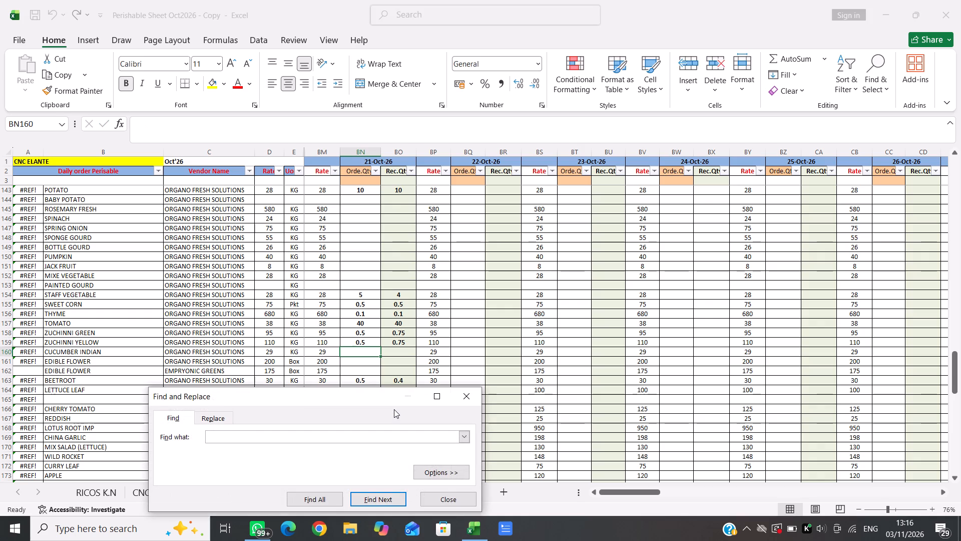
pyautogui.write('lett')
pyautogui.press('Return')
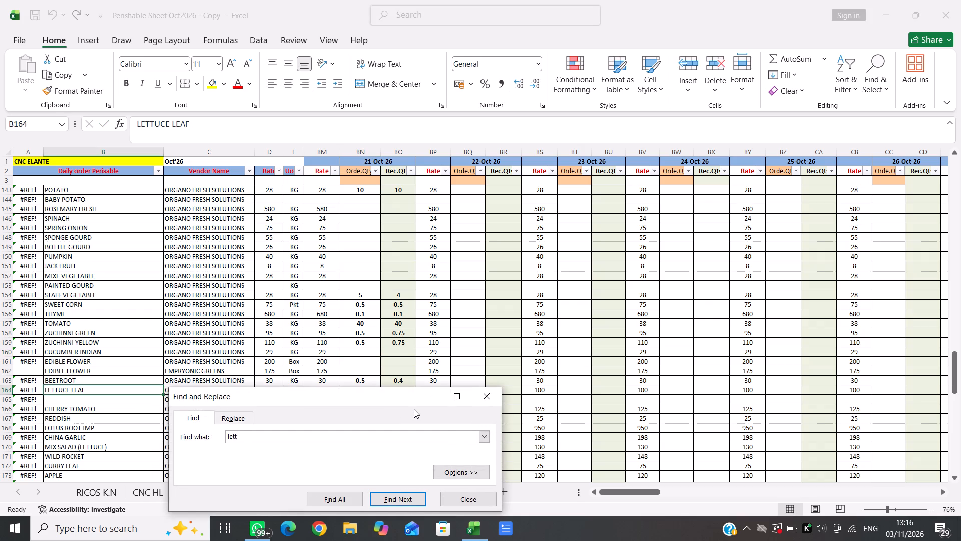
pyautogui.press('Return')
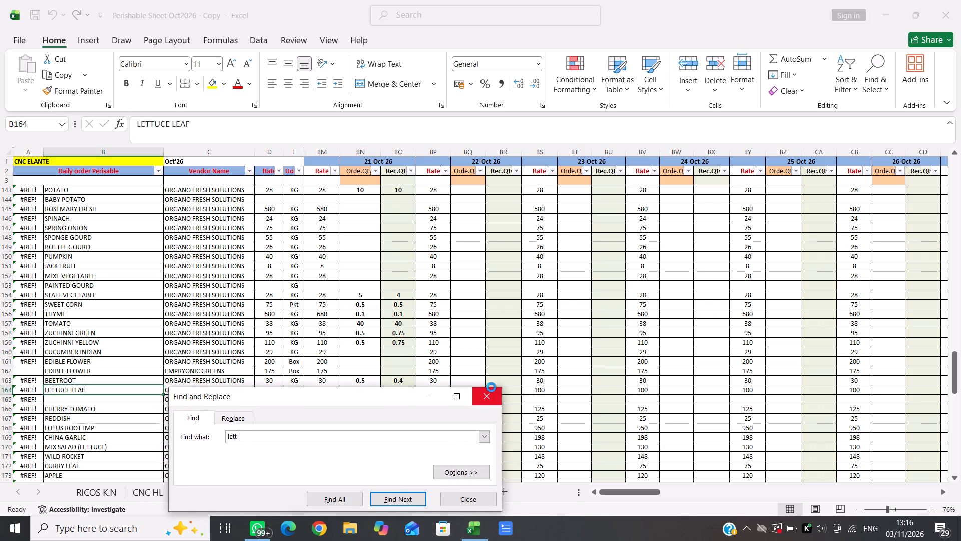
pyautogui.press('Return')
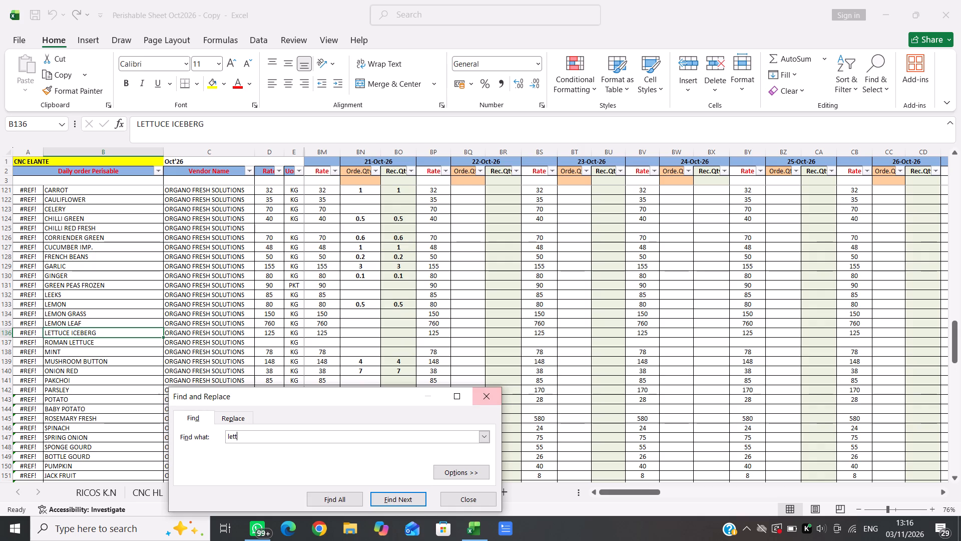
pyautogui.click(488, 395)
pyautogui.press('Right')
pyautogui.press('Right')
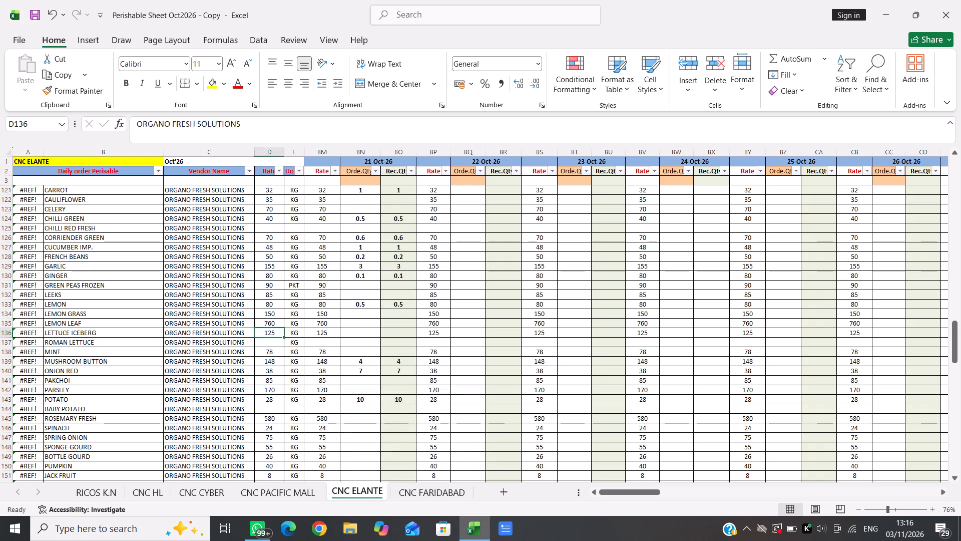
pyautogui.press('Right')
pyautogui.press('Right')
pyautogui.press('Right')
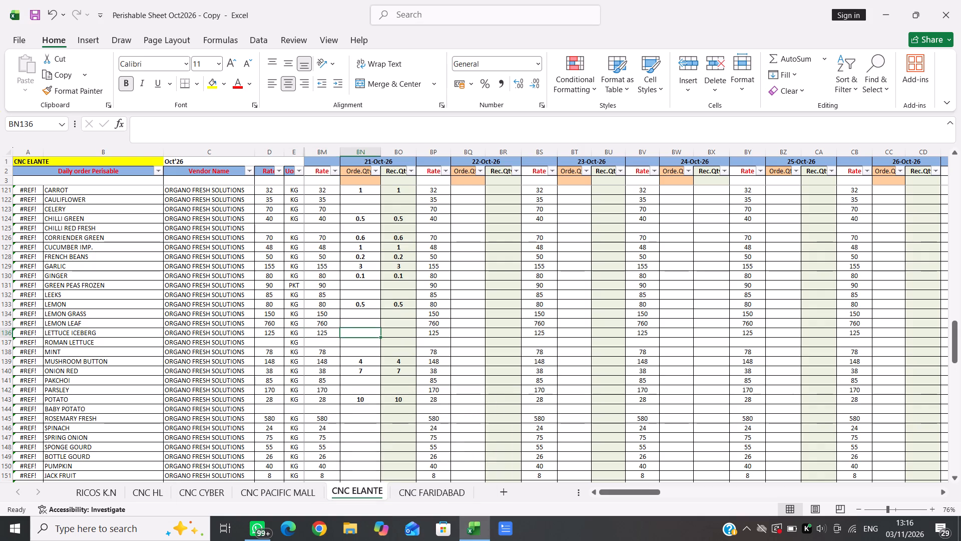
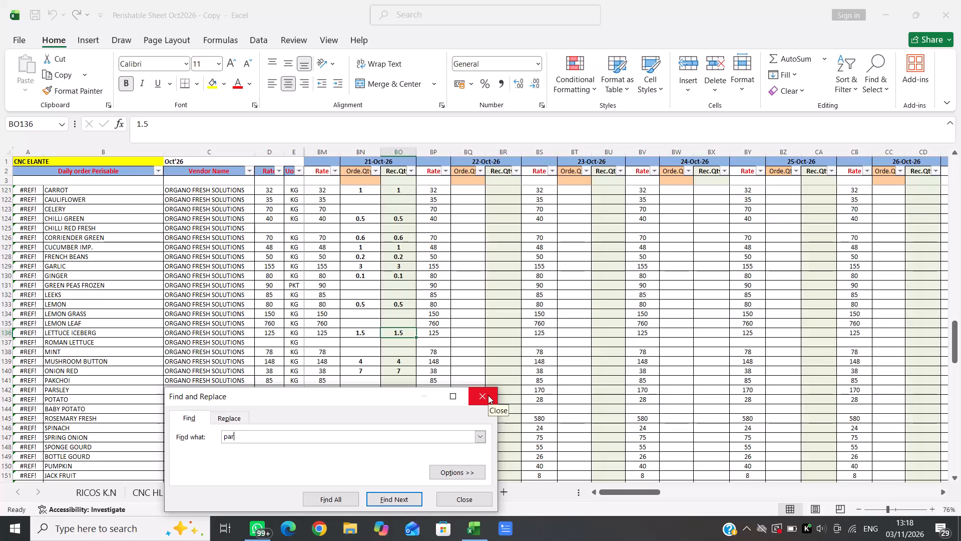
# Find the PARSLEY row by searching for "pars" and enter 0.4 as its 21-Oct-26 order quantity.
pyautogui.press('Return')
pyautogui.click(492, 395)
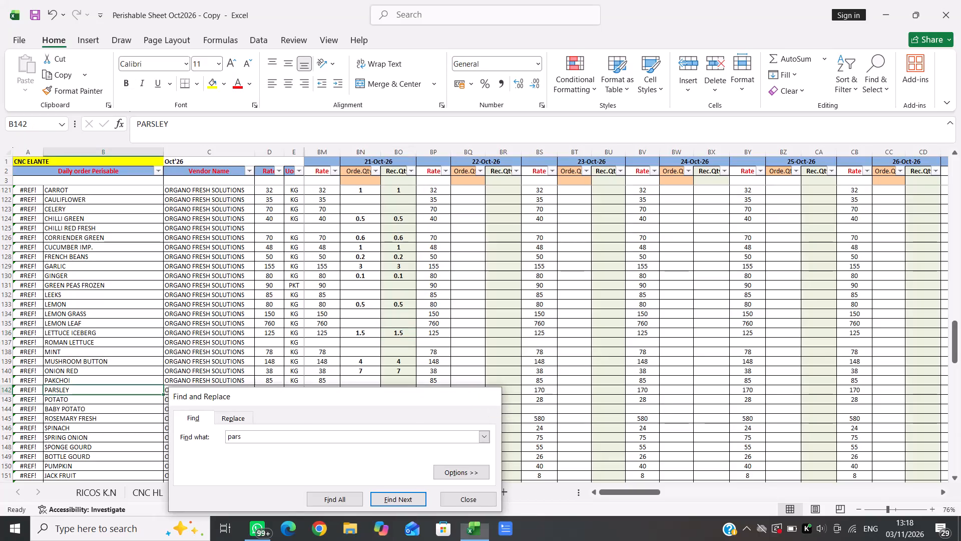
pyautogui.press('Right')
pyautogui.press('Right')
pyautogui.press('Right')
pyautogui.press('Right')
pyautogui.press('Right')
pyautogui.write('0.4')
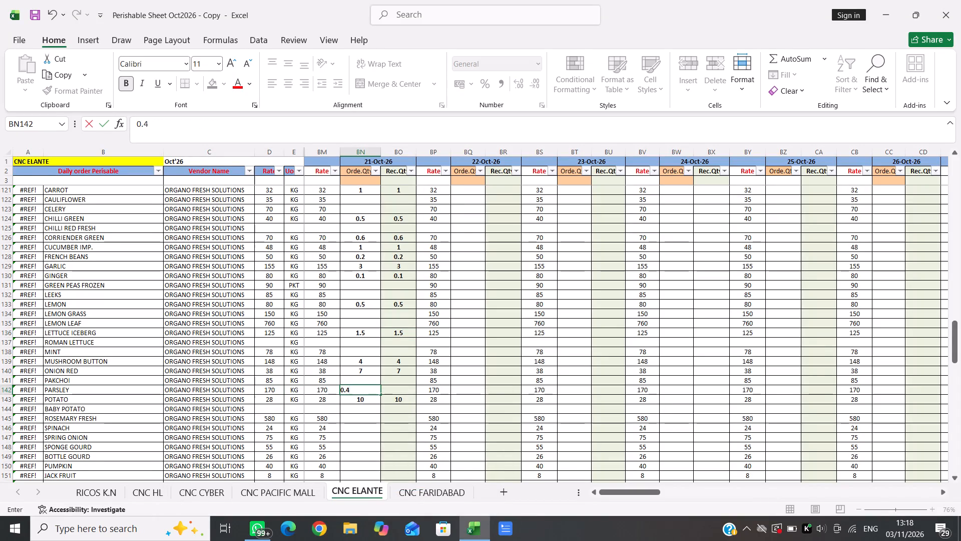
pyautogui.press('Right')
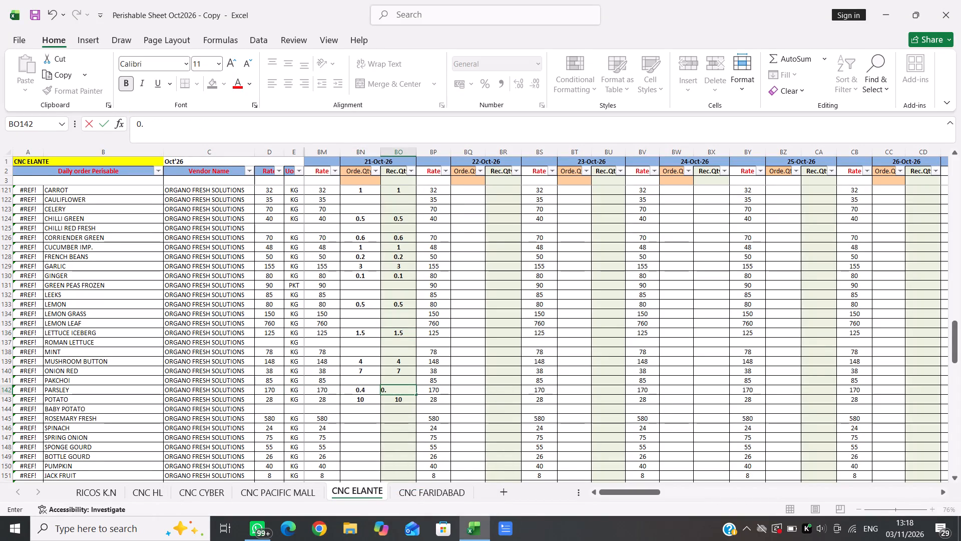
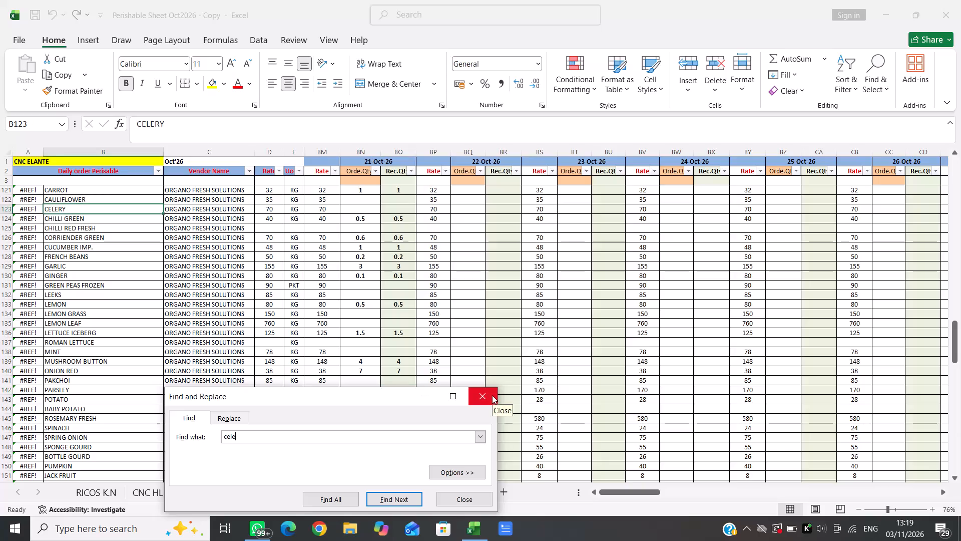
# Close the search and select the 21-Oct-26 order quantity cell in the CELERY row.
pyautogui.click(490, 396)
pyautogui.press('Right')
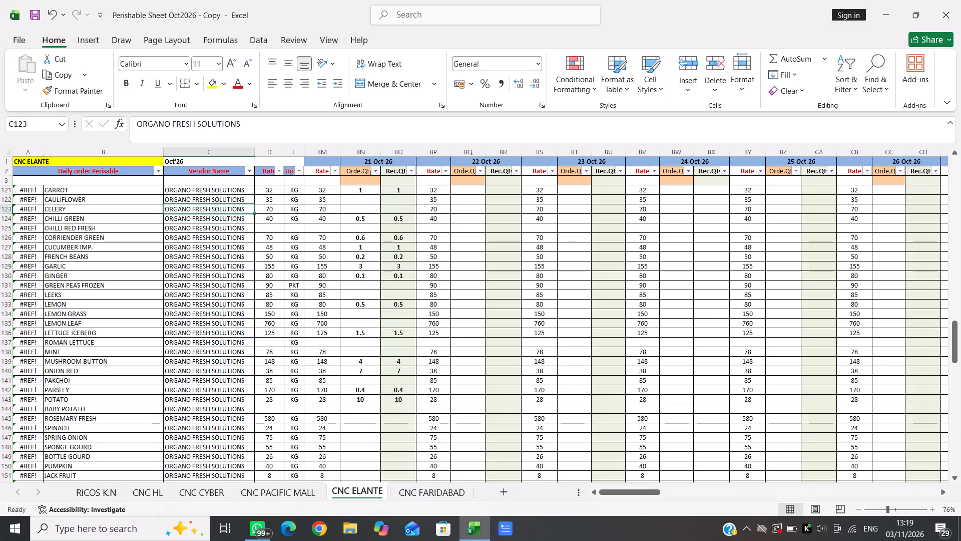
pyautogui.press('Right')
pyautogui.press('Right')
pyautogui.press('Right')
pyautogui.press('Right')
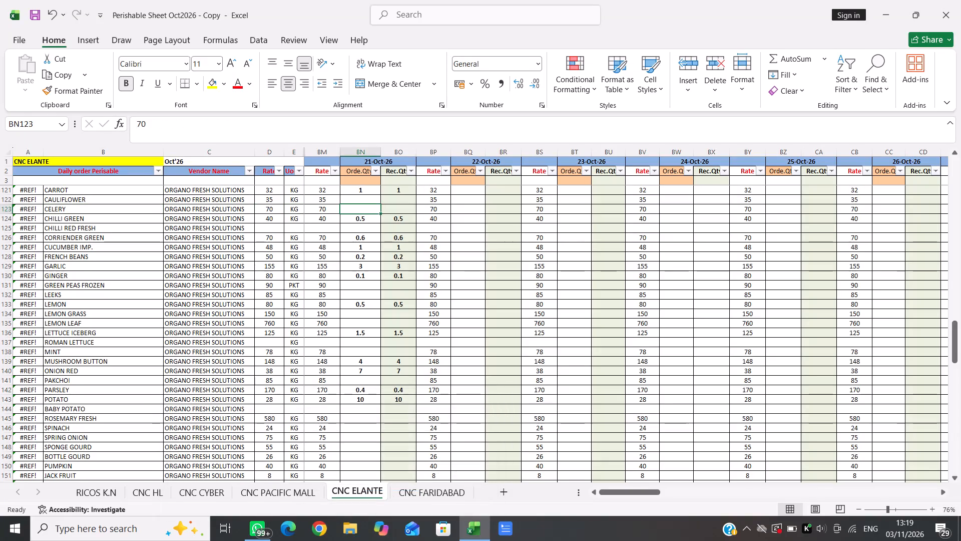
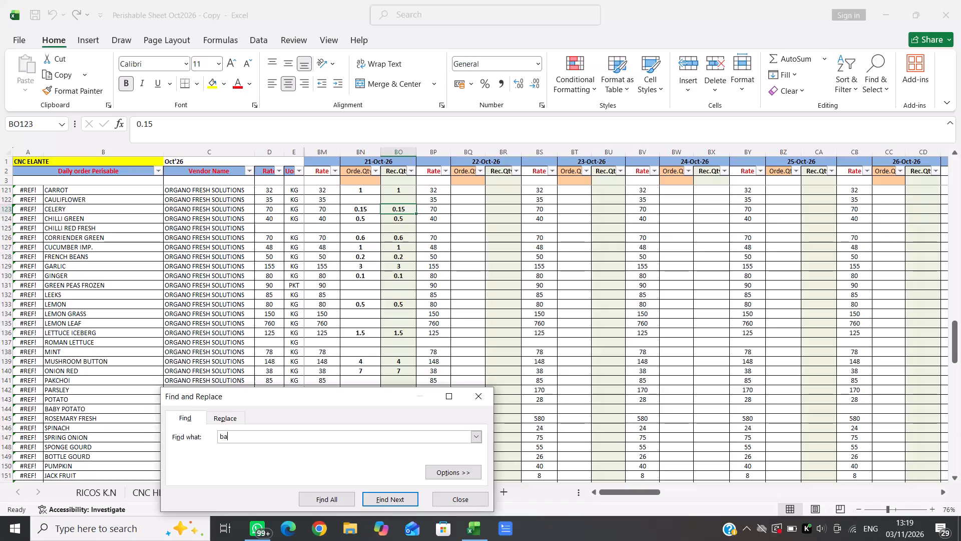
# Find the BASIL LEAF row by searching for basil and select its 21-Oct-26 order quantity cell.
pyautogui.press('Return')
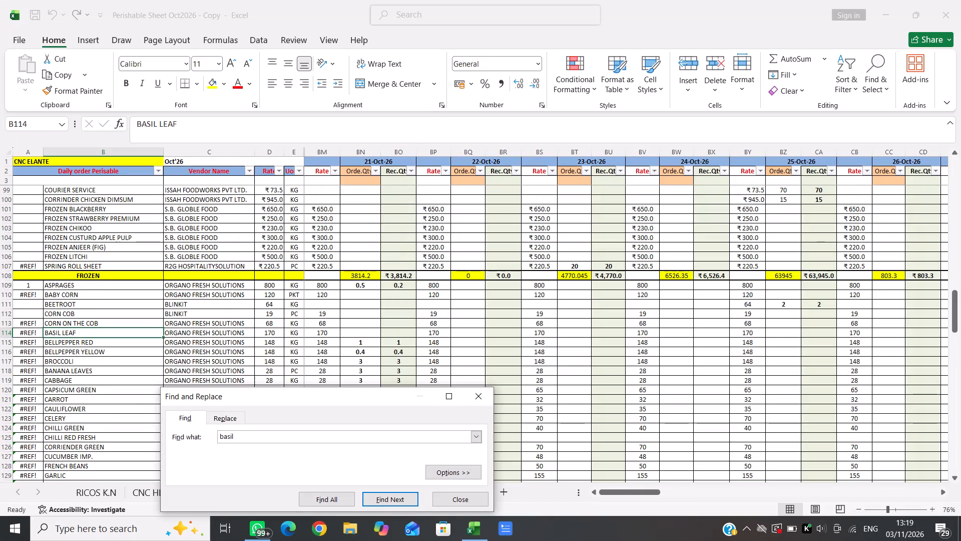
pyautogui.click(485, 401)
pyautogui.press('Right')
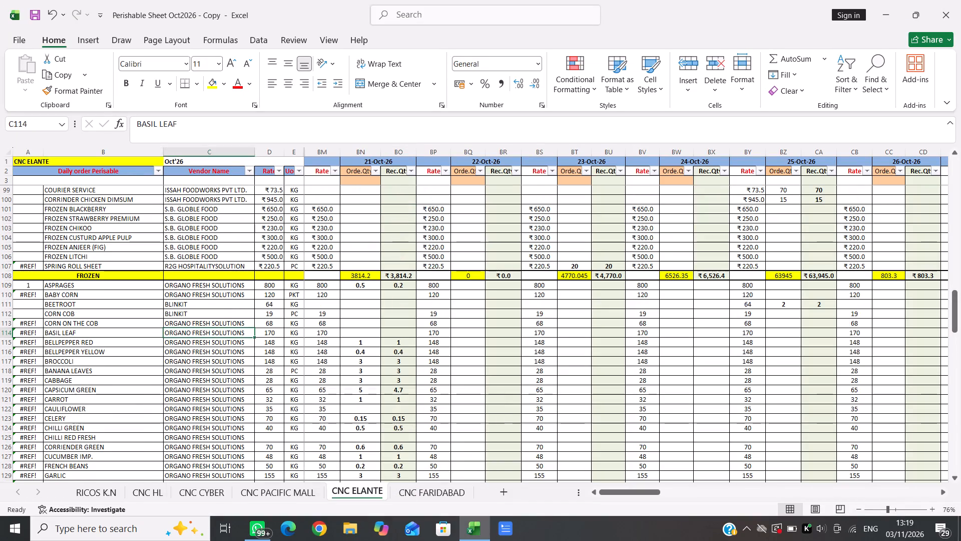
pyautogui.press('Right')
pyautogui.press('Right')
pyautogui.press('Right')
pyautogui.press('Right')
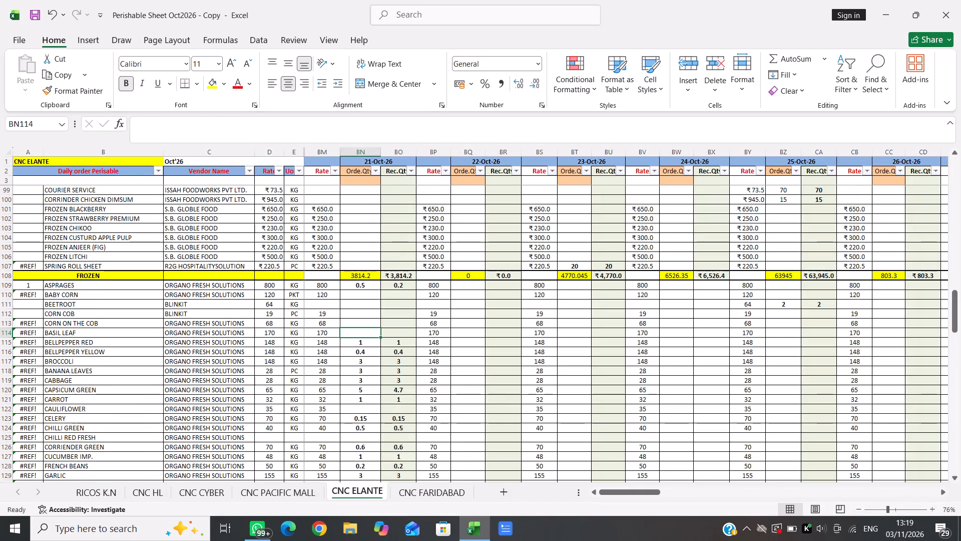
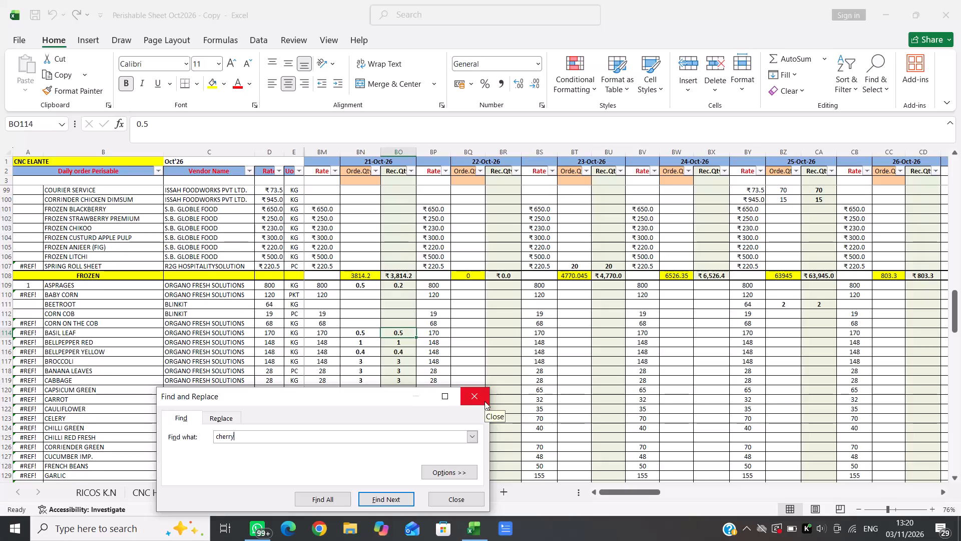
# Find the CHERRY TOMATO row by searching for cherry and move along it toward its 21-Oct-26 quantity cells.
pyautogui.press('Return')
pyautogui.click(480, 395)
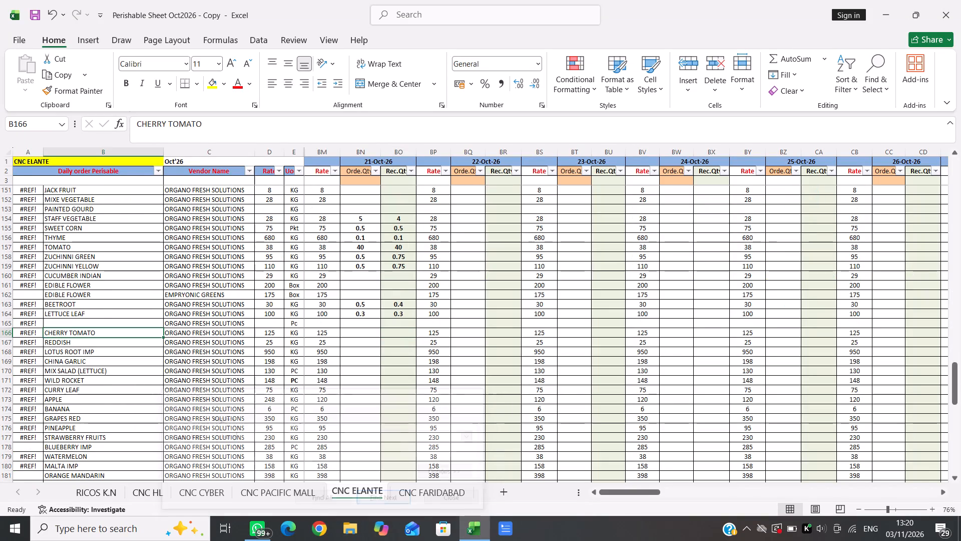
pyautogui.press('Right')
pyautogui.press('Right')
pyautogui.press('Right')
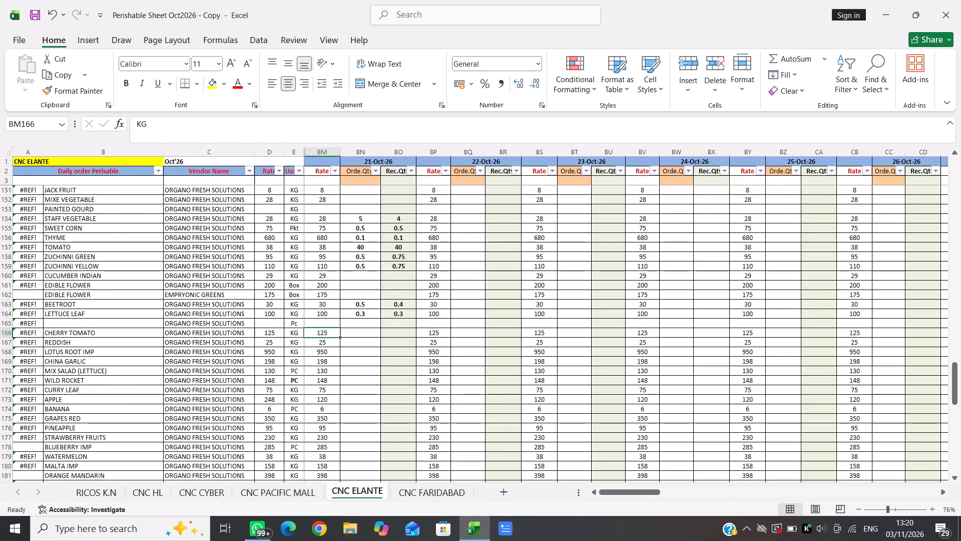
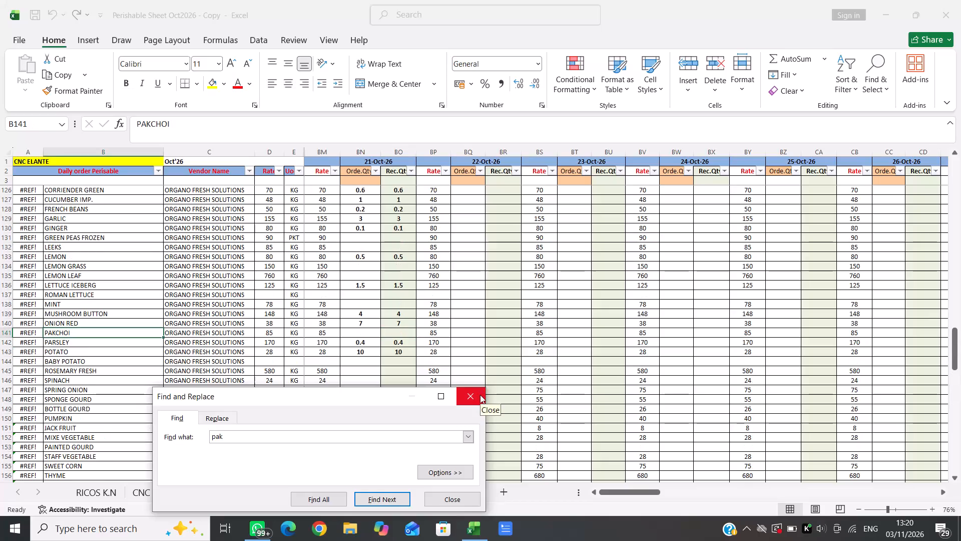
# Finish the search at the PAKCHOI row and move along it toward its 21-Oct-26 order quantity cell.
pyautogui.click(477, 394)
pyautogui.press('Right')
pyautogui.press('Right')
pyautogui.press('Right')
pyautogui.press('Right')
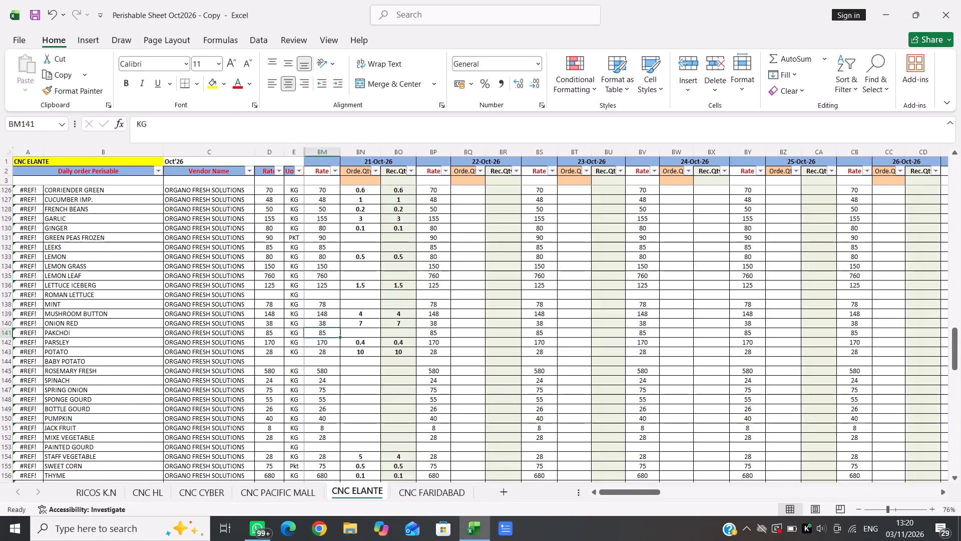
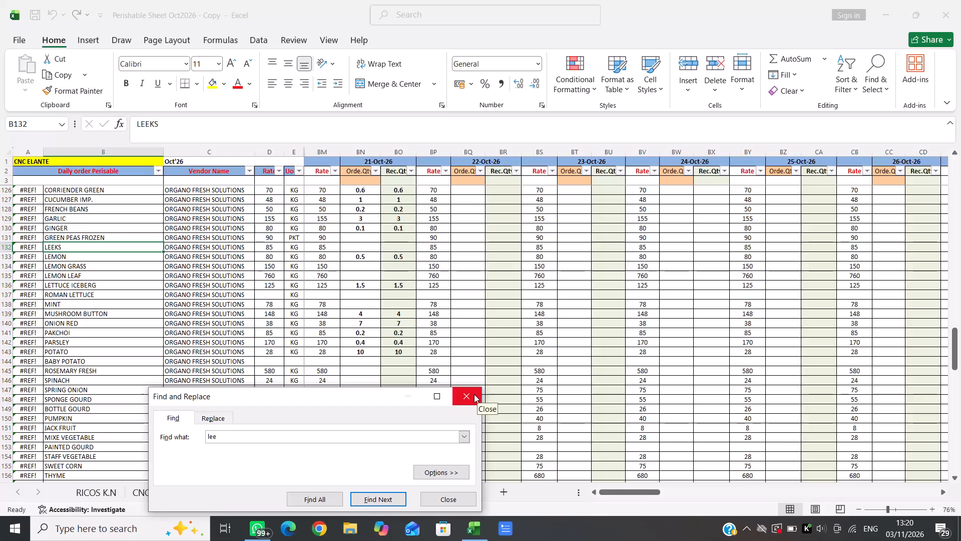
# Finish the search at the LEEKS row and move along it toward its 21-Oct-26 order quantity cell.
pyautogui.click(465, 395)
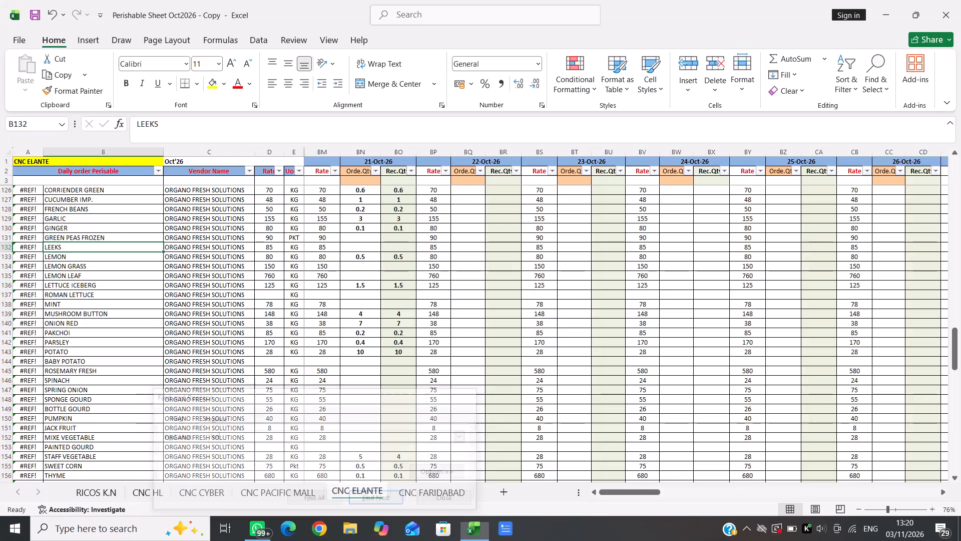
pyautogui.press('Right')
pyautogui.press('Right')
pyautogui.press('Right')
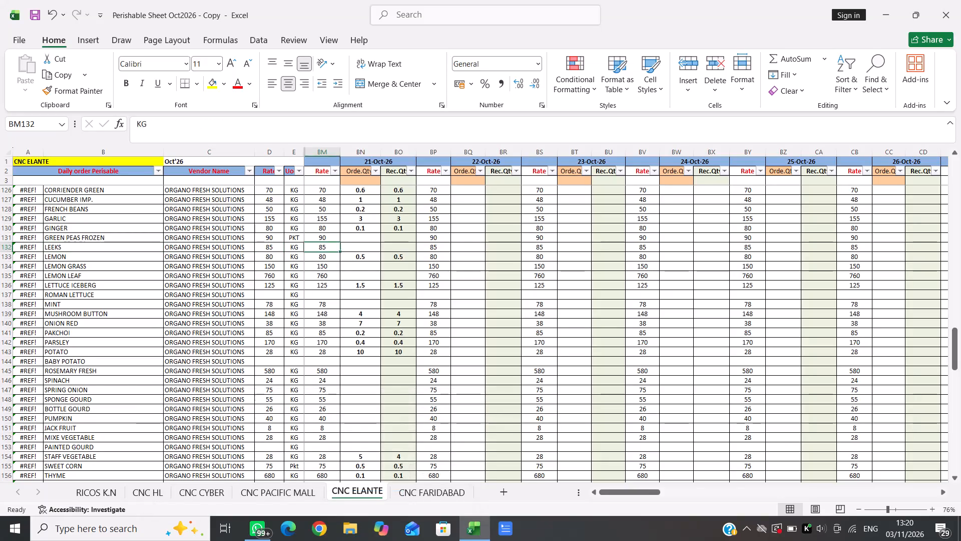
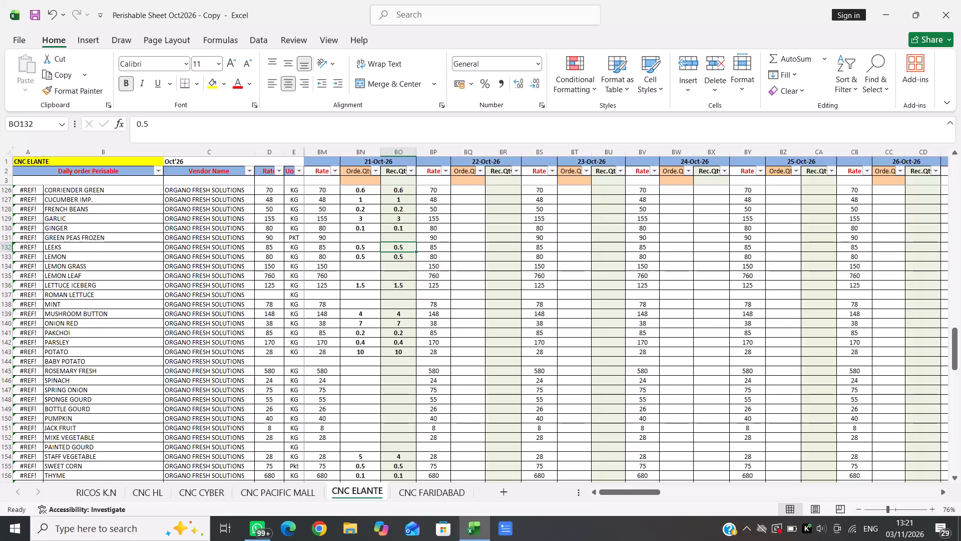
# Go to the LEMON row's 21-Oct-26 order quantity cell, just below the LEEKS entry.
pyautogui.press('Left')
pyautogui.press('Down')
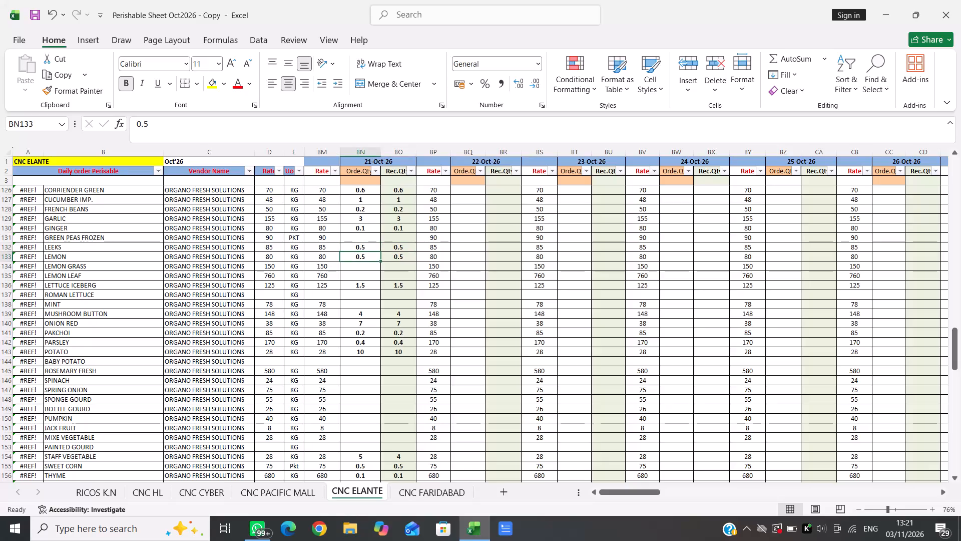
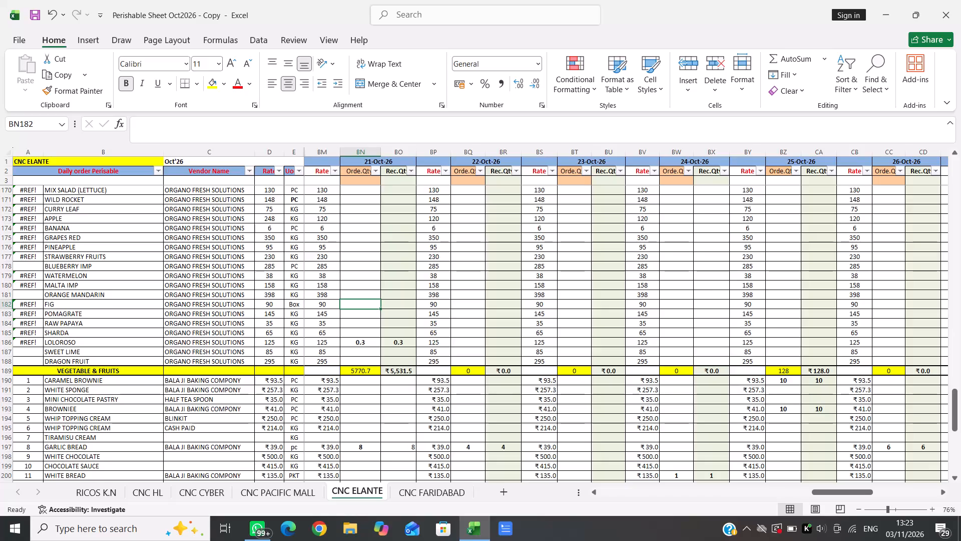
# Set the THYME row's 21-Oct-26 order and received quantities to 0.5 each, and check the VEGETABLE & FRUITS totals.
pyautogui.scroll(2, 394, 307)
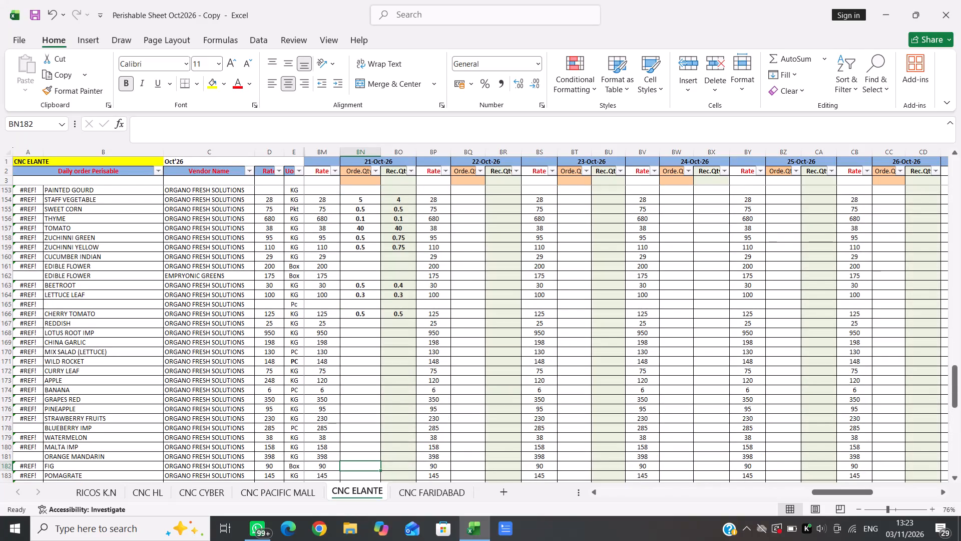
pyautogui.scroll(1, 394, 307)
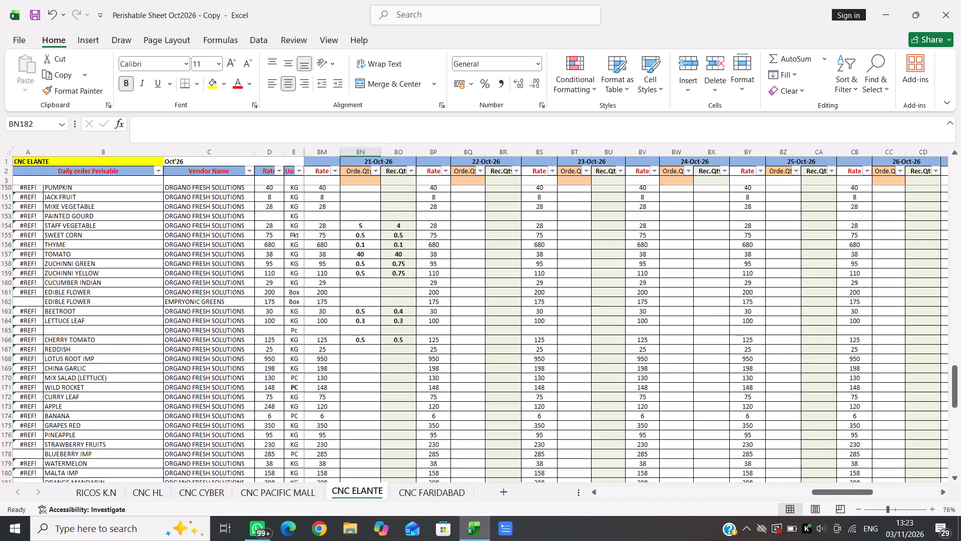
pyautogui.scroll(1, 394, 307)
pyautogui.click(364, 255)
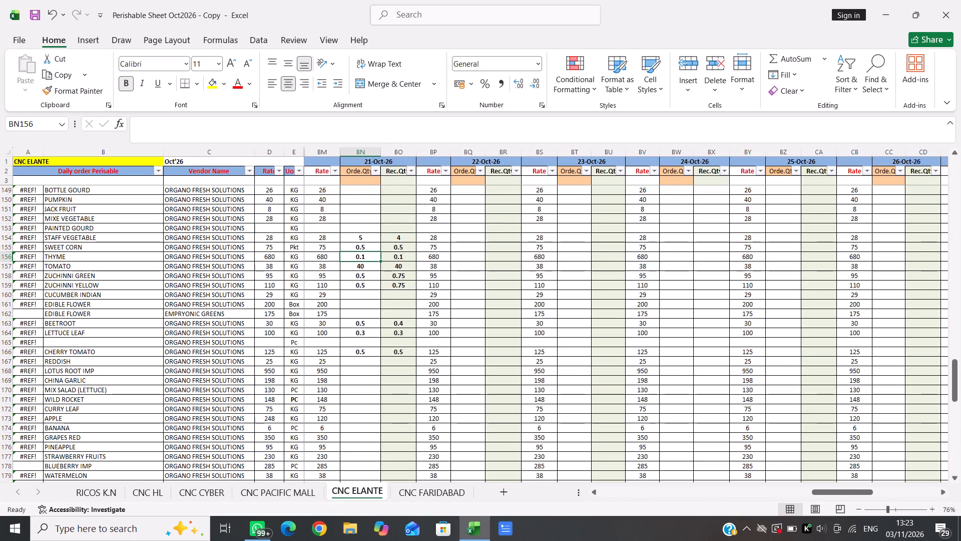
pyautogui.write('0.5')
pyautogui.press('Right')
pyautogui.write('0.5')
pyautogui.press('Down')
pyautogui.scroll(-2, 364, 255)
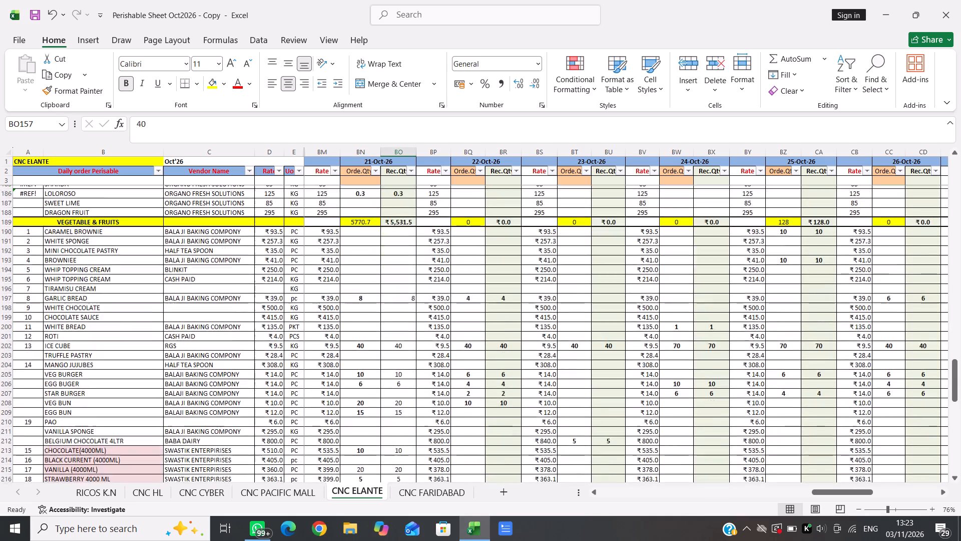
pyautogui.scroll(-2, 364, 255)
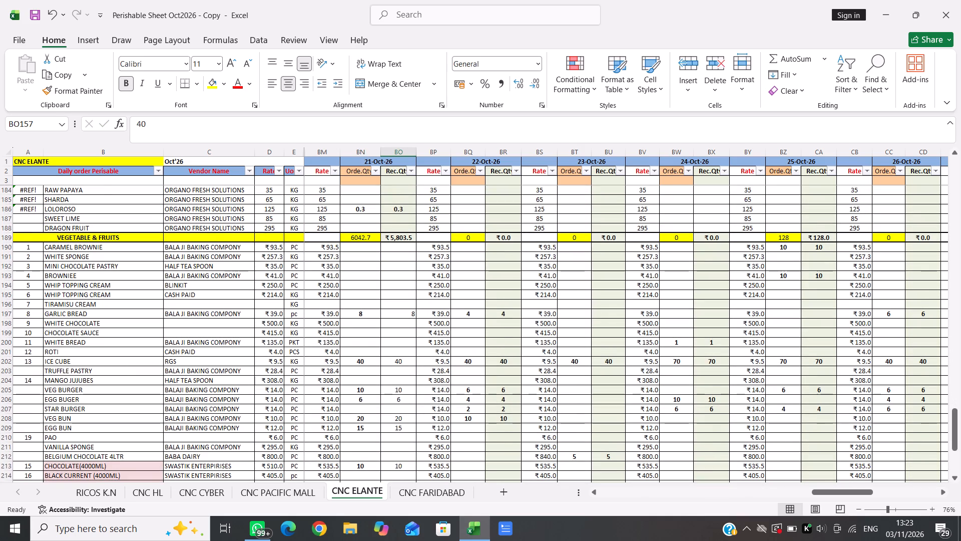
pyautogui.scroll(5, 370, 229)
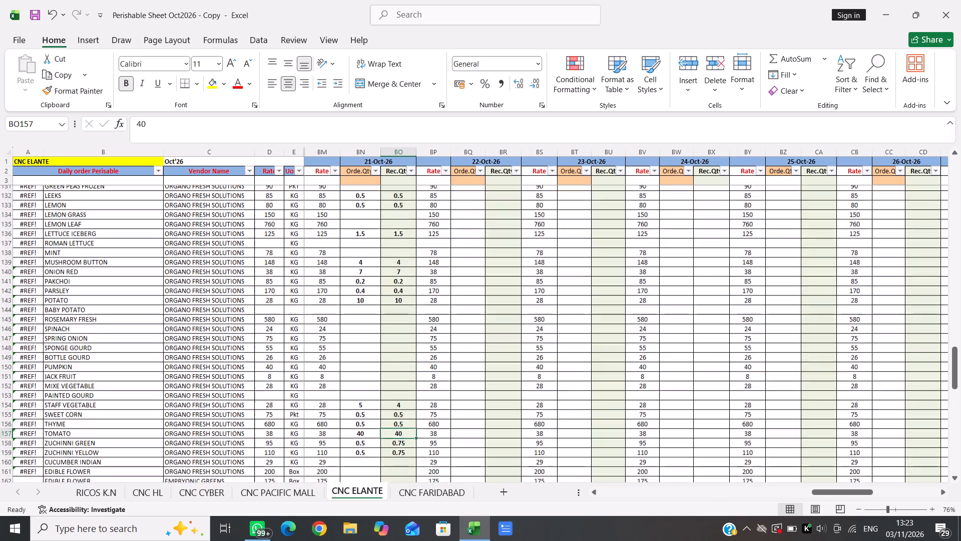
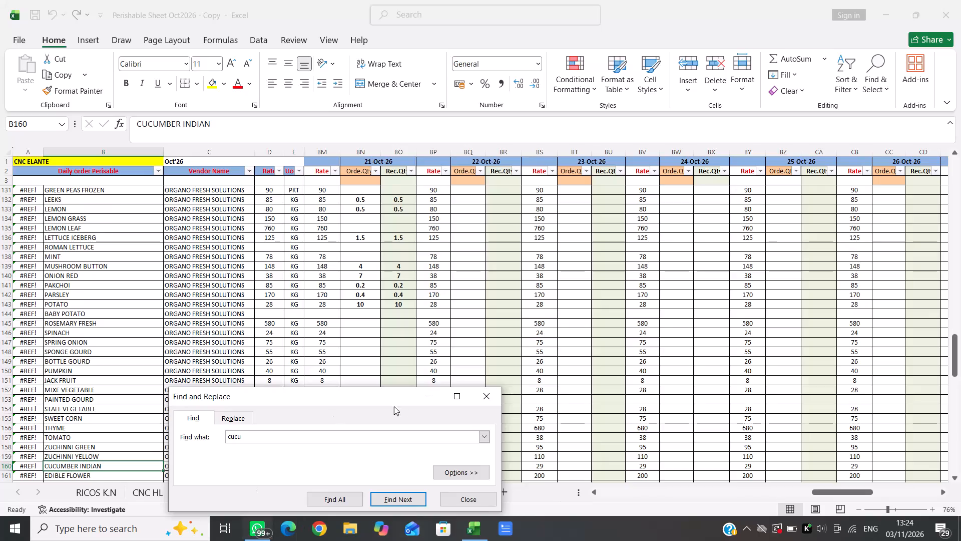
# Enter 1 as the 21-Oct-26 order quantity in the CUCUMBER INDIAN row.
pyautogui.click(486, 399)
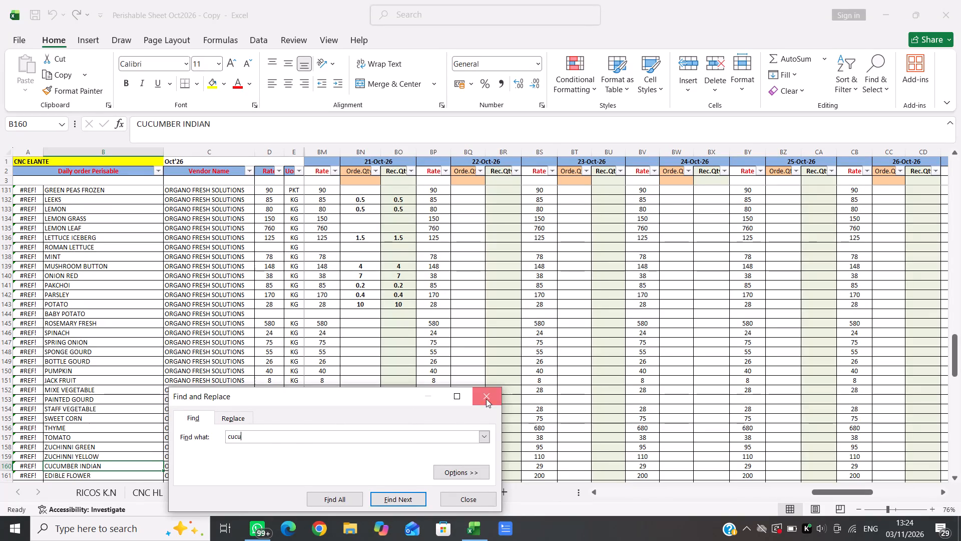
pyautogui.press('Right')
pyautogui.press('Right')
pyautogui.press('Right')
pyautogui.press('Right')
pyautogui.press('Right')
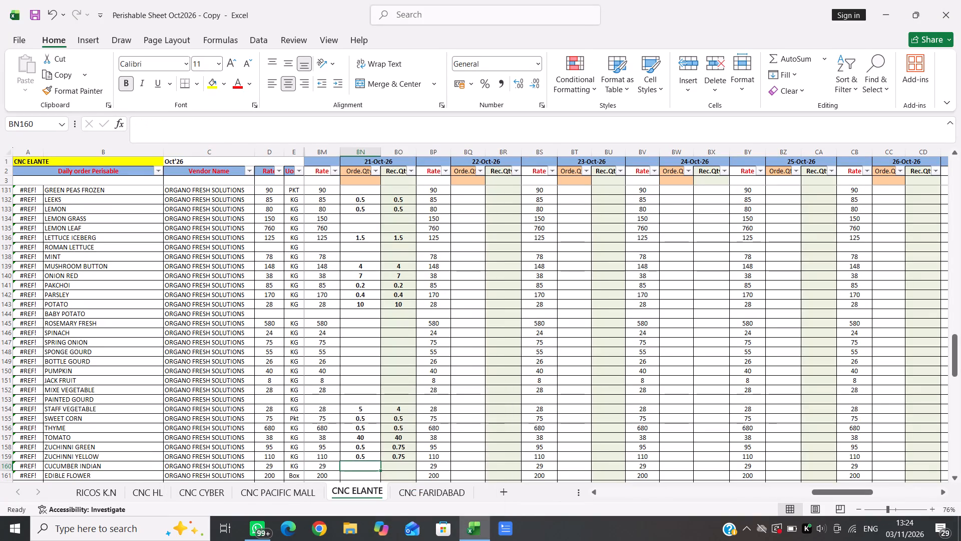
pyautogui.press('1')
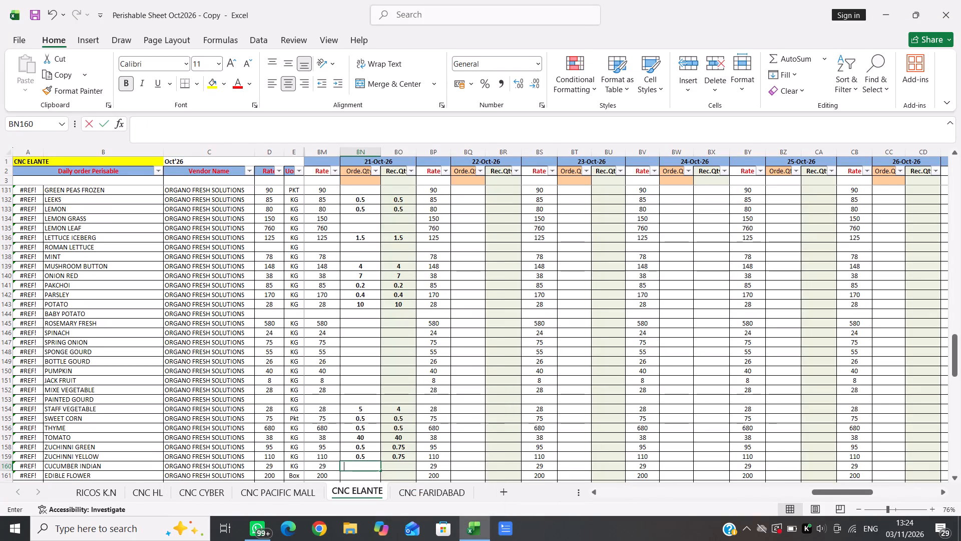
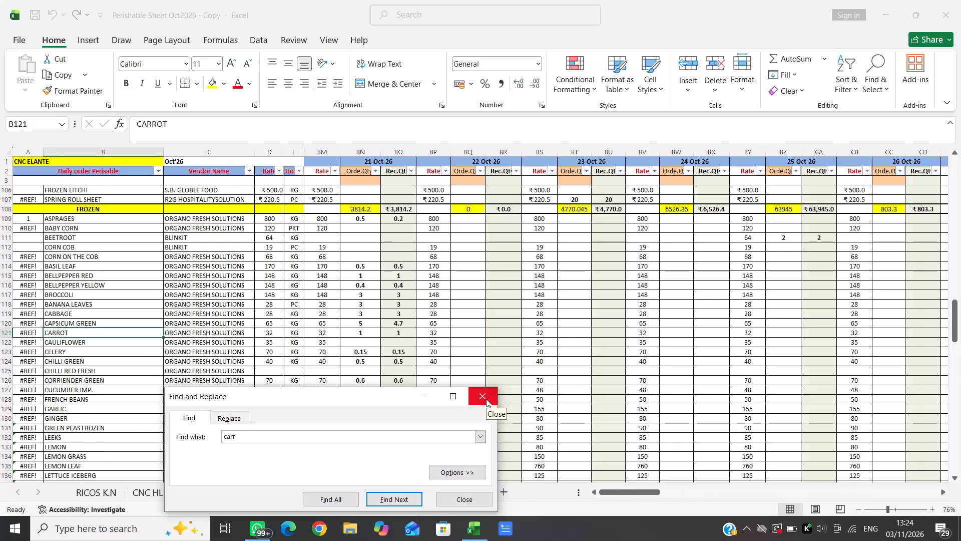
# Go to the 21-Oct-26 quantity entries in the CARROT row.
pyautogui.click(486, 399)
pyautogui.press('Right')
pyautogui.press('Right')
pyautogui.press('Right')
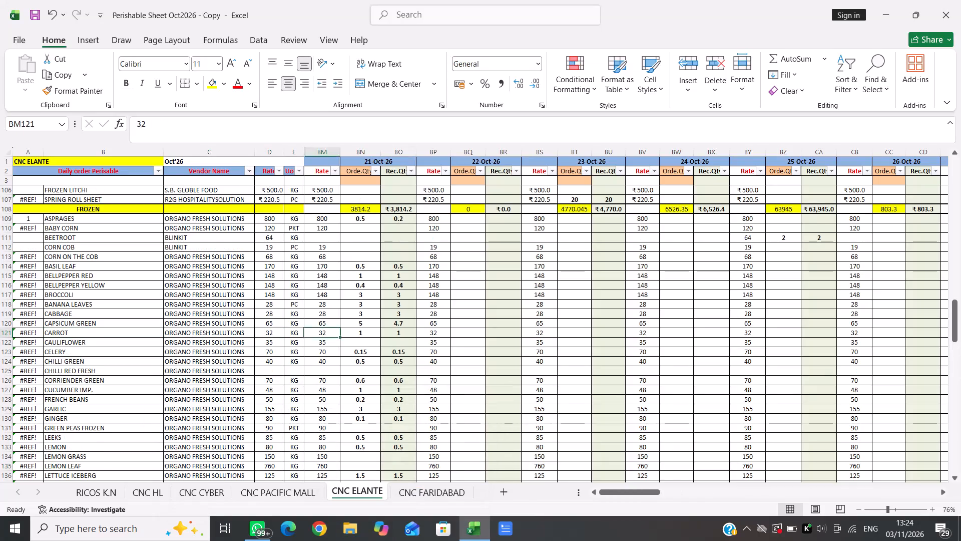
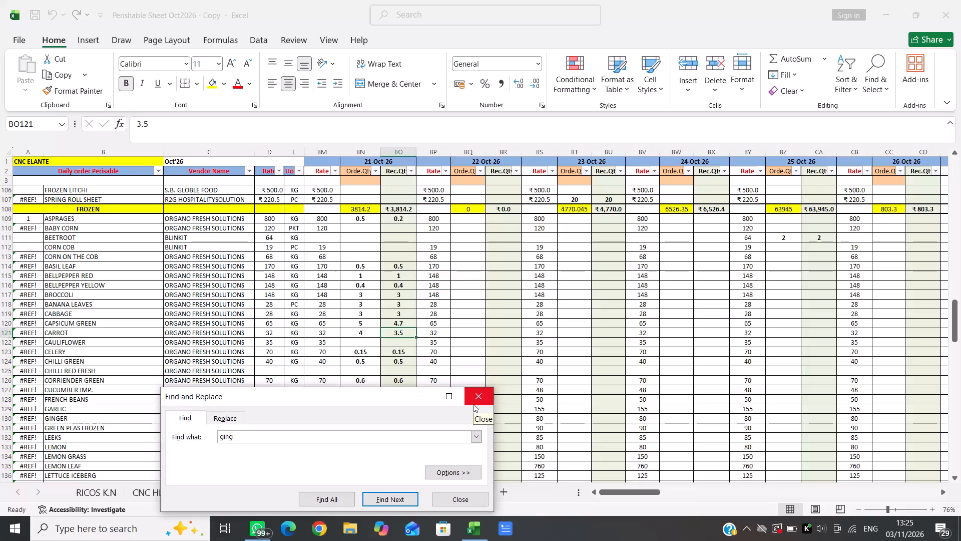
# Close the search and check the 21-Oct-26 order quantity, received quantity and rate entries in the GINGER row.
pyautogui.click(489, 397)
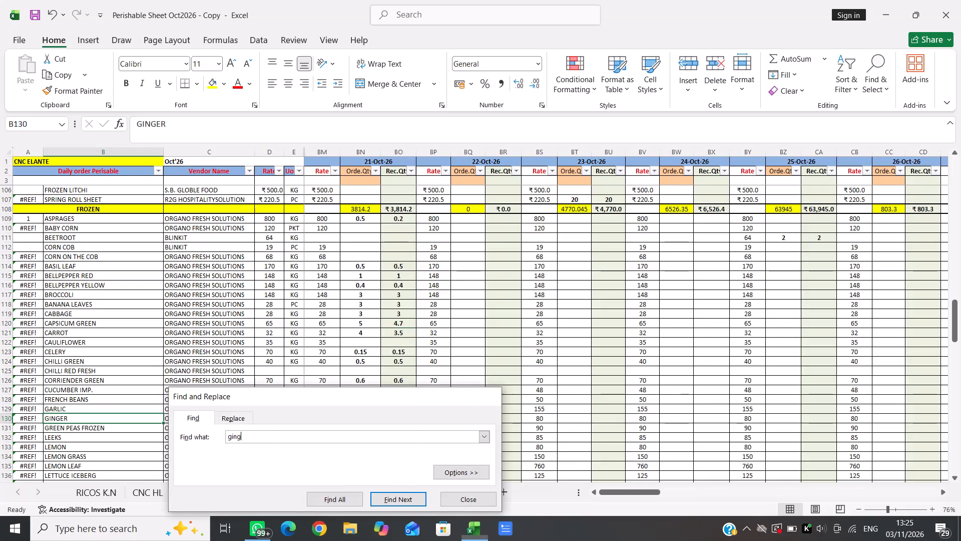
pyautogui.press('Right')
pyautogui.press('Right')
pyautogui.press('Right')
pyautogui.press('Right')
pyautogui.press('Right')
pyautogui.press('Right')
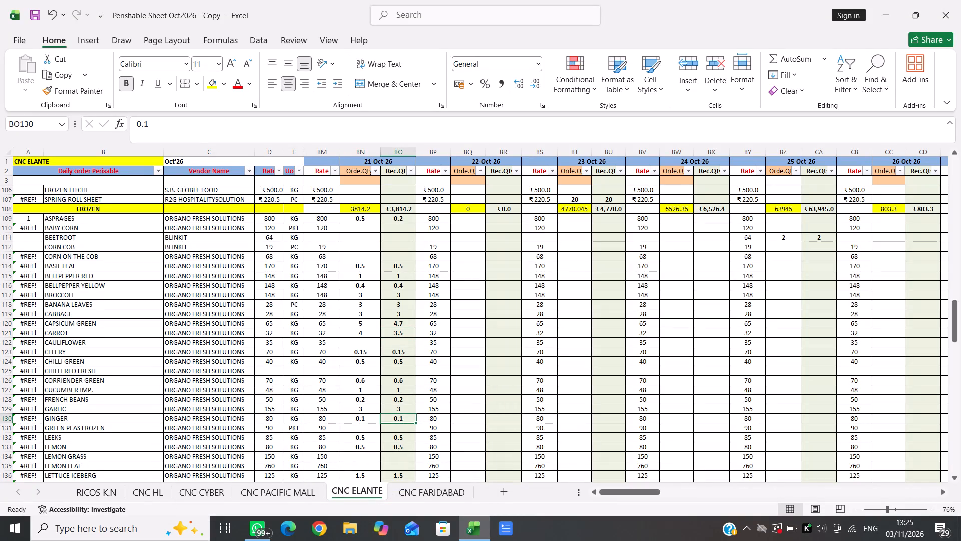
pyautogui.press('Left')
pyautogui.press('Left')
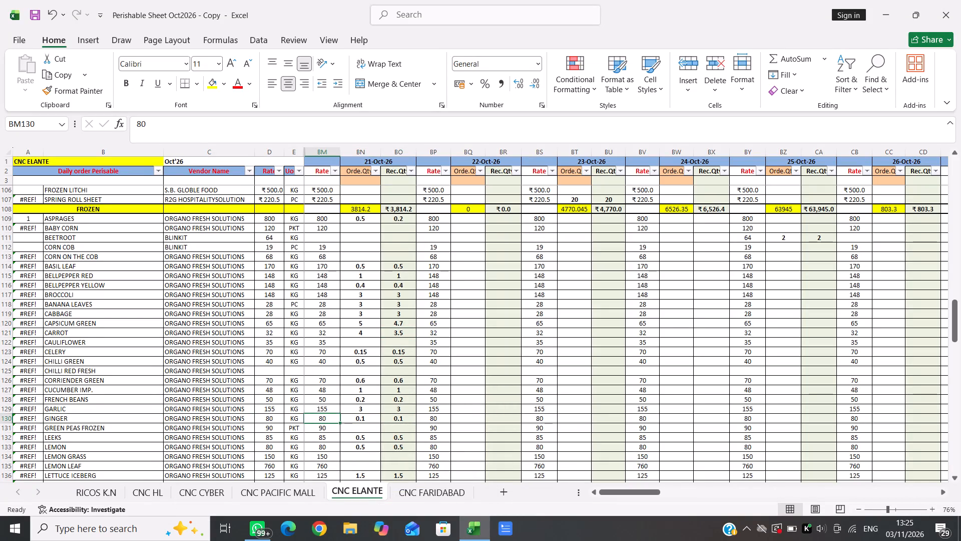
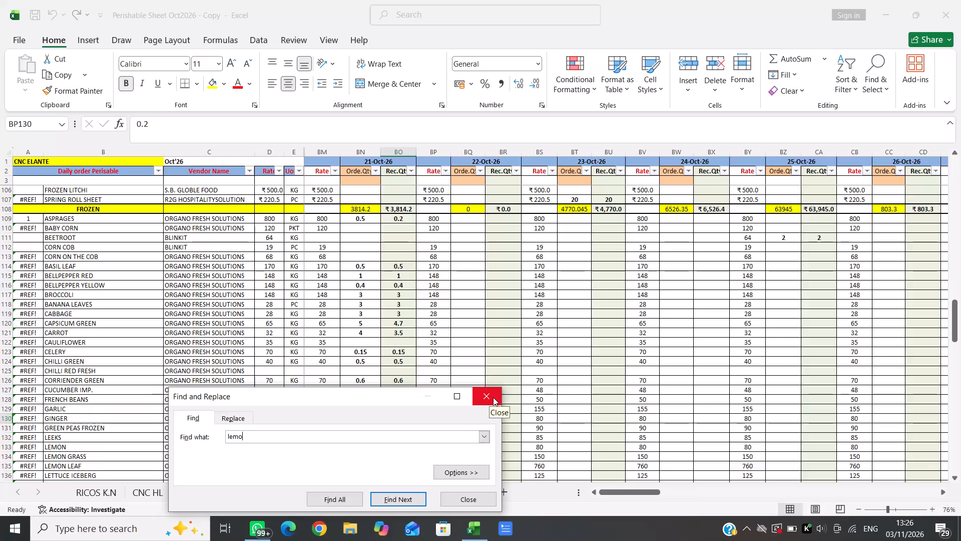
# Close the search and check the 21-Oct-26 order quantity entry in the LEMON row.
pyautogui.click(493, 397)
pyautogui.press('Return')
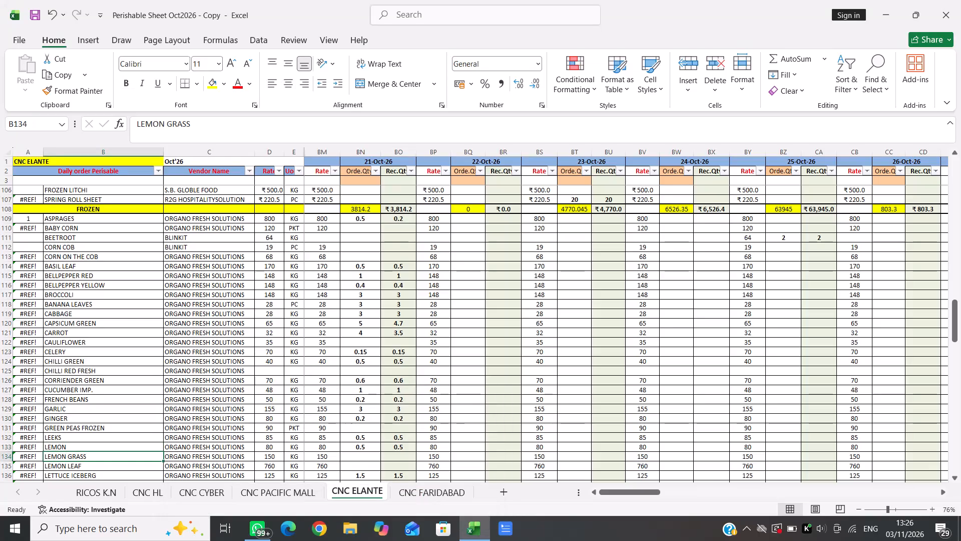
pyautogui.press('Up')
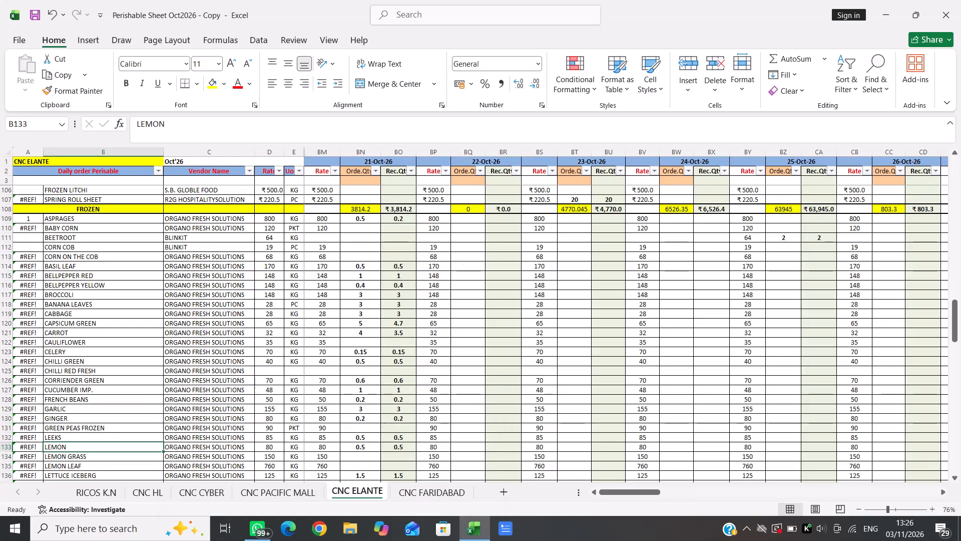
pyautogui.press('Right')
pyautogui.press('Right')
pyautogui.press('Right')
pyautogui.press('Right')
pyautogui.press('Right')
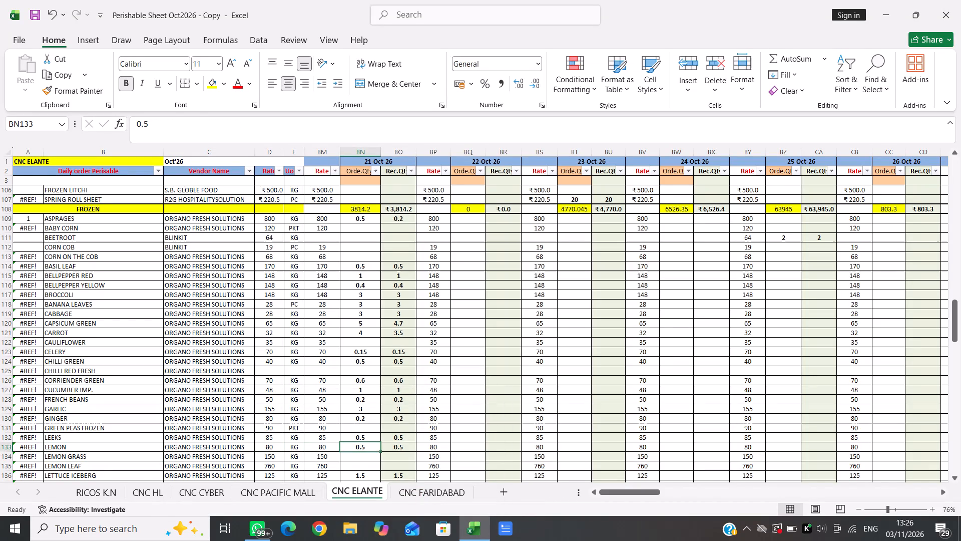
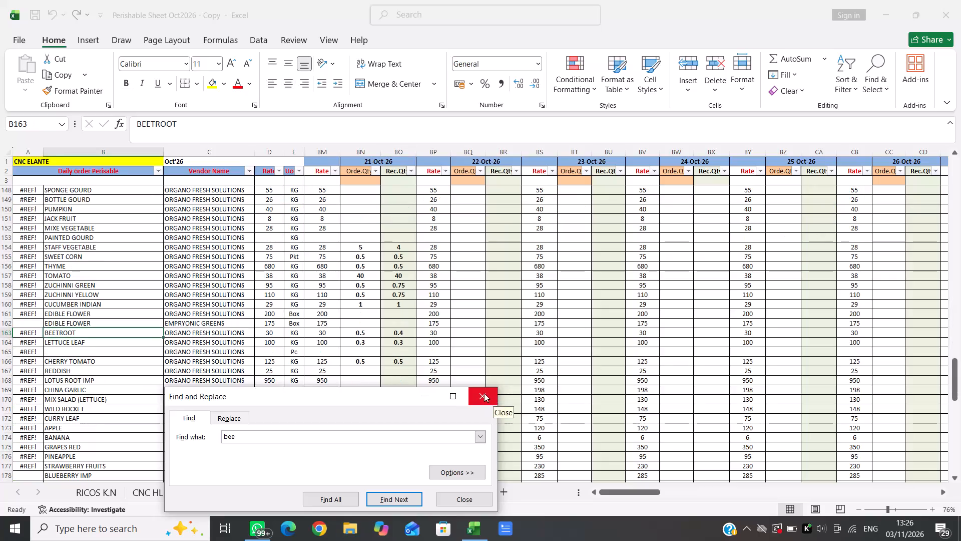
# Close the search and set the BEETROOT row's 21-Oct-26 order quantity to 1.5 and received quantity to 1.4.
pyautogui.click(484, 393)
pyautogui.press('Right')
pyautogui.press('Right')
pyautogui.press('Right')
pyautogui.press('Right')
pyautogui.press('Right')
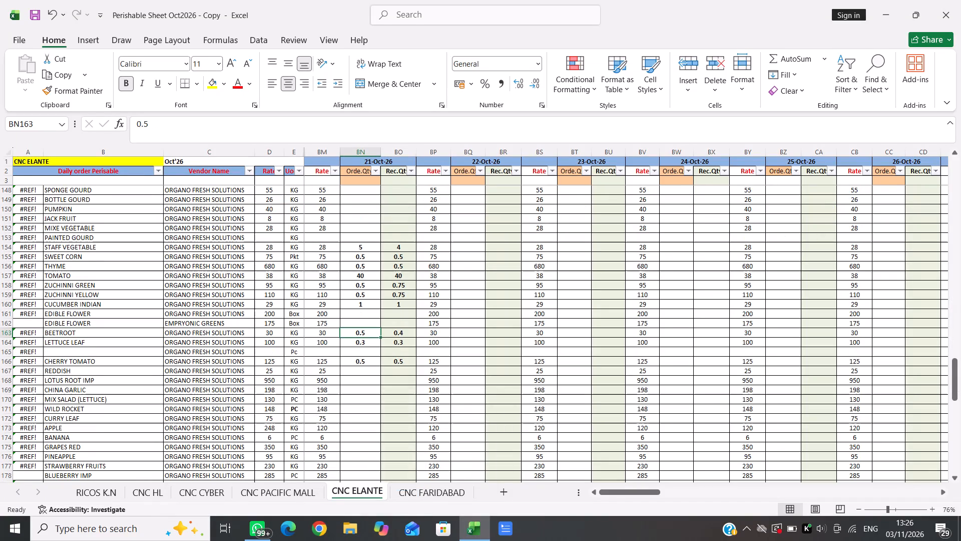
pyautogui.write('1.5')
pyautogui.press('Right')
pyautogui.write('1.4')
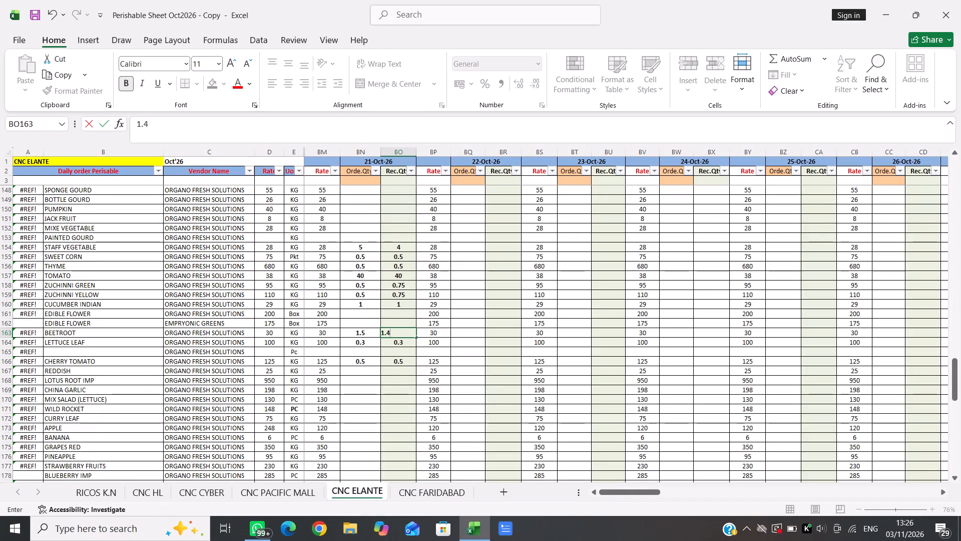
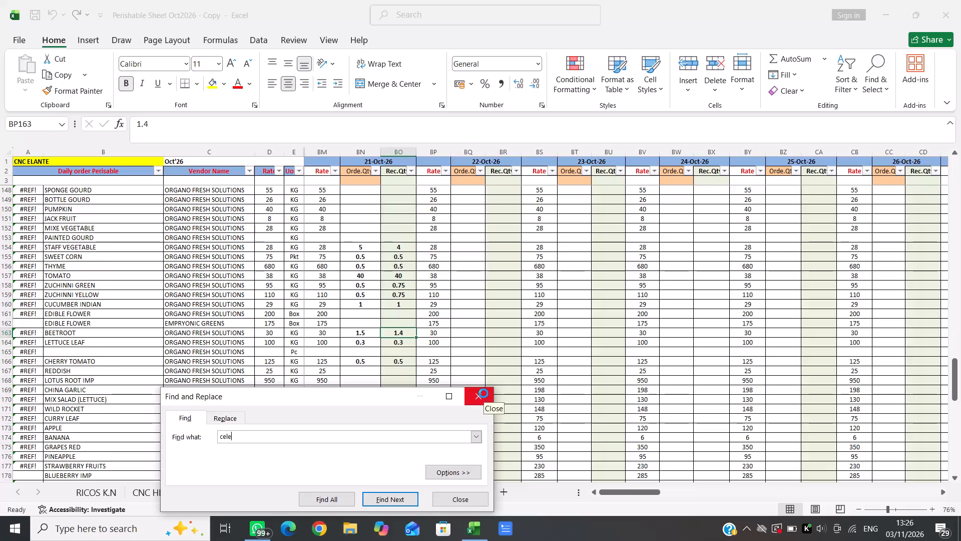
# Close the search and move along the CELERY row to its 21-Oct-26 entries.
pyautogui.click(484, 393)
pyautogui.press('Right')
pyautogui.press('Right')
pyautogui.press('Right')
pyautogui.press('Right')
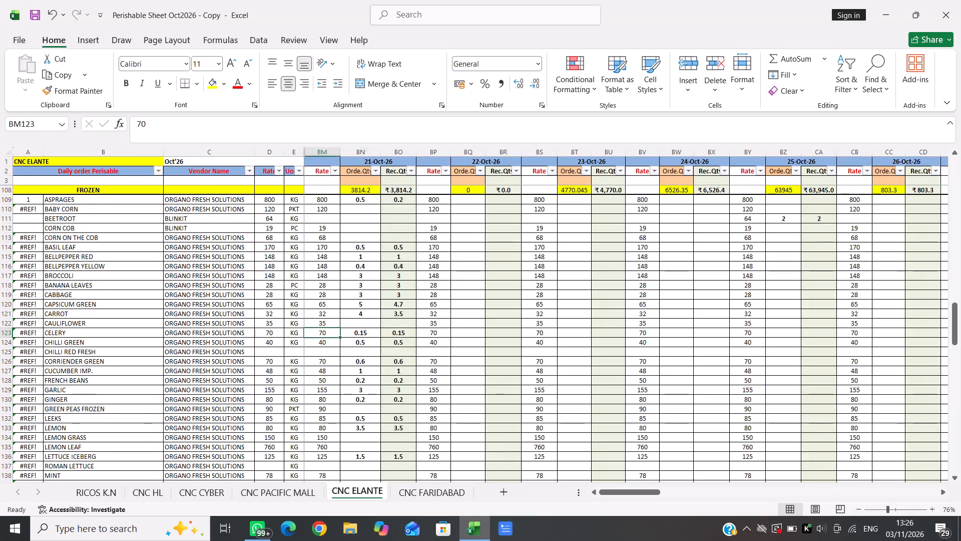
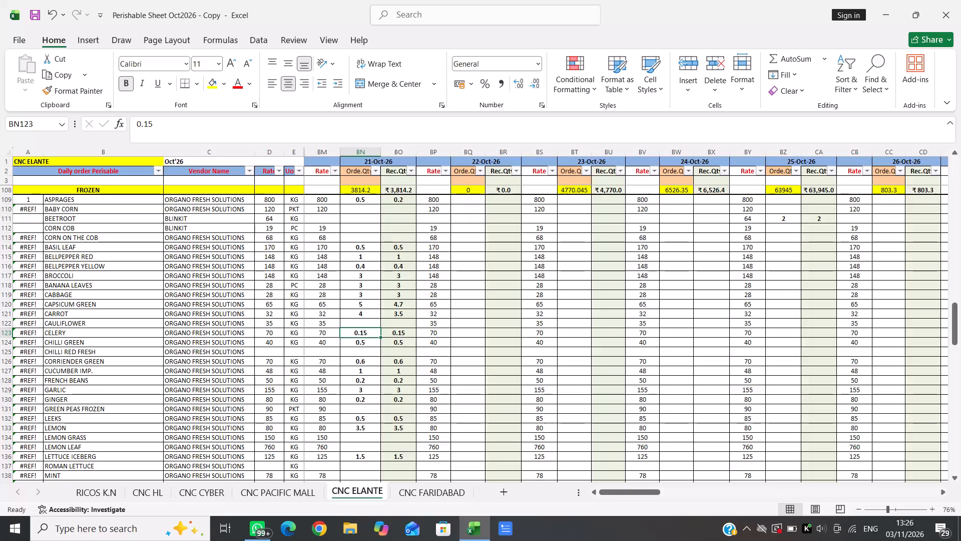
# Set the CELERY order quantity for 21-Oct-26 to 0.25 and its received quantity to 0.35.
pyautogui.write('0.25')
pyautogui.press('Right')
pyautogui.write('0.2')
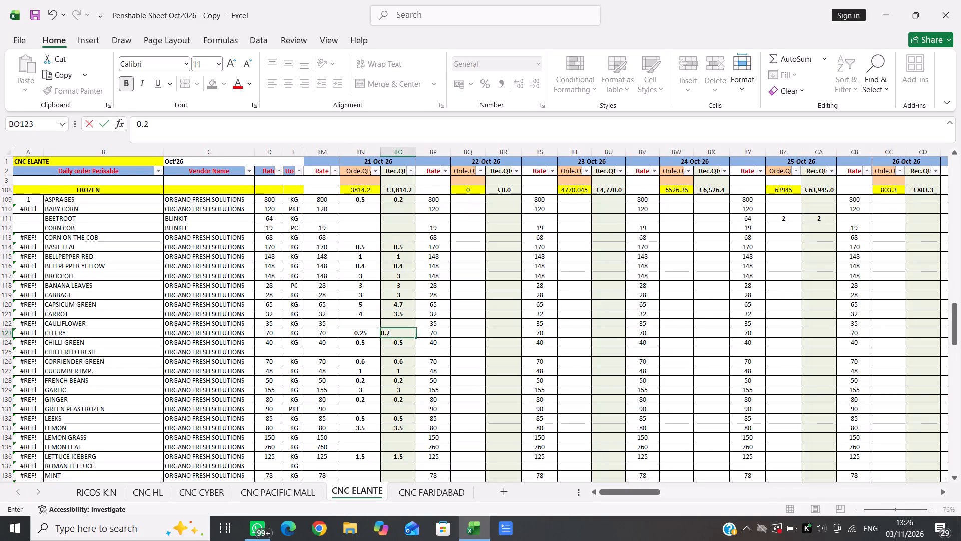
pyautogui.press('BackSpace')
pyautogui.write('35')
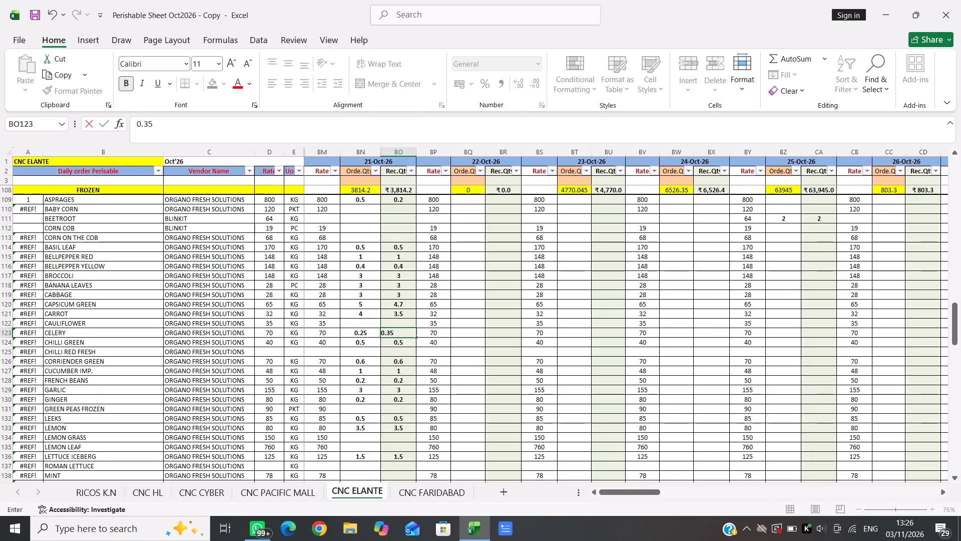
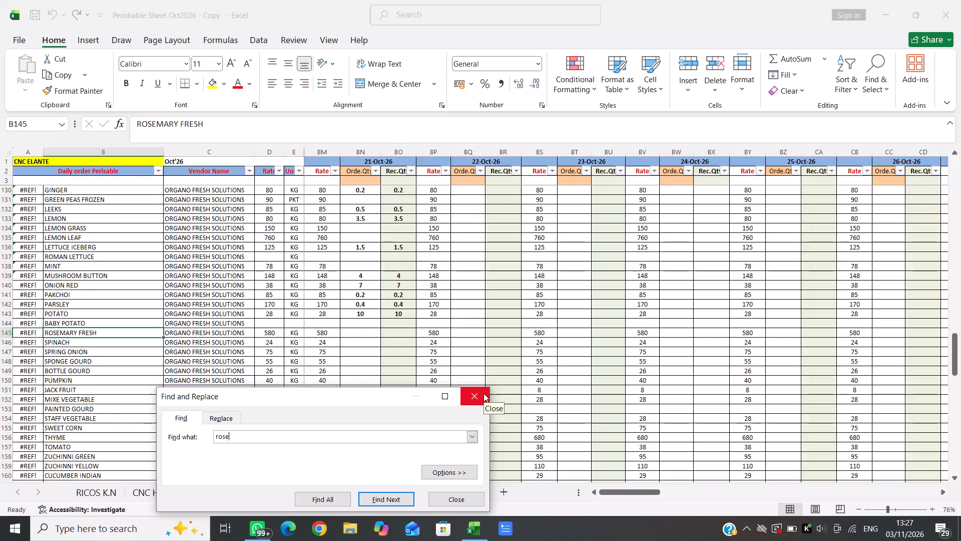
# Close the Find and Replace dialog, keeping the ROSEMARY FRESH item cell selected.
pyautogui.click(478, 391)
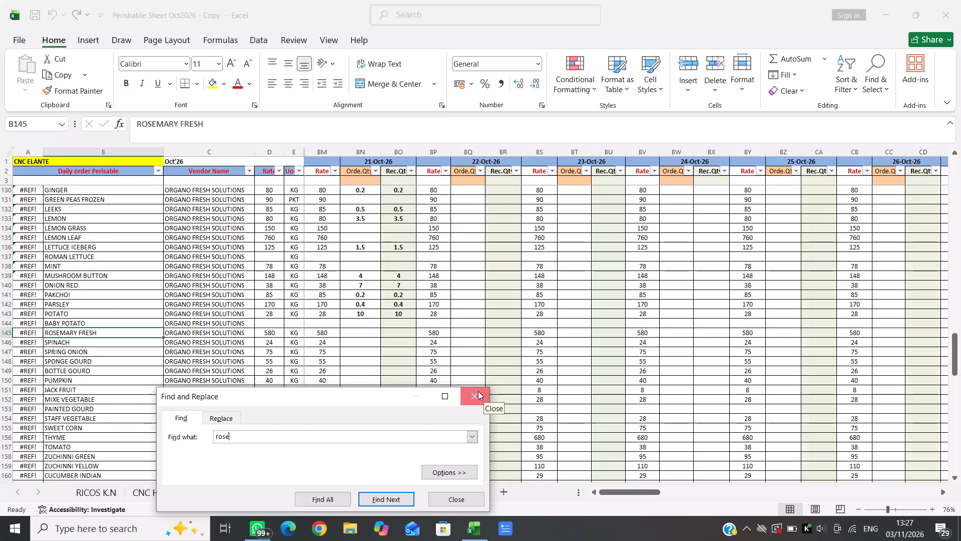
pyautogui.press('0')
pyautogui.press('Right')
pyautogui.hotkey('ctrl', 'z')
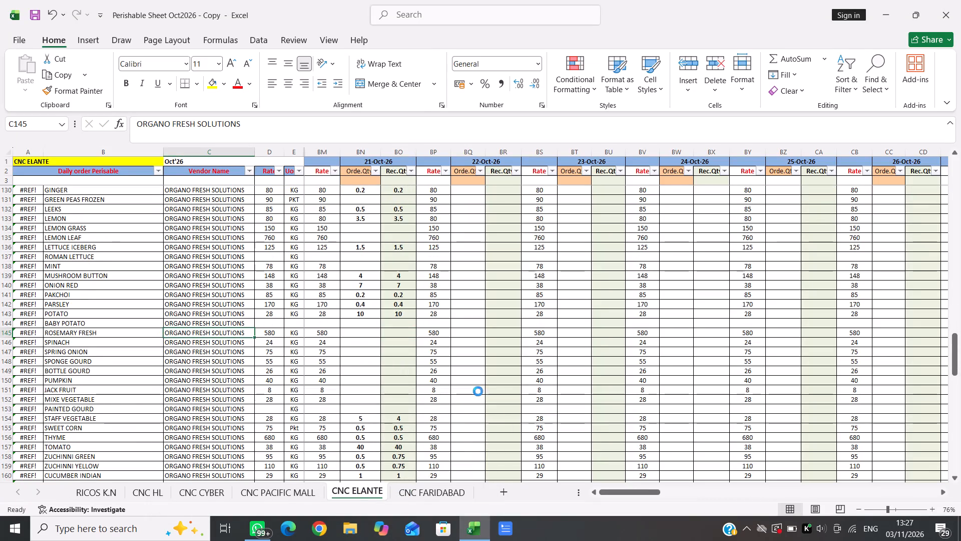
# Select the 21-Oct-26 order quantity cell in the ROSEMARY FRESH row.
pyautogui.press('Right')
pyautogui.press('Right')
pyautogui.press('Right')
pyautogui.press('Right')
pyautogui.press('Right')
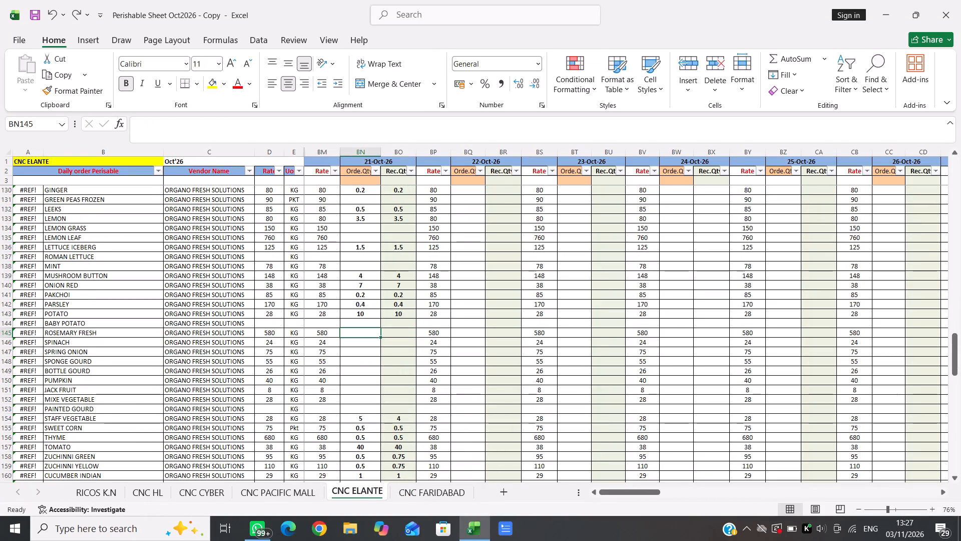
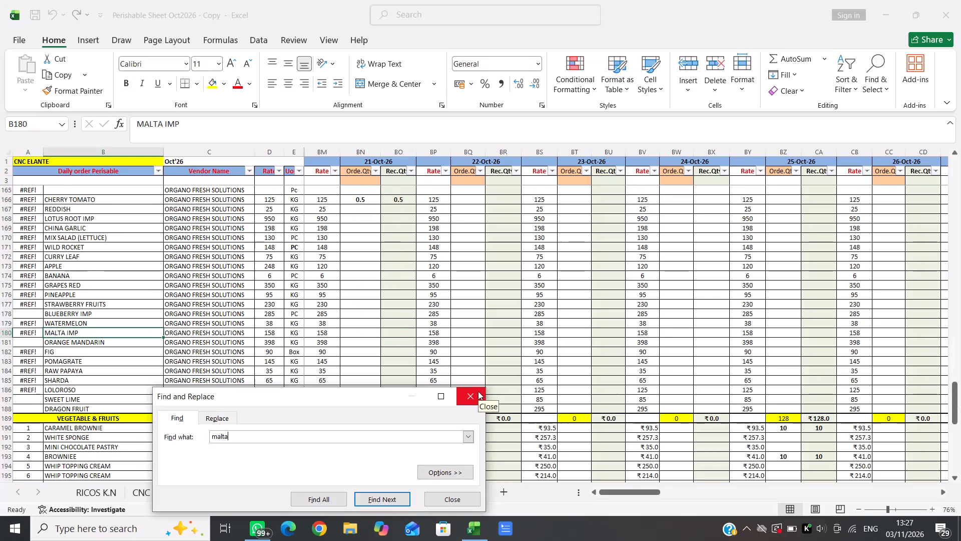
# Close the search and enter 5 as both the order and received quantity for MALTA IMP on 21-Oct-26.
pyautogui.click(478, 391)
pyautogui.press('Right')
pyautogui.press('Right')
pyautogui.press('Right')
pyautogui.press('Right')
pyautogui.press('Right')
pyautogui.press('5')
pyautogui.press('Right')
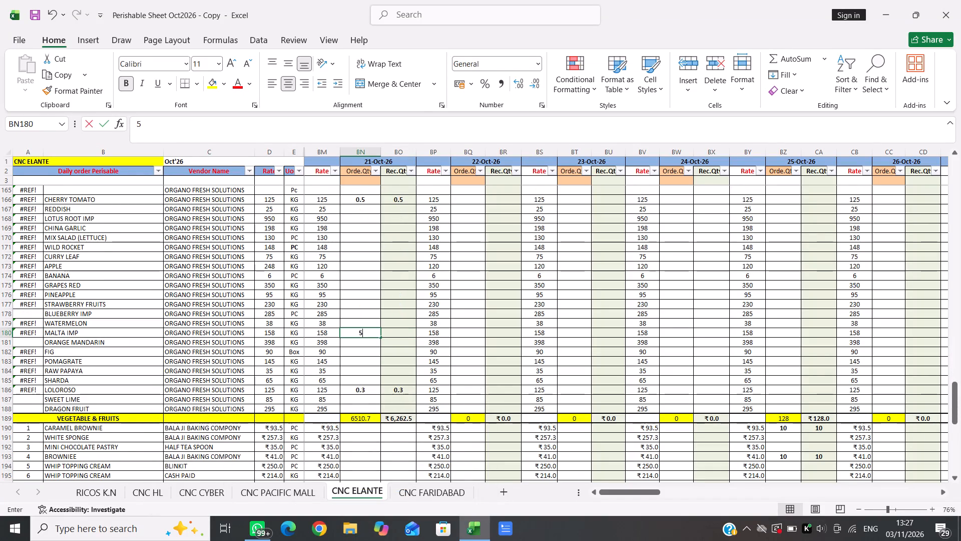
pyautogui.press('5')
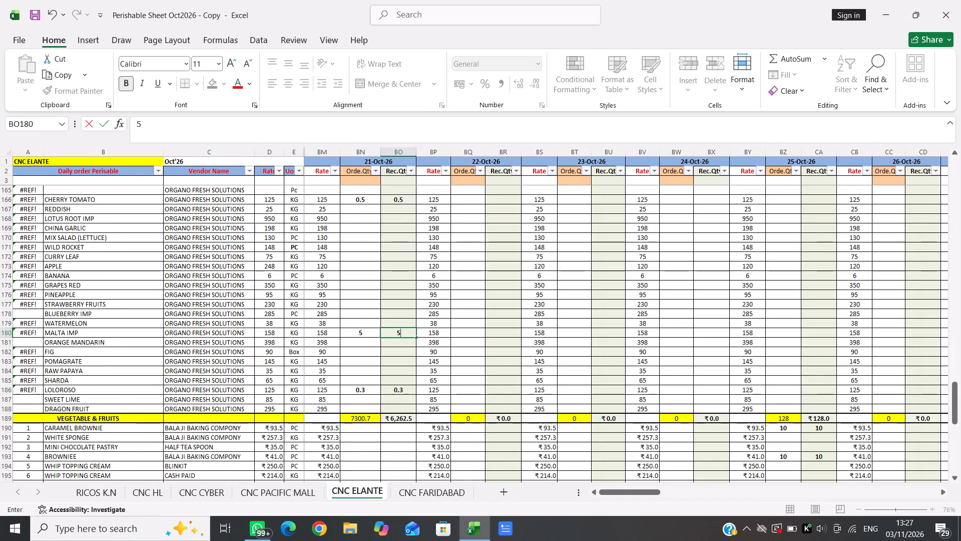
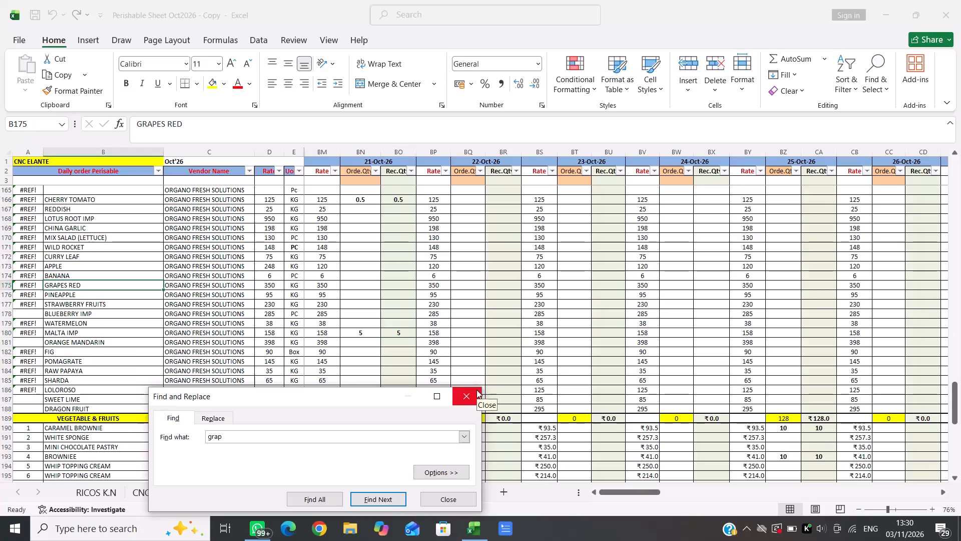
# Close the search and move along the GRAPES RED row to its 21-Oct-26 entries.
pyautogui.click(471, 393)
pyautogui.press('Right')
pyautogui.press('Right')
pyautogui.press('Right')
pyautogui.press('Right')
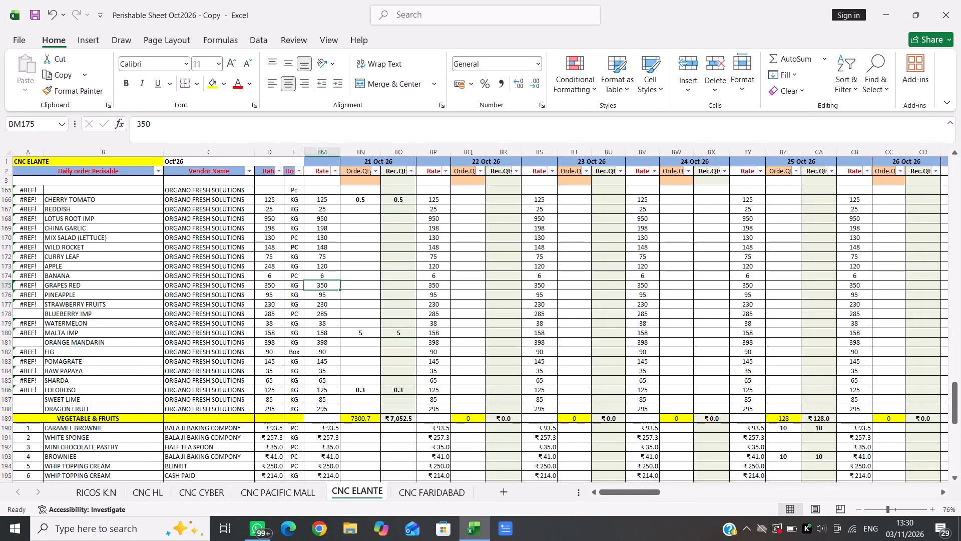
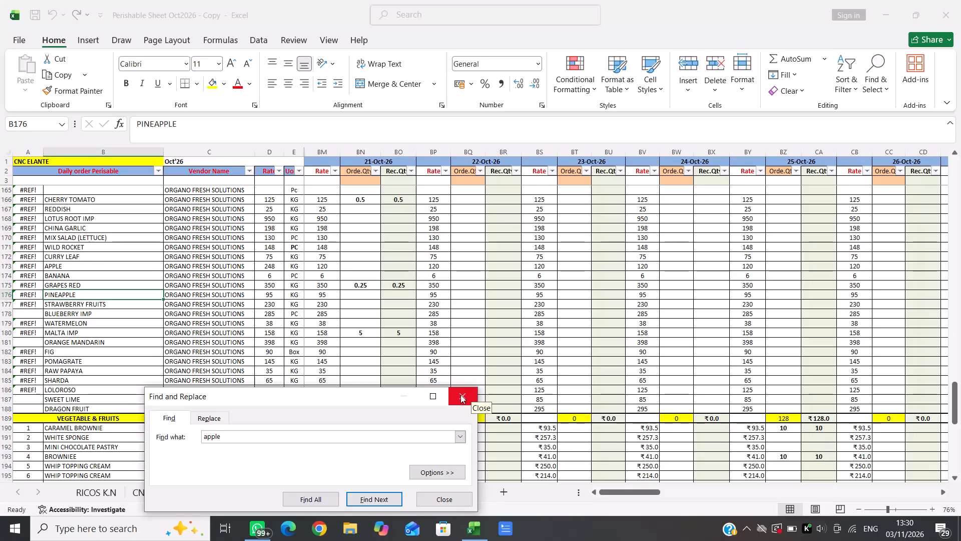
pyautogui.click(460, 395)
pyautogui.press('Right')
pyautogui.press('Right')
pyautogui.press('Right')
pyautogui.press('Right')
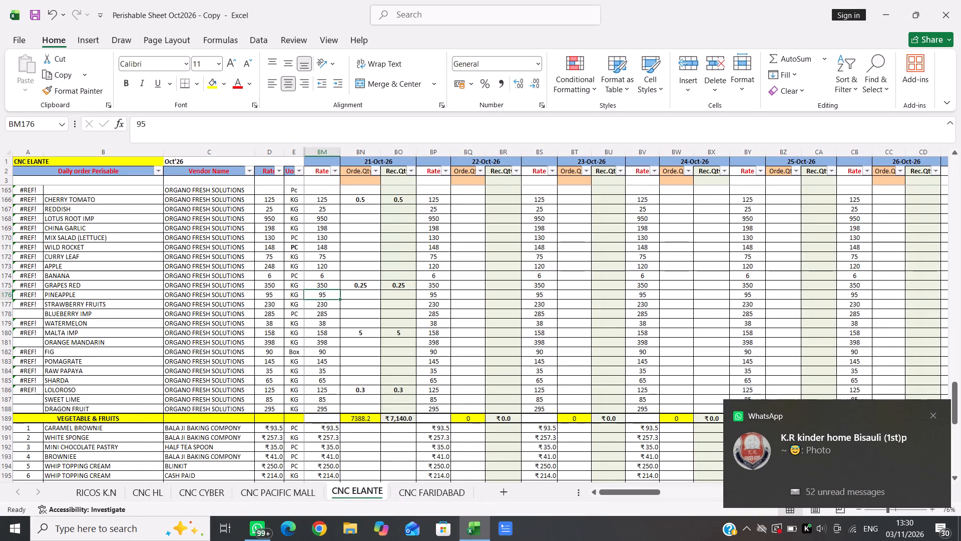
# Search again for apple until the APPLE row is found and move along that row to its 21-Oct-26 entries.
pyautogui.hotkey('ctrl', 'f')
pyautogui.press('Return')
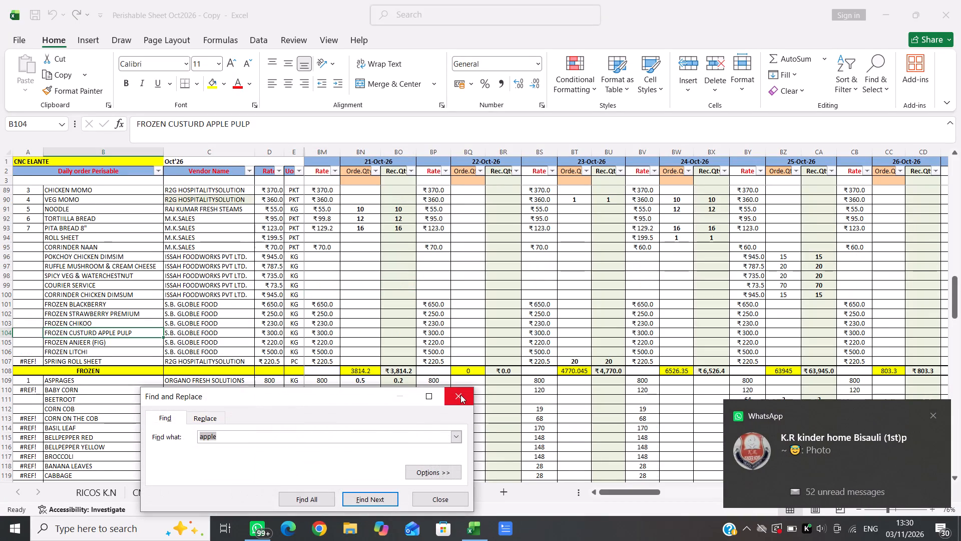
pyautogui.press('Return')
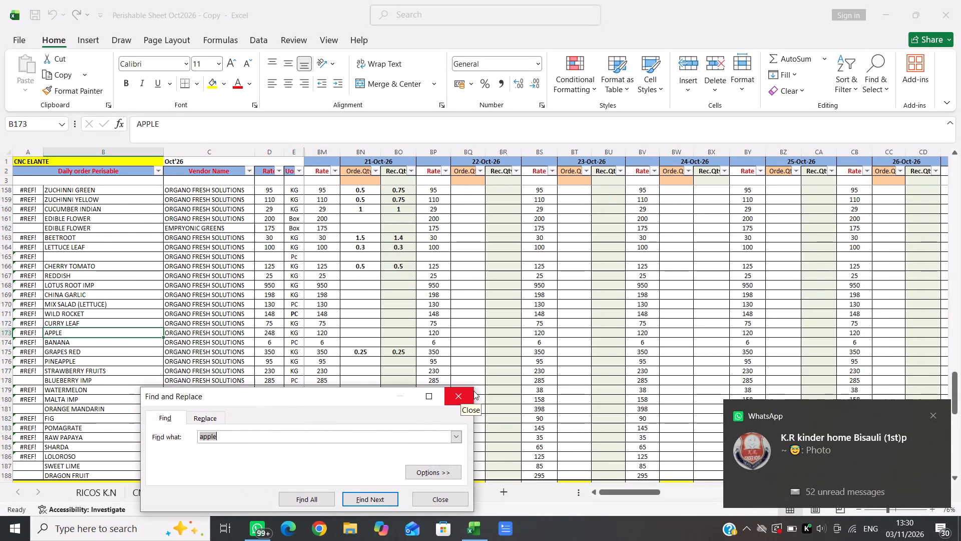
pyautogui.press('Right')
pyautogui.press('Right')
pyautogui.press('Right')
pyautogui.press('Right')
pyautogui.press('Right')
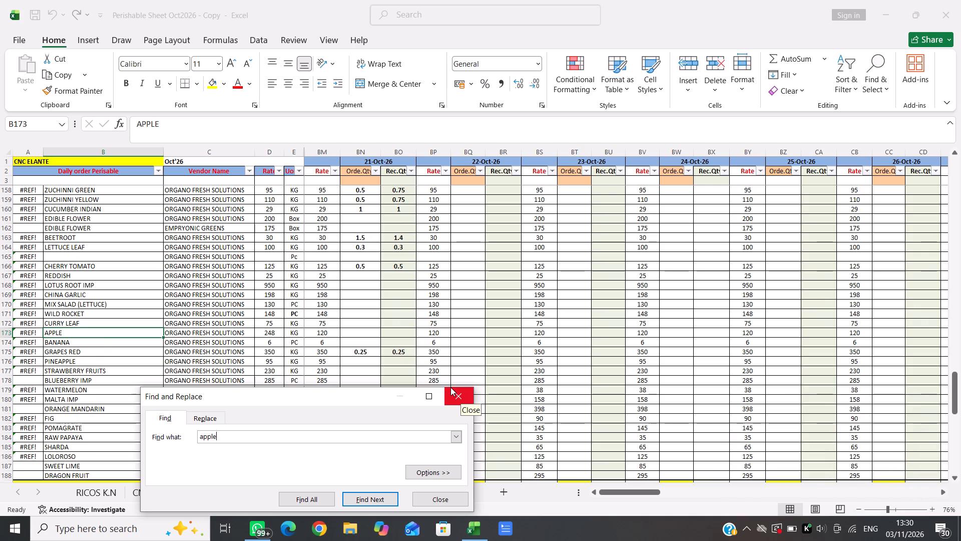
pyautogui.click(454, 390)
pyautogui.press('Right')
pyautogui.press('Right')
pyautogui.press('Right')
pyautogui.press('Right')
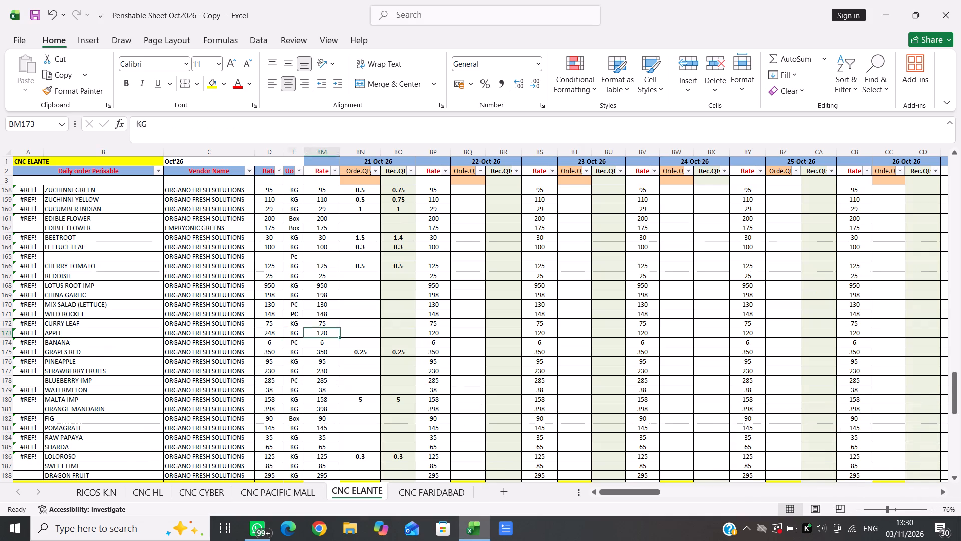
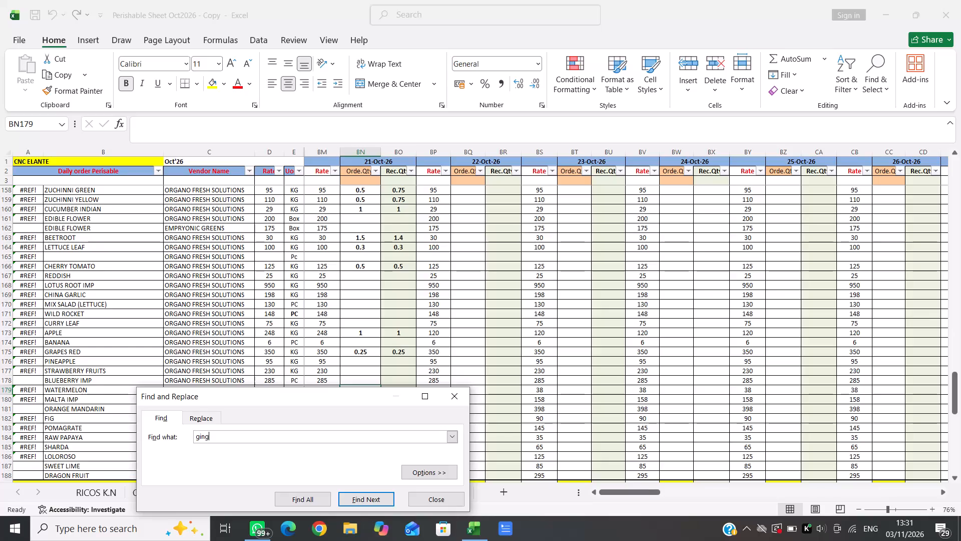
# Search the sheet for ging to find the GINGER row and move along it to its 21-Oct-26 entries.
pyautogui.press('Return')
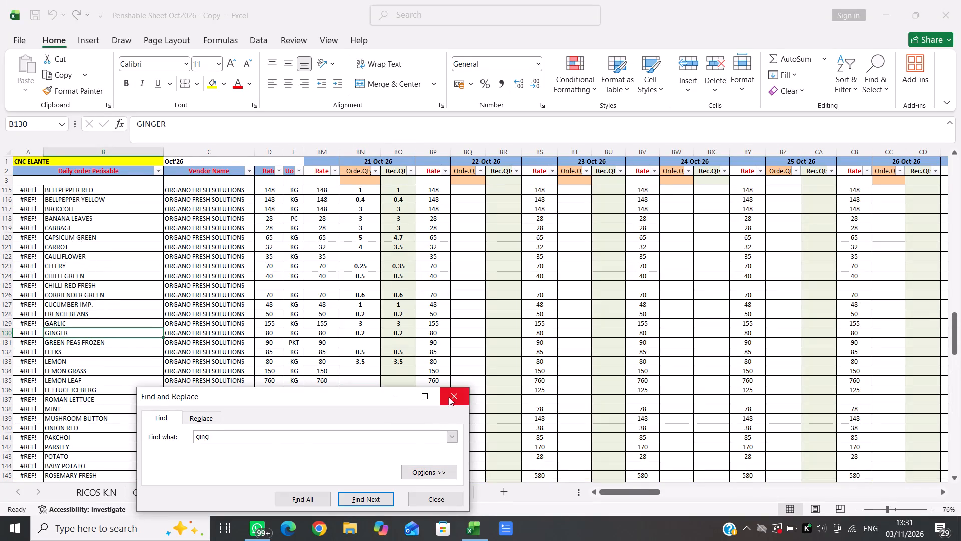
pyautogui.click(450, 397)
pyautogui.press('Right')
pyautogui.press('Right')
pyautogui.press('Right')
pyautogui.press('Right')
pyautogui.press('Right')
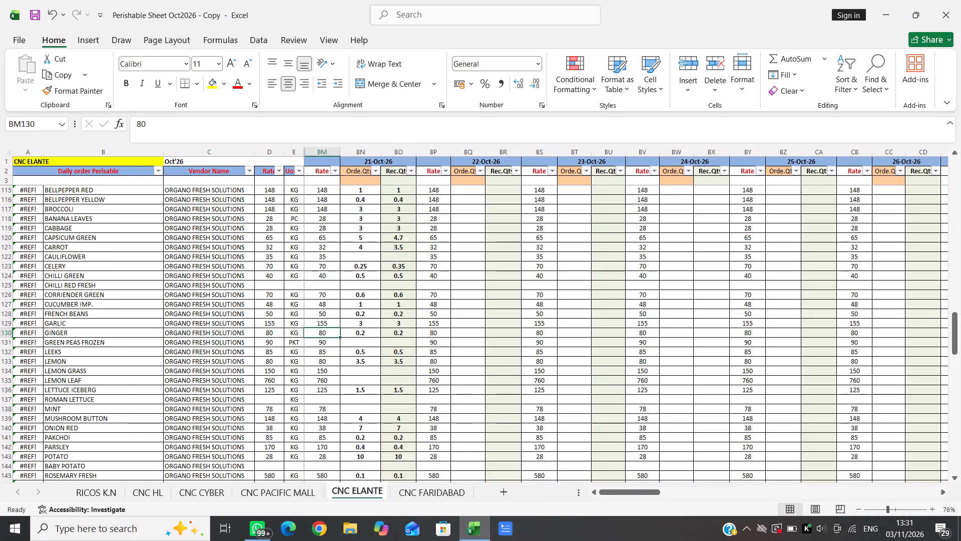
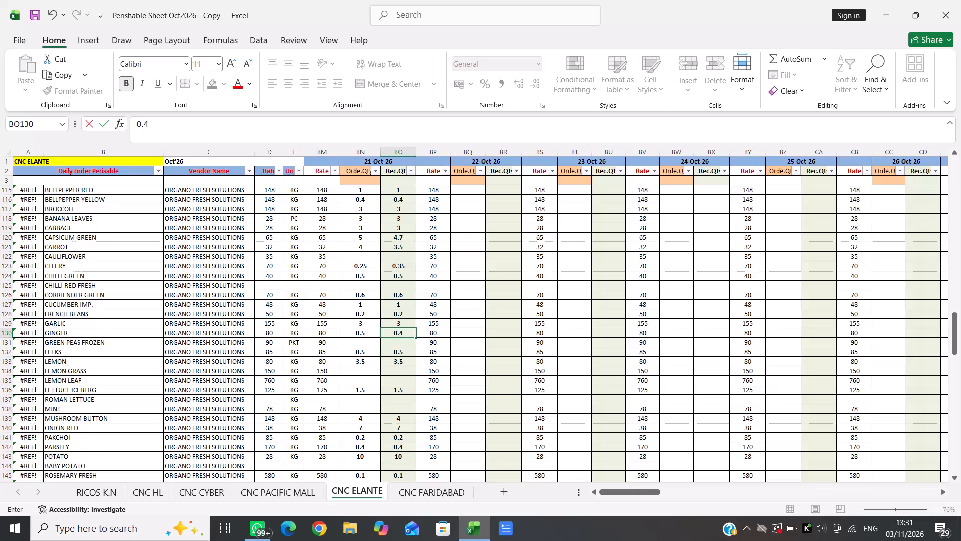
# Enter 0.45 as the received quantity for GINGER under 21-Oct-26 in the CNC ELANTE sheet.
pyautogui.press('5')
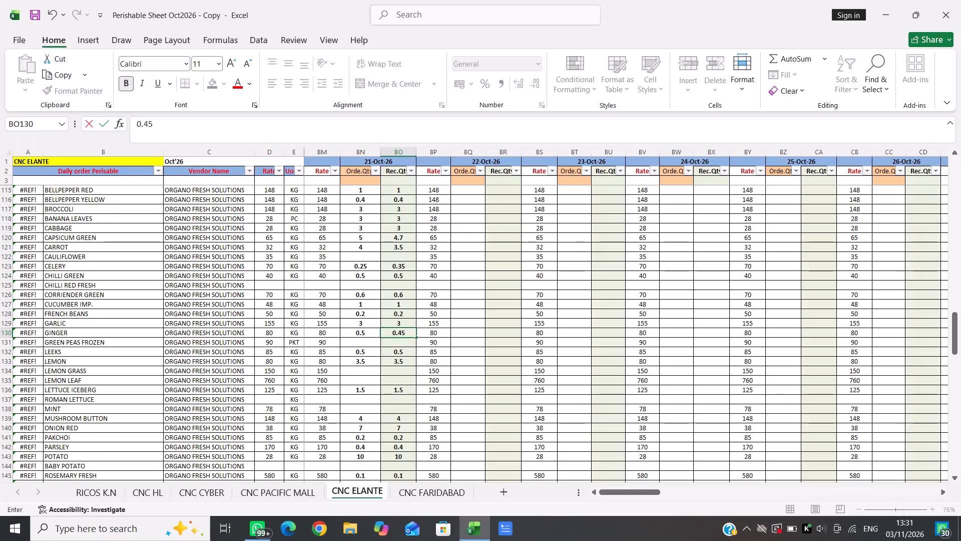
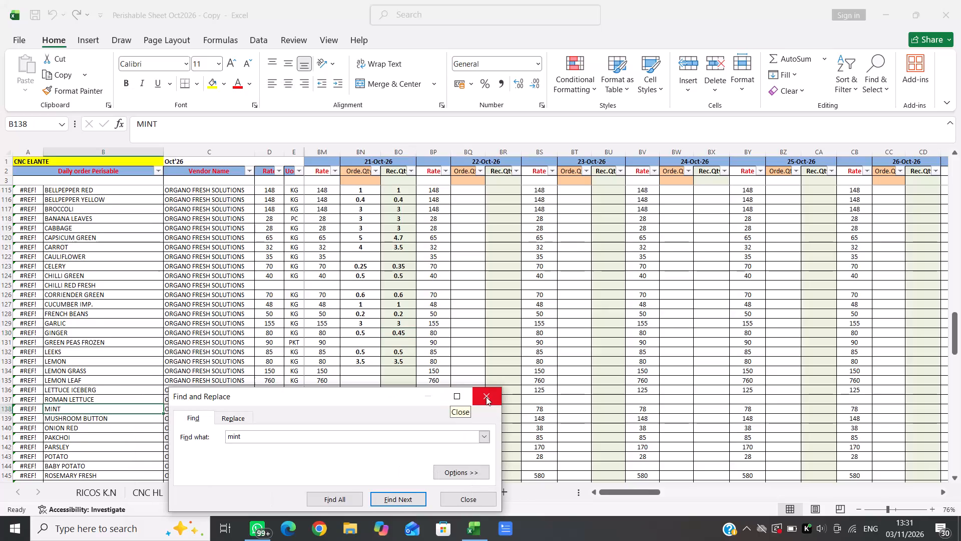
# Finish the item search and move along the MINT row to its 21-Oct-26 entries in the CNC ELANTE sheet.
pyautogui.click(486, 397)
pyautogui.press('Right')
pyautogui.press('Right')
pyautogui.press('Right')
pyautogui.press('Right')
pyautogui.press('Right')
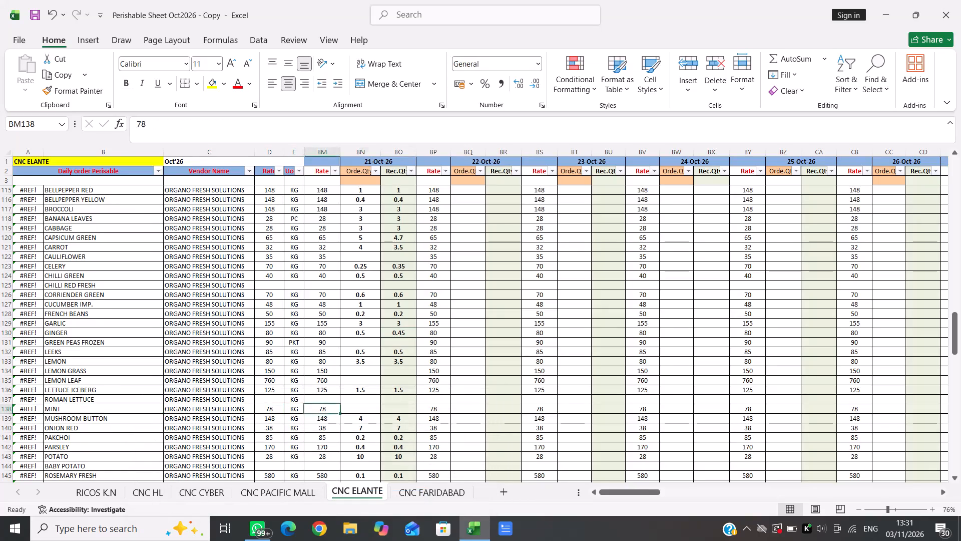
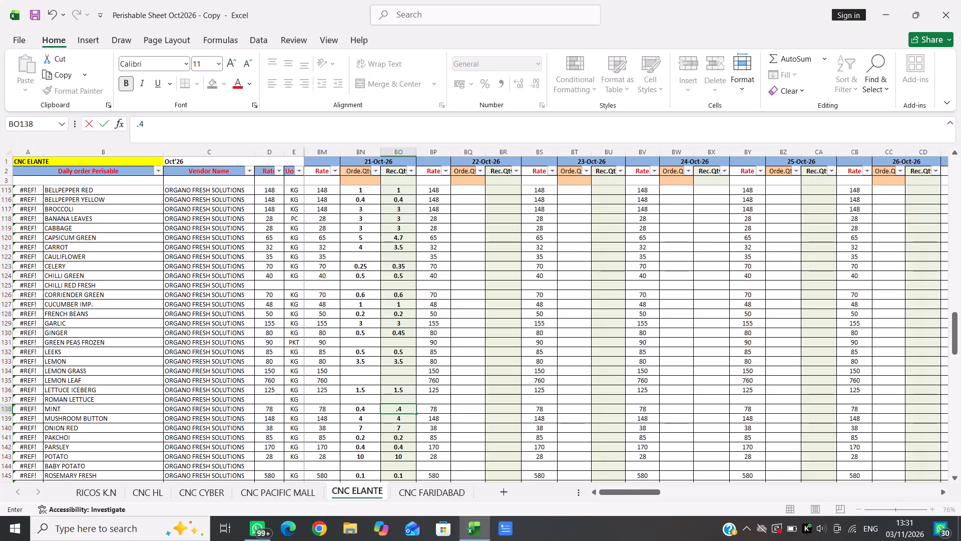
# Clear the partly entered 21-Oct-26 received quantity in the MINT row and re-enter it starting with 0.
pyautogui.press('BackSpace')
pyautogui.press('BackSpace')
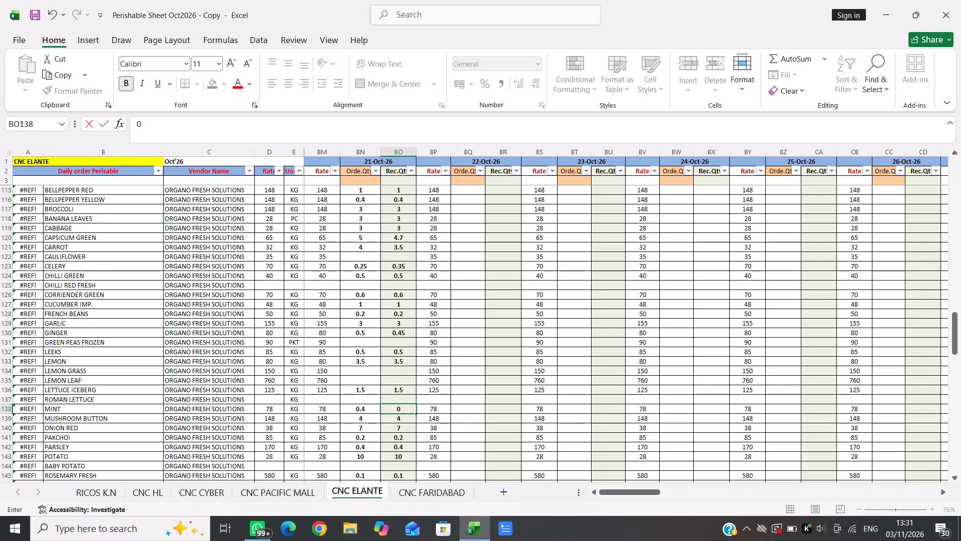
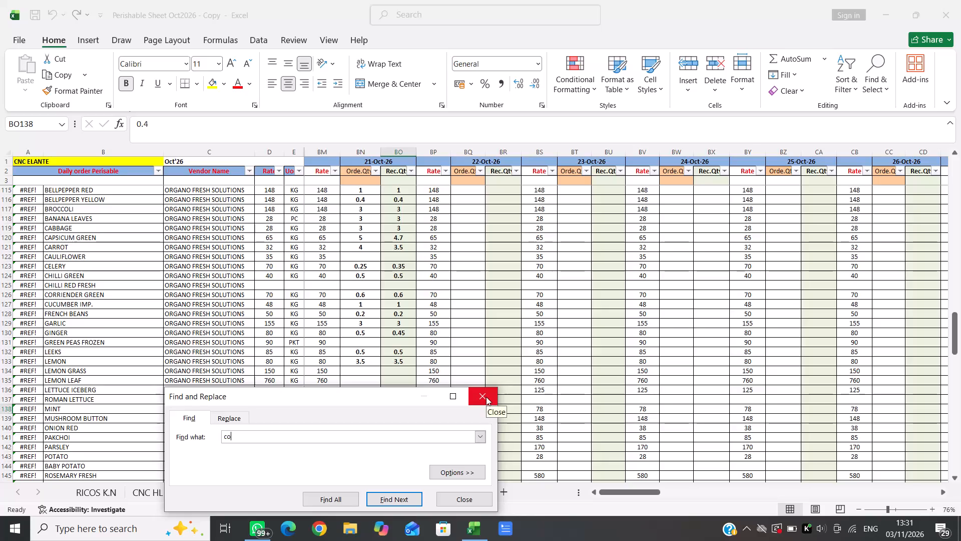
# Search the sheet for "cob" and go to the 21-Oct-26 columns of the CORN ON THE COB row.
pyautogui.press('Return')
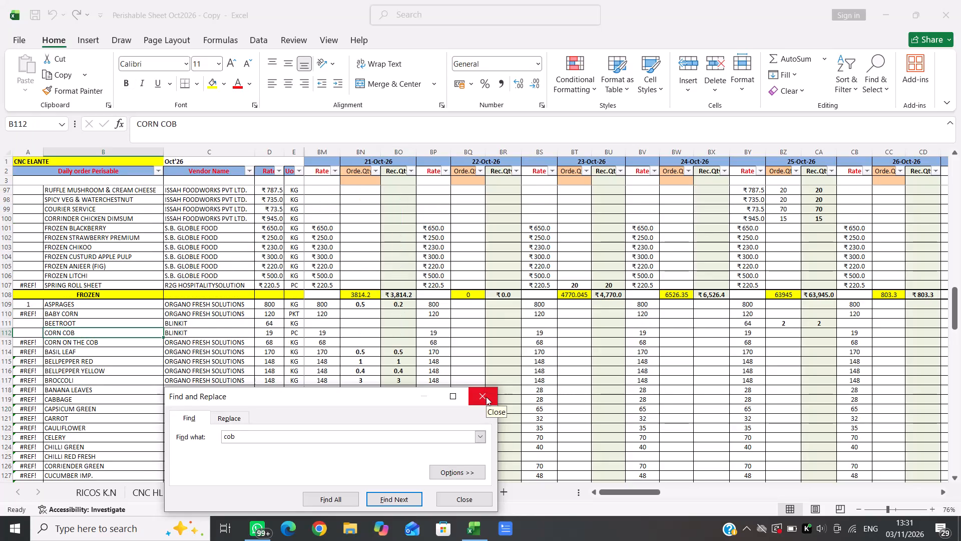
pyautogui.click(486, 397)
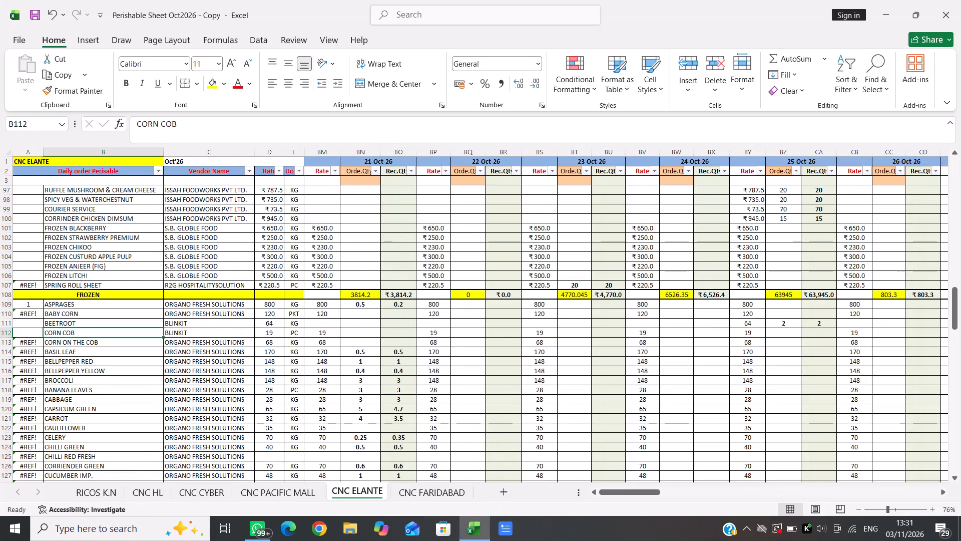
pyautogui.press('Down')
pyautogui.press('Right')
pyautogui.press('Right')
pyautogui.press('Right')
pyautogui.press('Right')
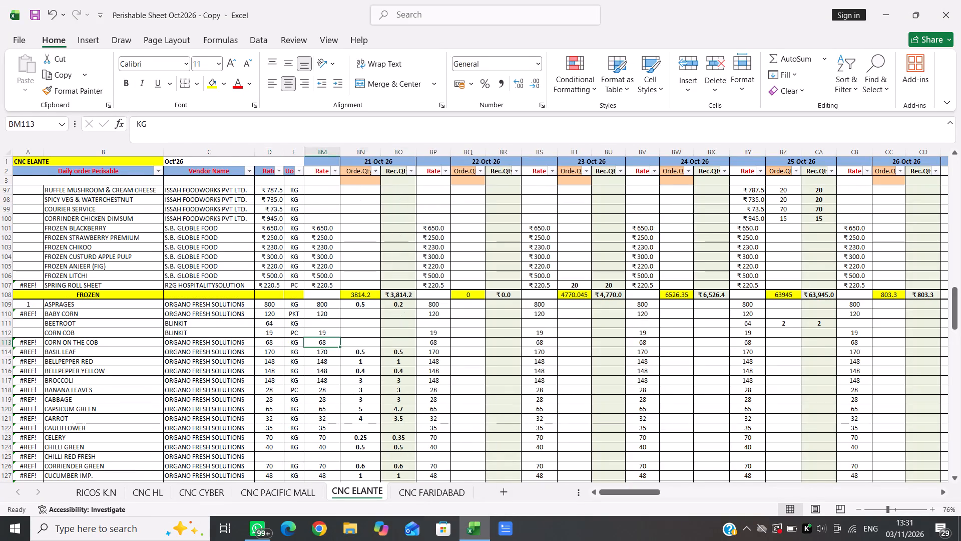
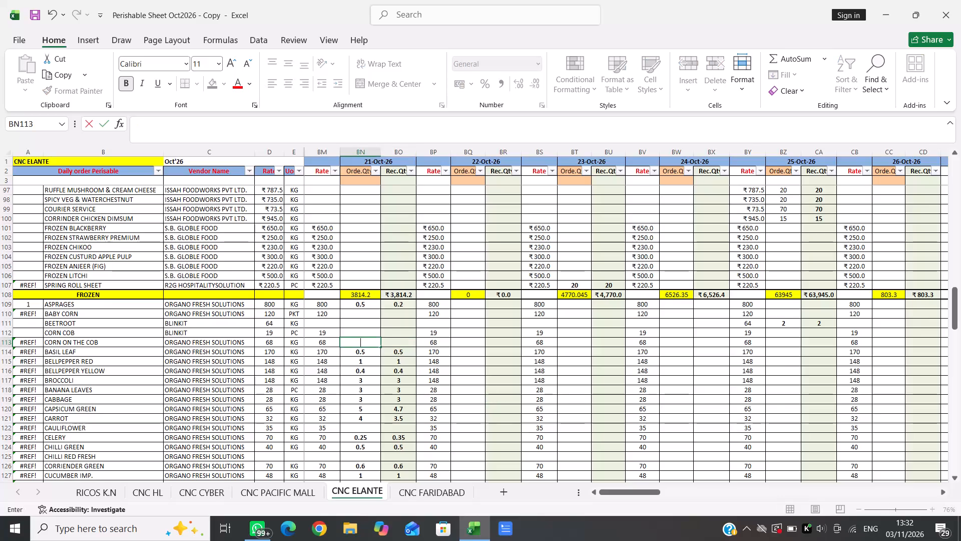
# Enter 45 as the 21-Oct-26 order quantity for CORN ON THE COB.
pyautogui.write('45')
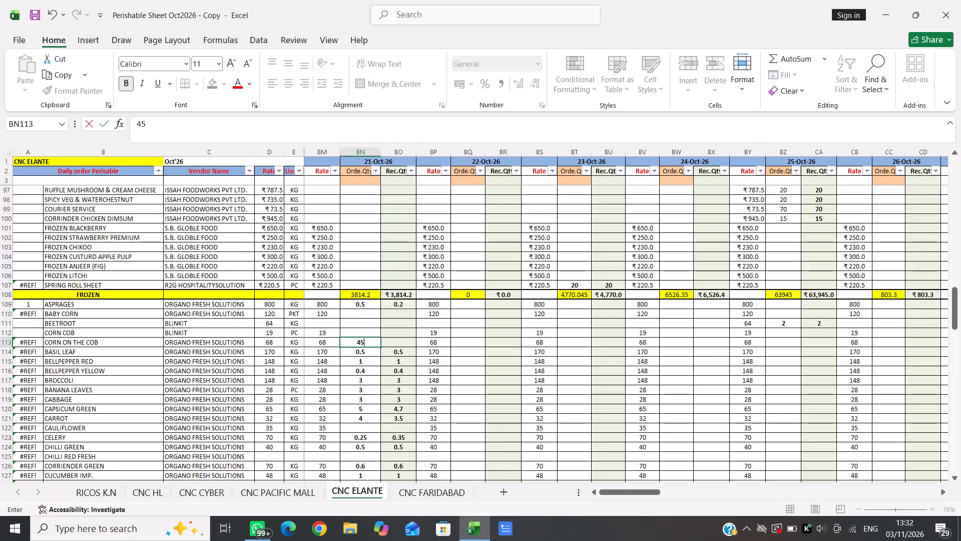
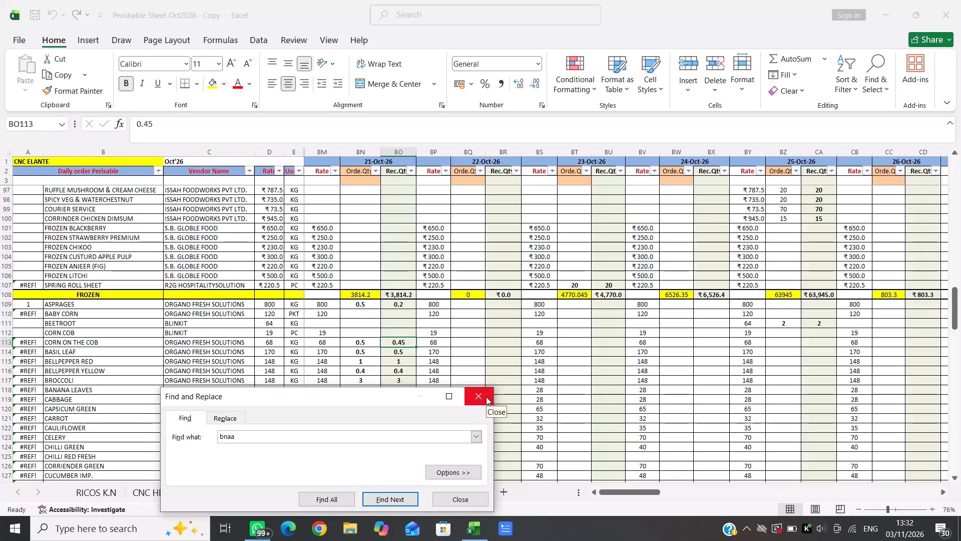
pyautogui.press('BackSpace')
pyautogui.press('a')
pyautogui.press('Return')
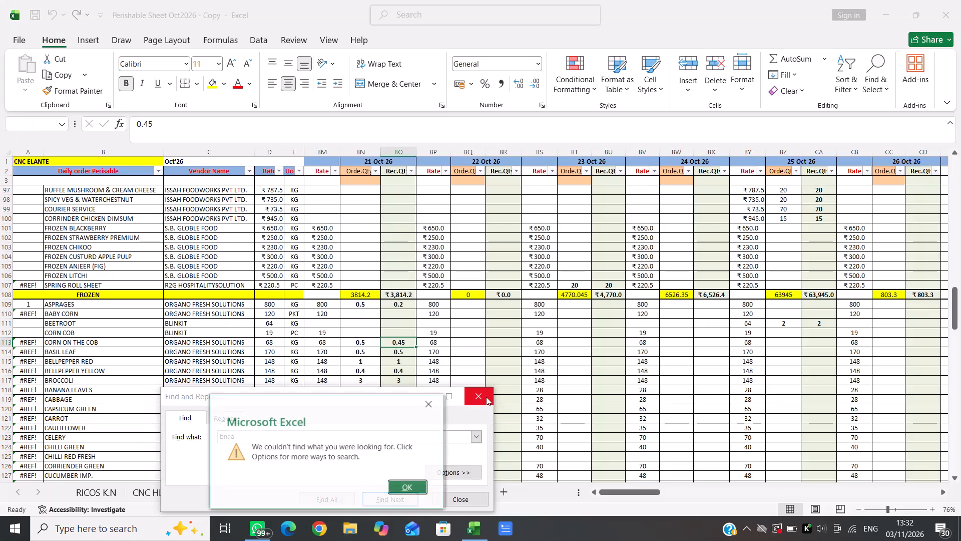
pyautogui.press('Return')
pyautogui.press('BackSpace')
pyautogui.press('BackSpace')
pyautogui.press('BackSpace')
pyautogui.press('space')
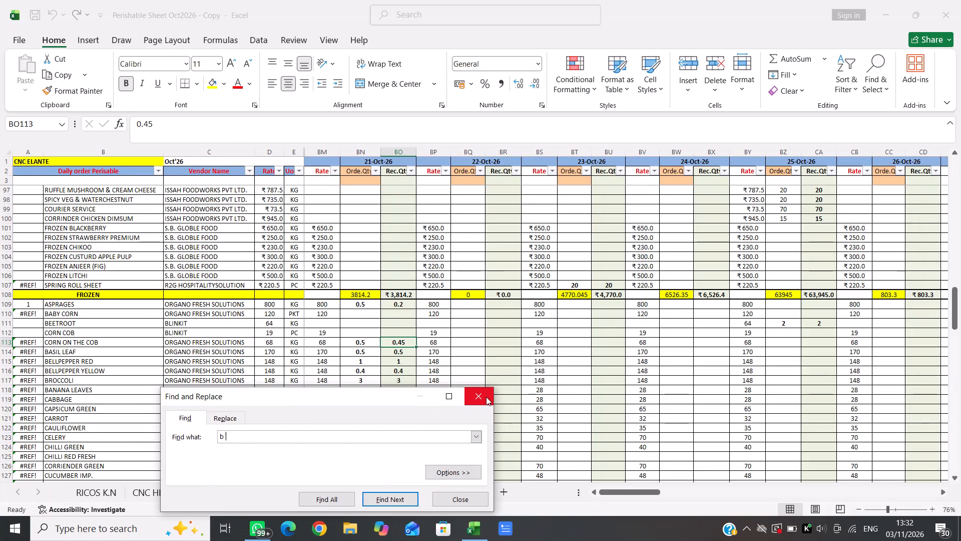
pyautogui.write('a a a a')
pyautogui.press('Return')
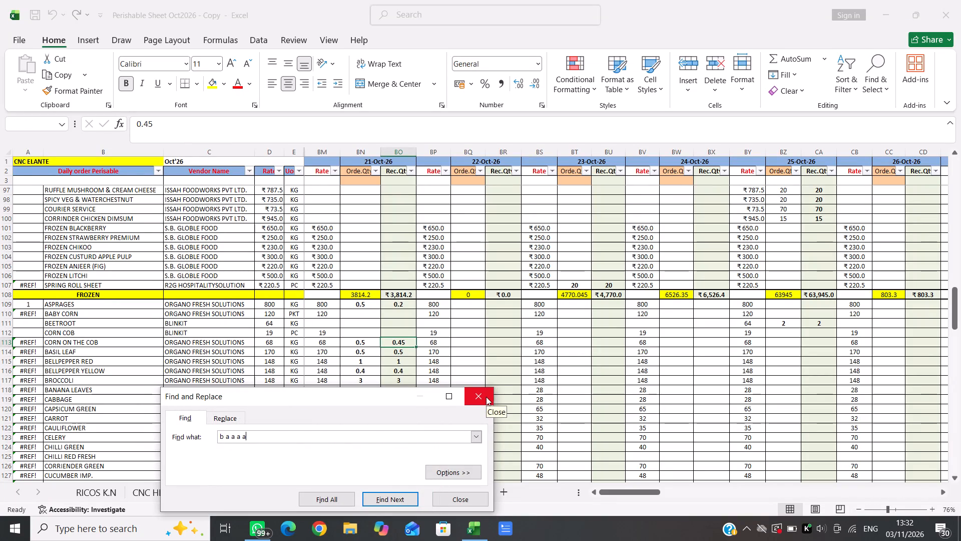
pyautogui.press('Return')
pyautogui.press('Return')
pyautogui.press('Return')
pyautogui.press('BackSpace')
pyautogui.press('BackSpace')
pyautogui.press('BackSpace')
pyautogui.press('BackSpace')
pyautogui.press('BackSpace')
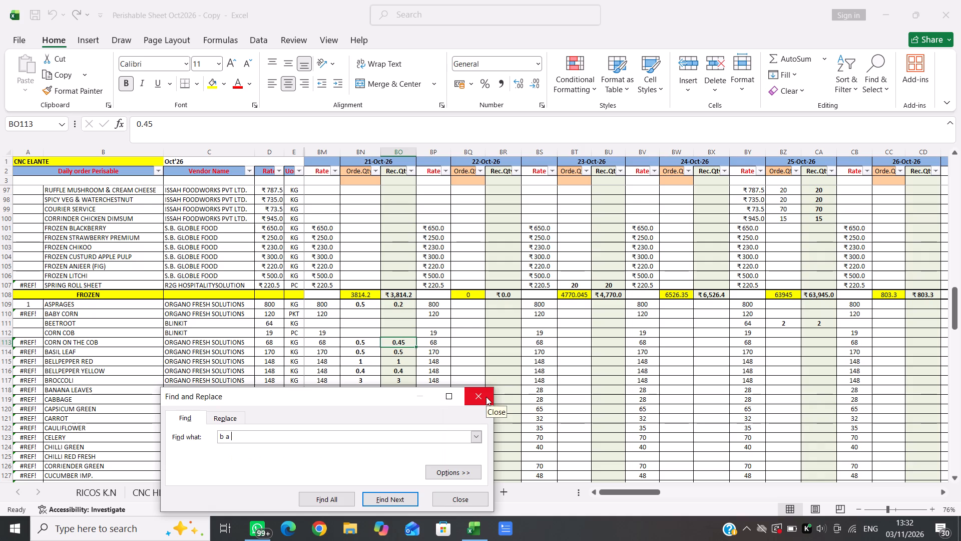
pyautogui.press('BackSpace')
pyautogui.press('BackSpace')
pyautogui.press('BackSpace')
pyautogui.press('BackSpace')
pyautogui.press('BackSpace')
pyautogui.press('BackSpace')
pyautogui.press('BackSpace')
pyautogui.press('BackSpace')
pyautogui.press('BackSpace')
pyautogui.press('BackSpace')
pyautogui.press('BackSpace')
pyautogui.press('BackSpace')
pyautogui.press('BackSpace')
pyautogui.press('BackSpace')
# Find the BANANA row by searching for "bana" and go to its 21-Oct-26 order quantity cell.
pyautogui.write('bana')
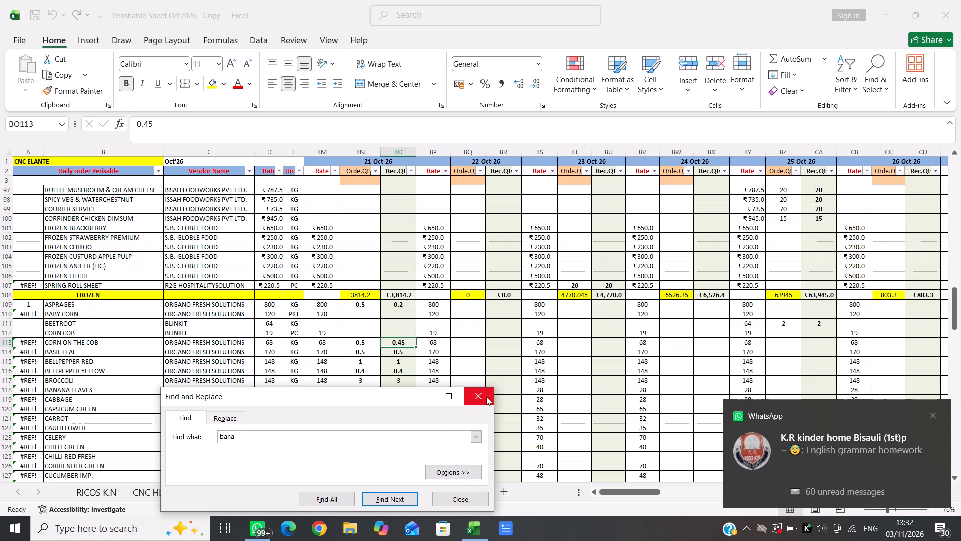
pyautogui.press('Return')
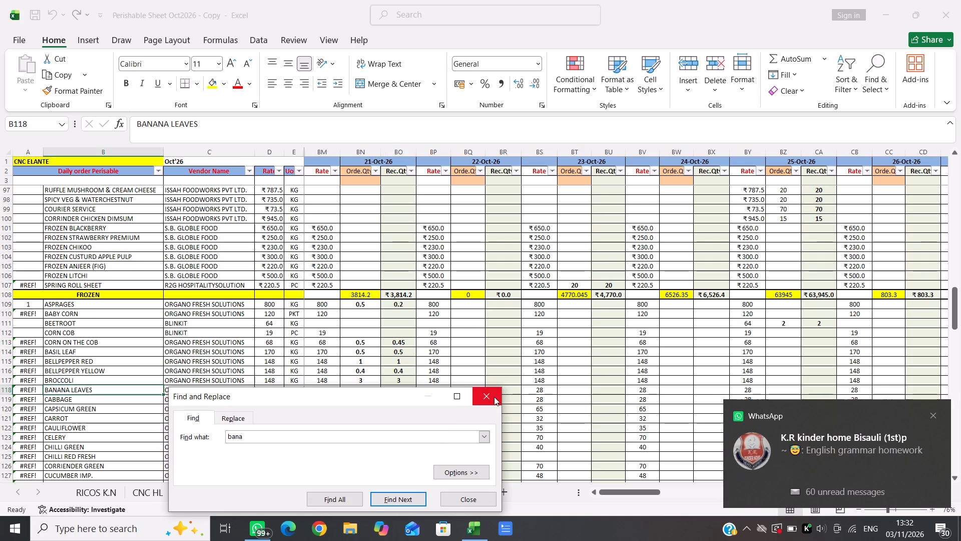
pyautogui.press('Return')
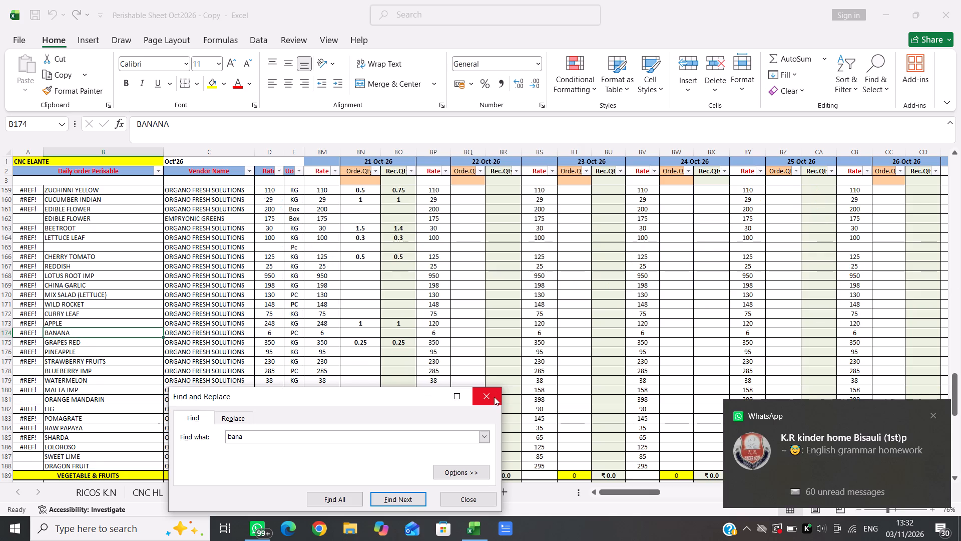
pyautogui.click(494, 397)
pyautogui.press('Right')
pyautogui.press('Right')
pyautogui.press('Right')
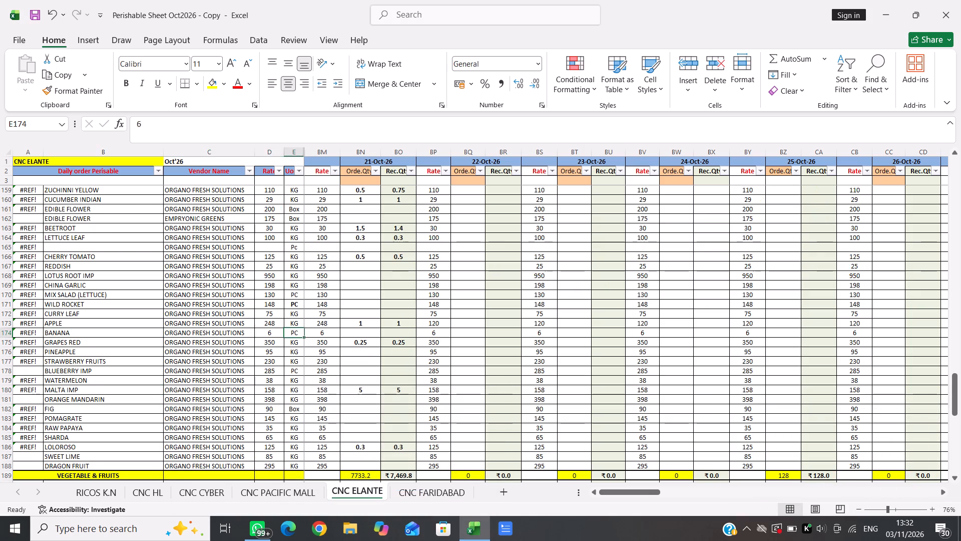
pyautogui.press('Right')
pyautogui.press('Right')
pyautogui.press('Right')
pyautogui.press('Left')
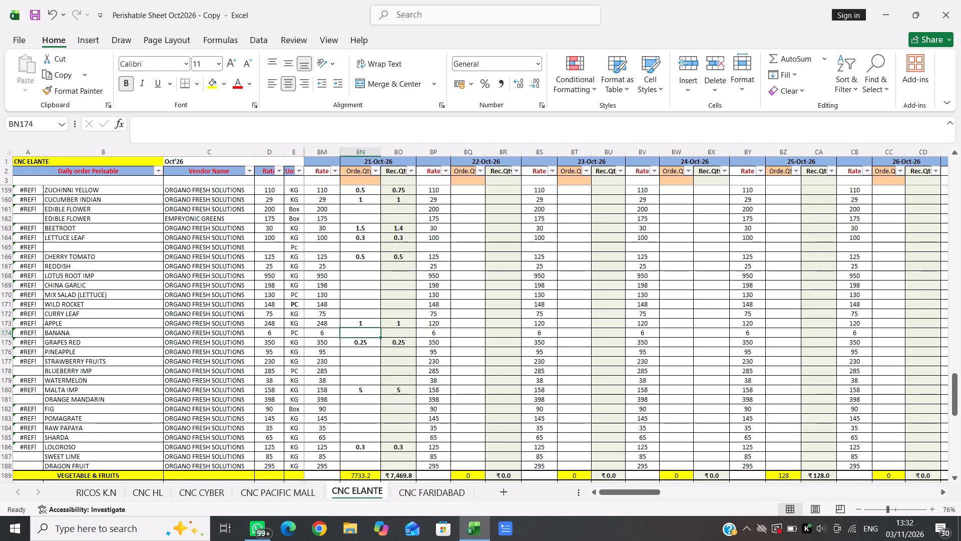
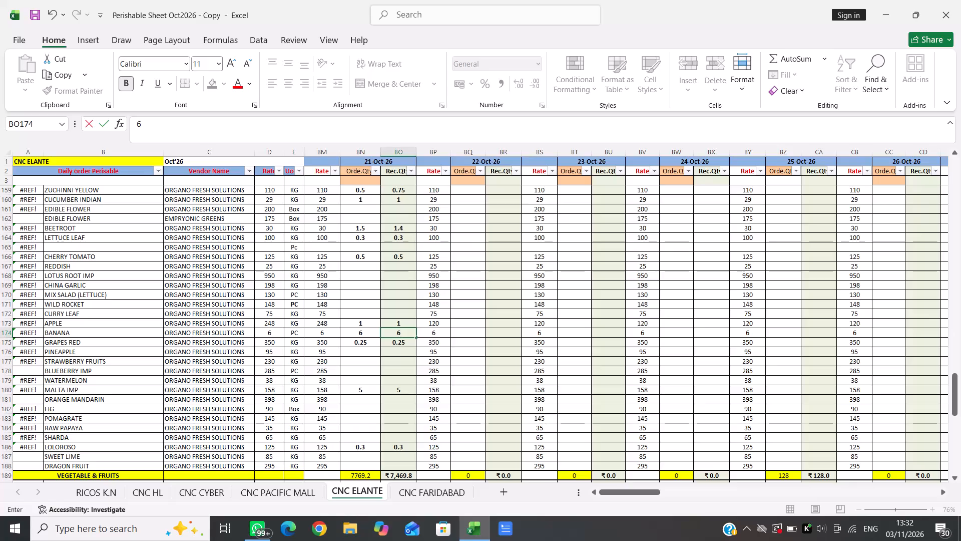
# Enter 6 as the 21-Oct-26 received quantity for BANANA.
pyautogui.press('Down')
# Go down the fruit rows to the MALTA IMP row and check its 21-Oct-26 order and received quantities.
pyautogui.press('Down')
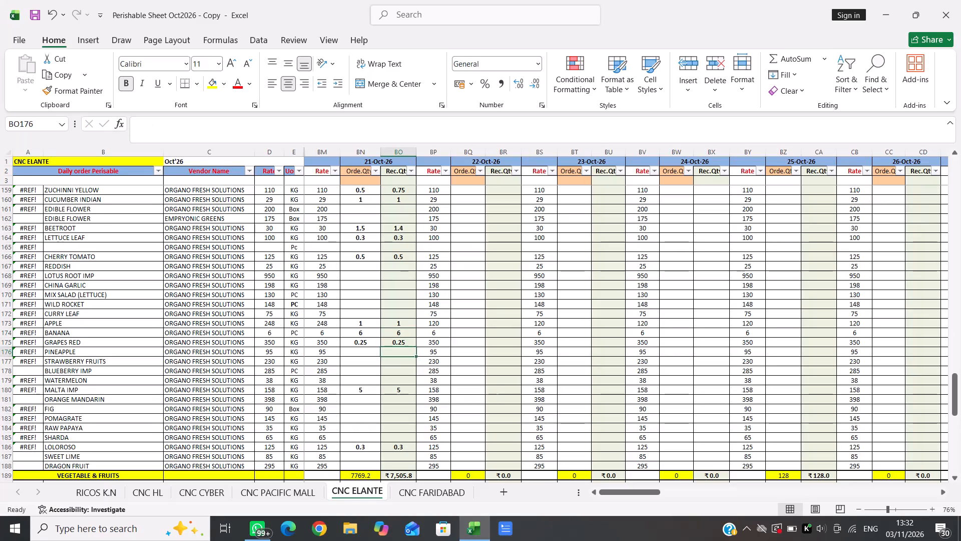
pyautogui.press('Down')
pyautogui.press('Down')
pyautogui.press('Down')
pyautogui.press('Left')
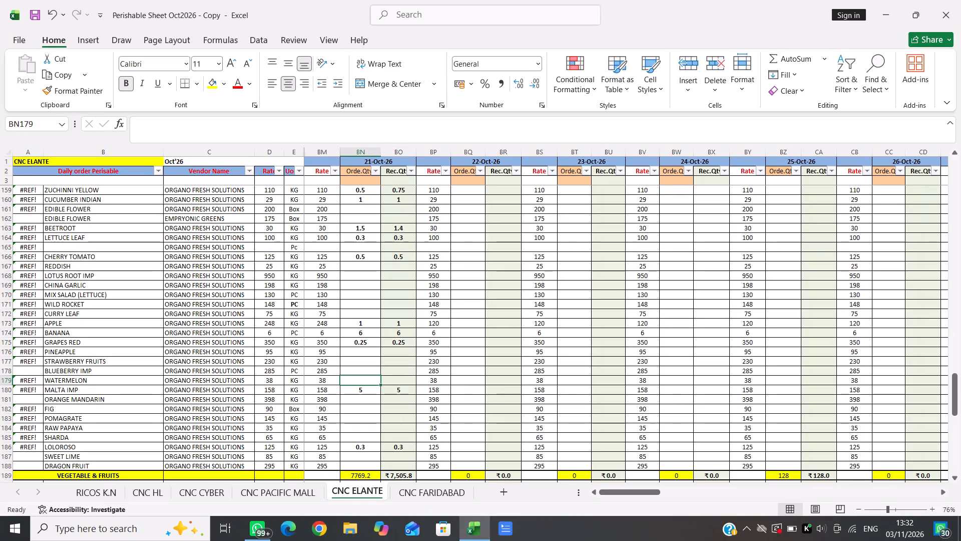
pyautogui.press('Down')
pyautogui.press('Right')
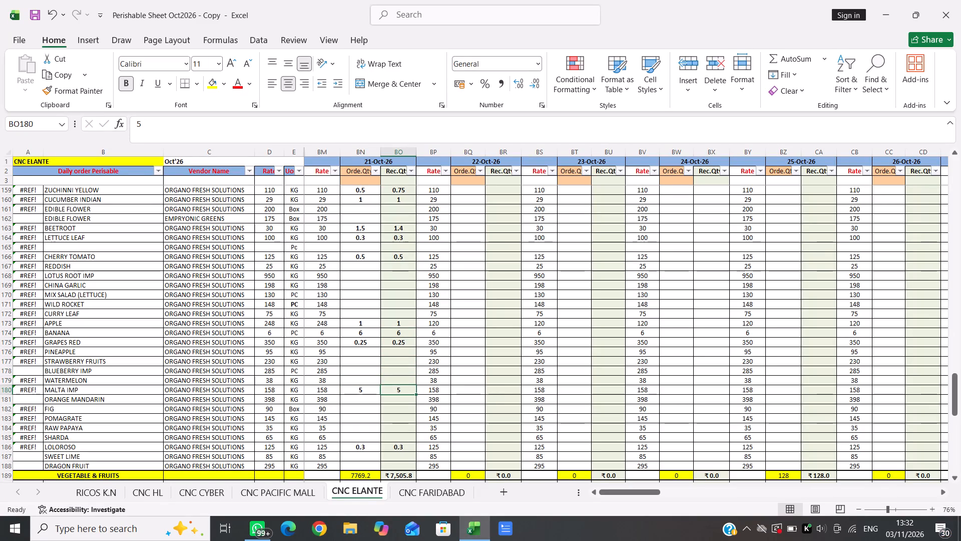
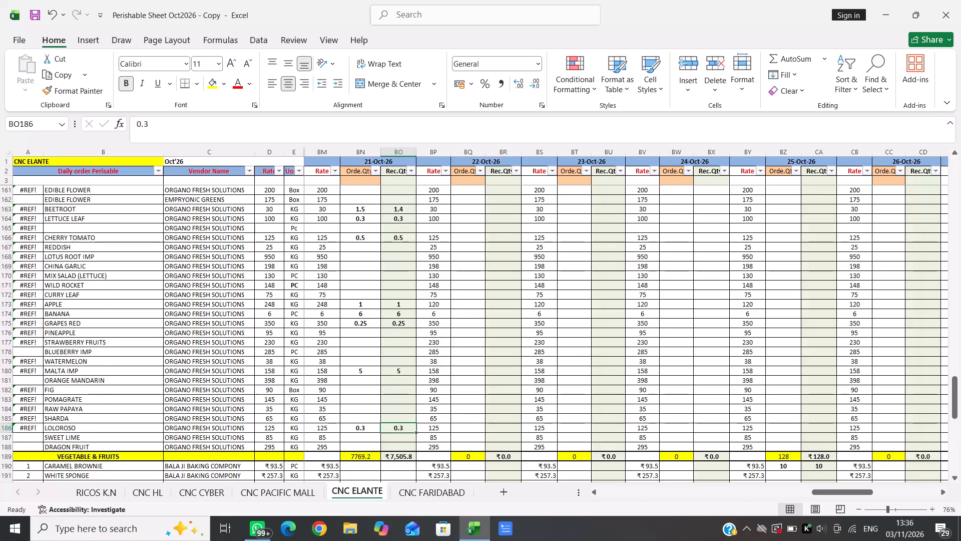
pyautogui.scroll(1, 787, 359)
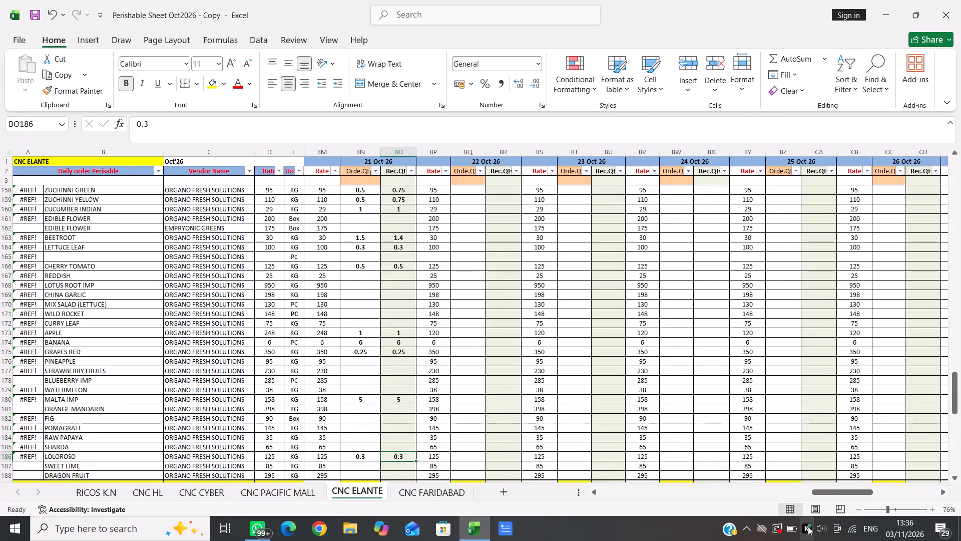
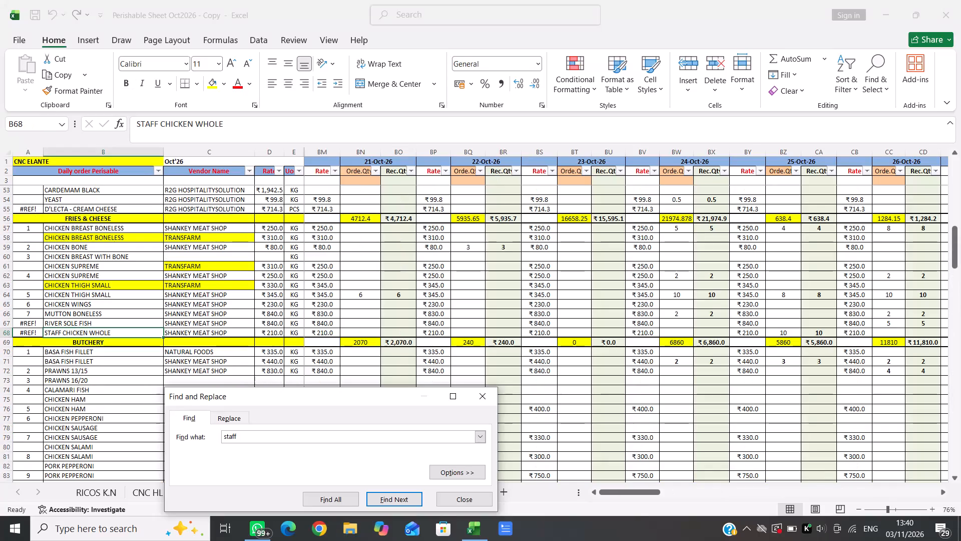
# Find the STAFF VEGETABLE row using the search term staff and move along it toward the 21-Oct-26 quantities.
pyautogui.press('Return')
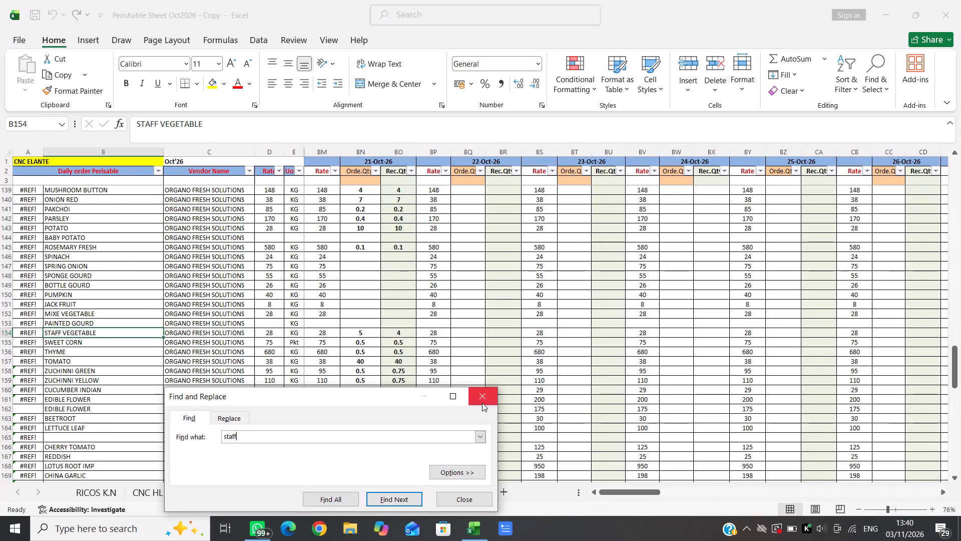
pyautogui.click(482, 398)
pyautogui.press('Right')
pyautogui.press('Right')
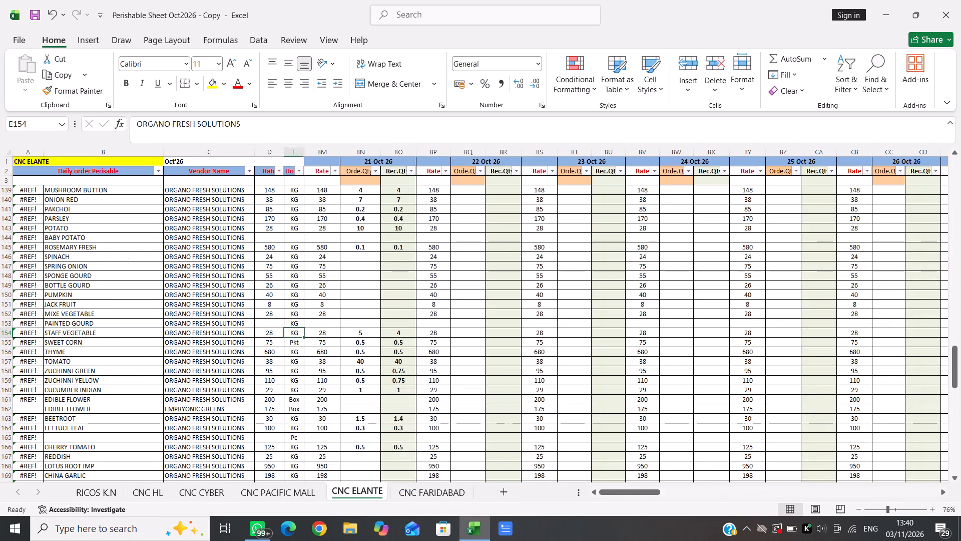
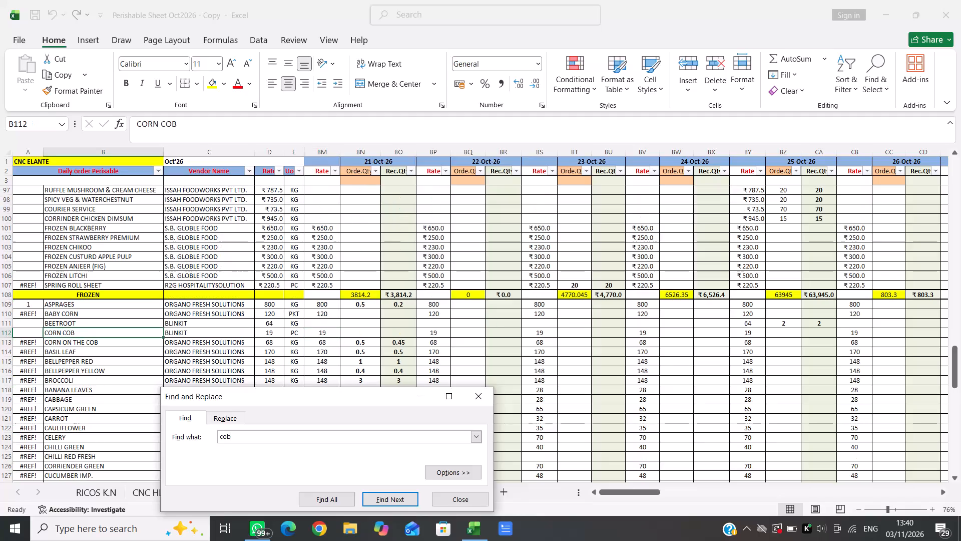
# Finish the search and go along the CORN COB row to its 21-Oct-26 received quantity cell.
pyautogui.click(470, 396)
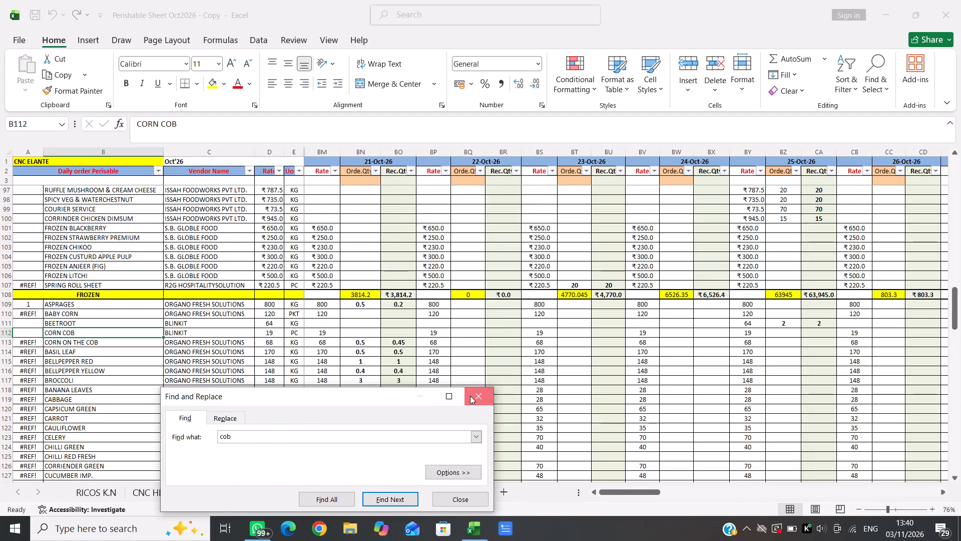
pyautogui.press('Right')
pyautogui.press('Right')
pyautogui.press('Right')
pyautogui.press('Right')
pyautogui.press('Right')
pyautogui.press('Right')
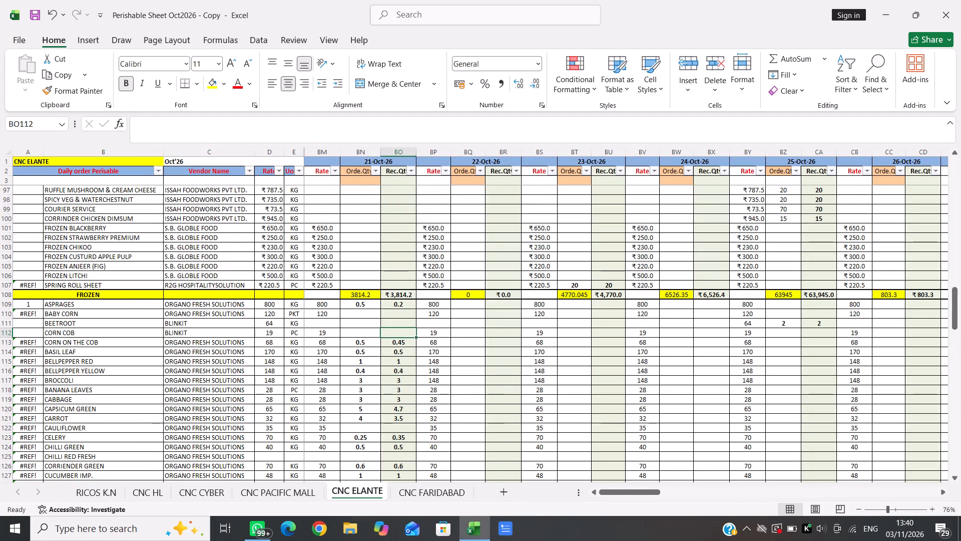
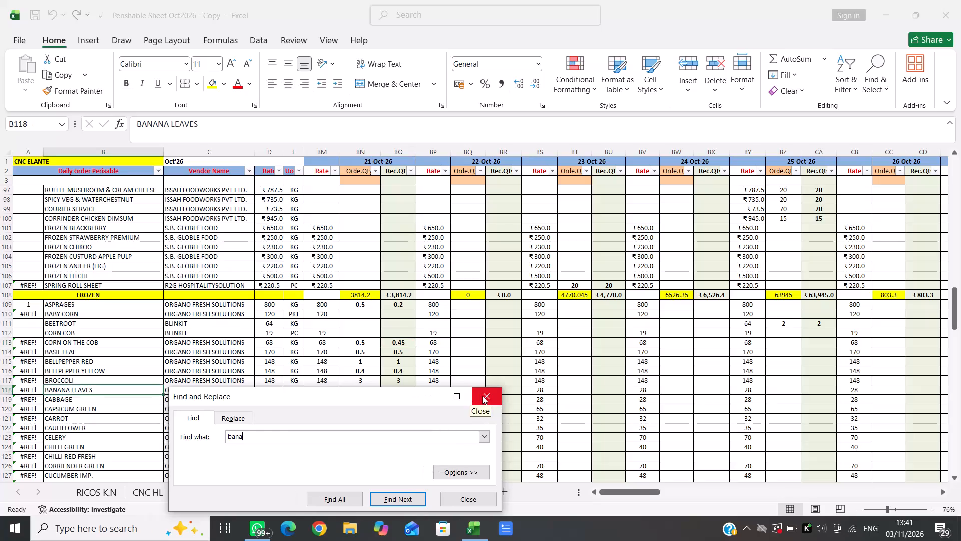
# Repeat the search for "bana" to reach the BANANA row, close the search, and go along the row towards its 21-Oct-26 quantities.
pyautogui.click(482, 396)
pyautogui.hotkey('ctrl', 'f')
pyautogui.press('Return')
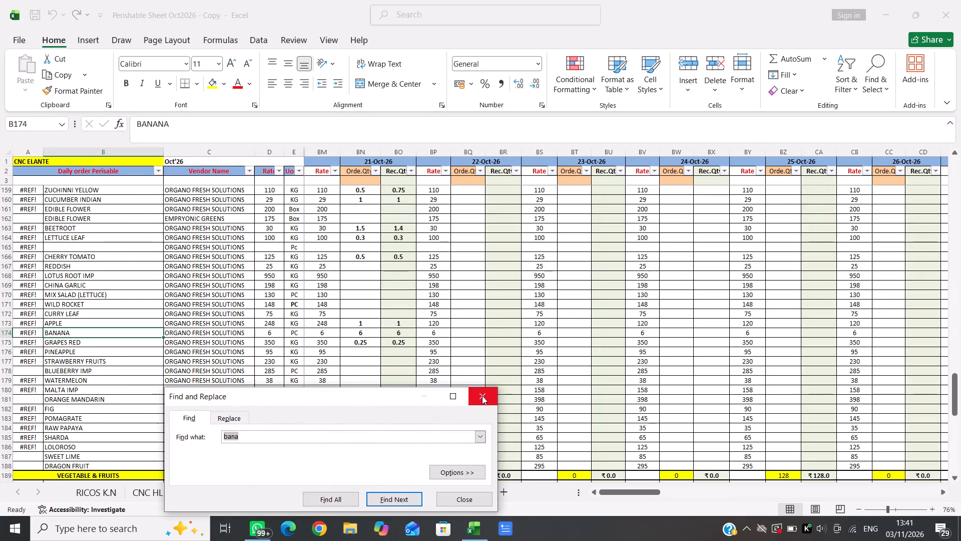
pyautogui.press('Right')
pyautogui.press('Right')
pyautogui.press('Right')
pyautogui.press('Right')
pyautogui.click(482, 396)
pyautogui.press('Right')
pyautogui.press('Right')
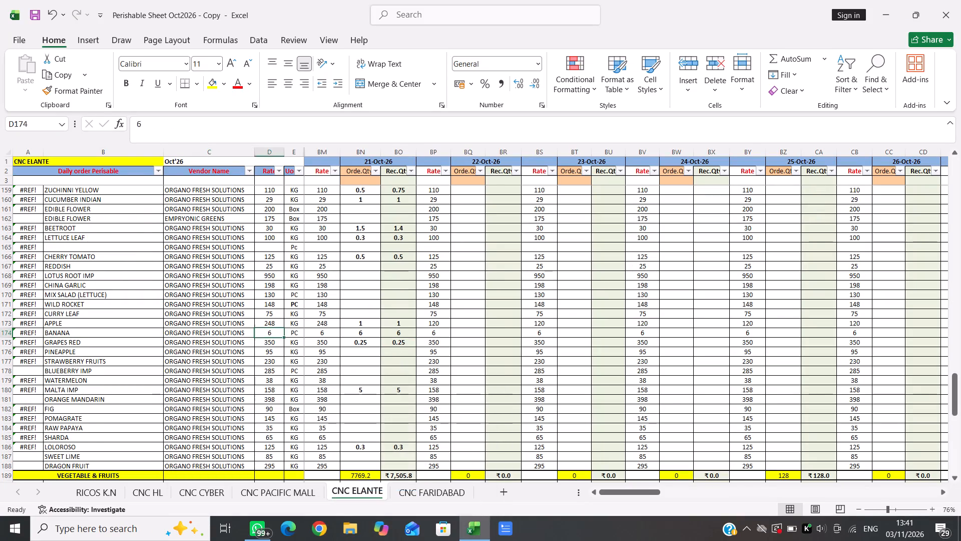
pyautogui.press('Right')
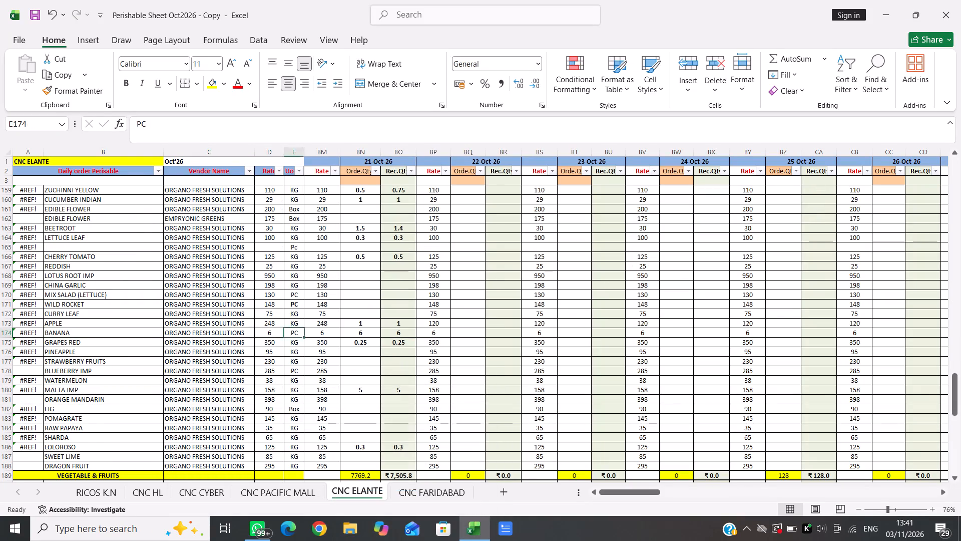
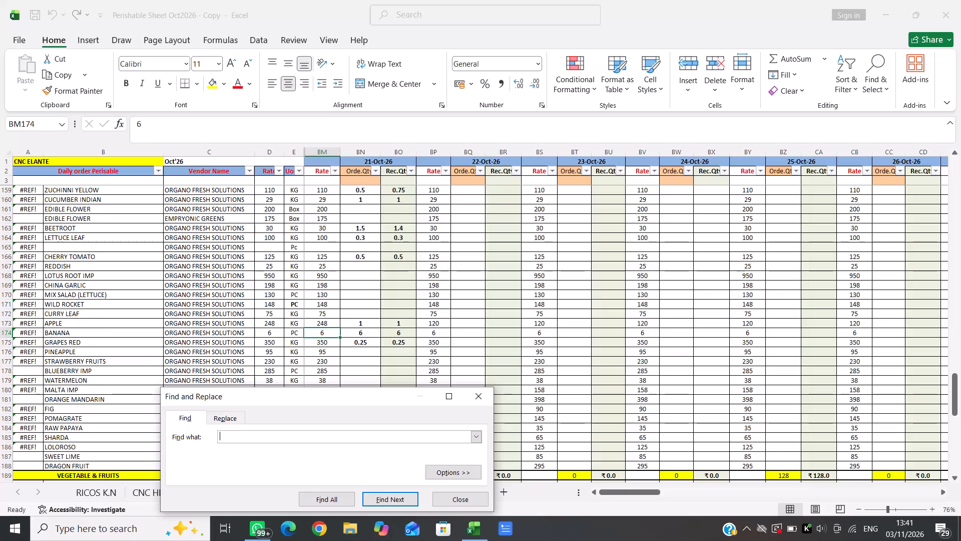
# Search the sheet for "cob", close the search, and go to the 21-Oct-26 order quantity in the CORN ON THE COB row.
pyautogui.write('ci')
pyautogui.press('BackSpace')
pyautogui.write('ob')
pyautogui.press('Return')
pyautogui.click(484, 395)
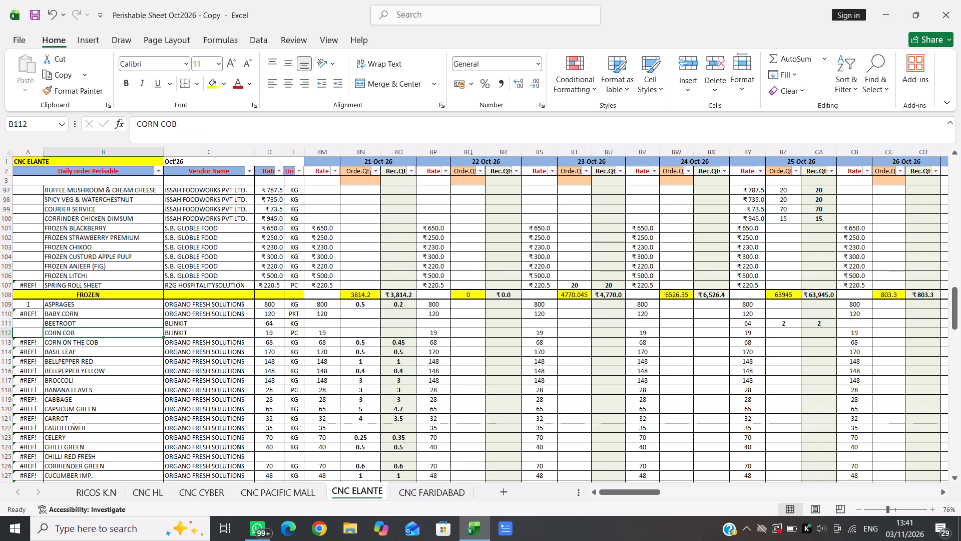
pyautogui.press('Down')
pyautogui.press('Right')
pyautogui.press('Right')
pyautogui.press('Right')
pyautogui.press('Right')
pyautogui.press('Right')
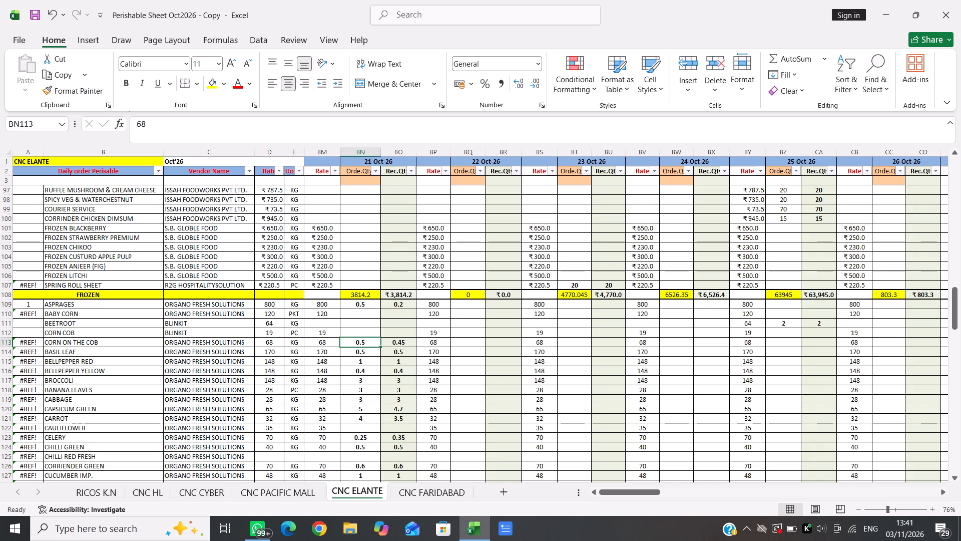
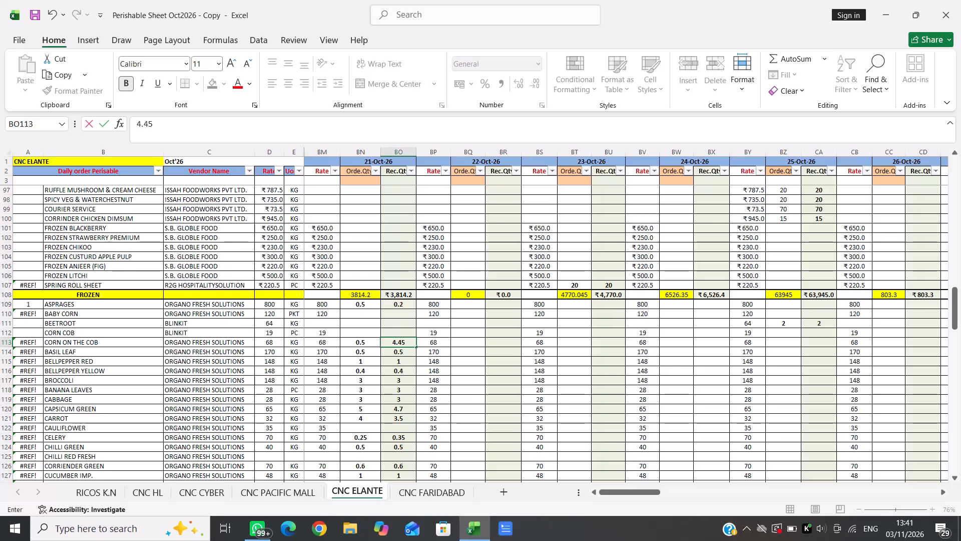
# Set the 21-Oct-26 order quantity in the CORN ON THE COB row to 5.
pyautogui.press('Left')
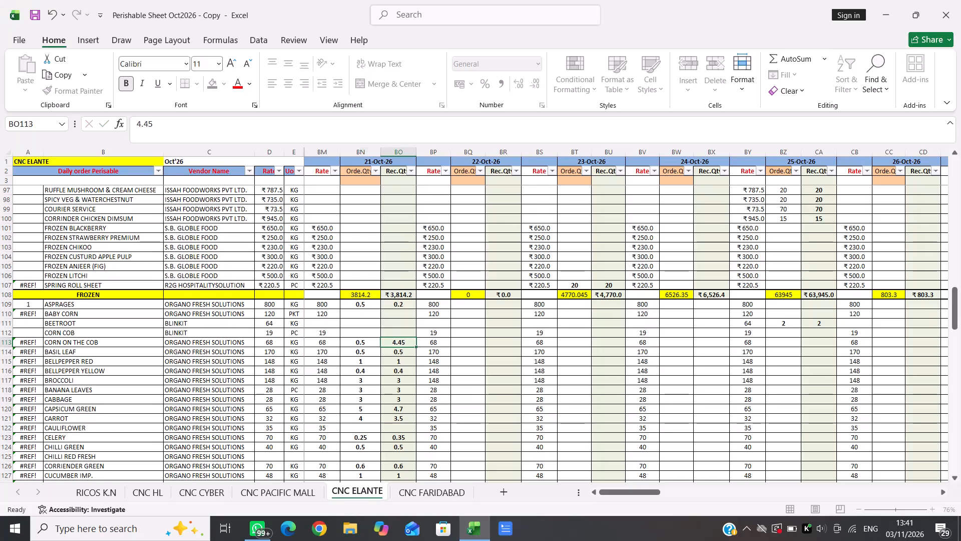
pyautogui.press('5')
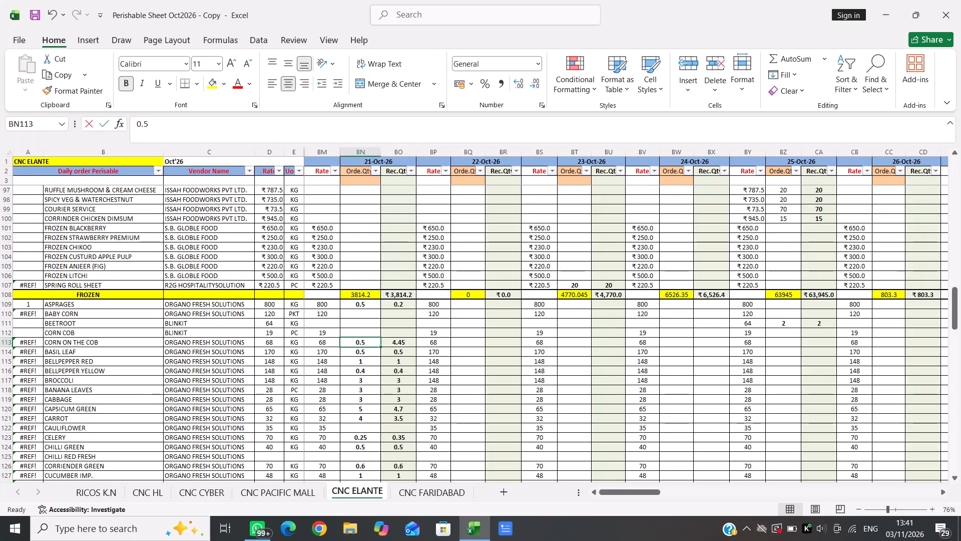
pyautogui.press('Right')
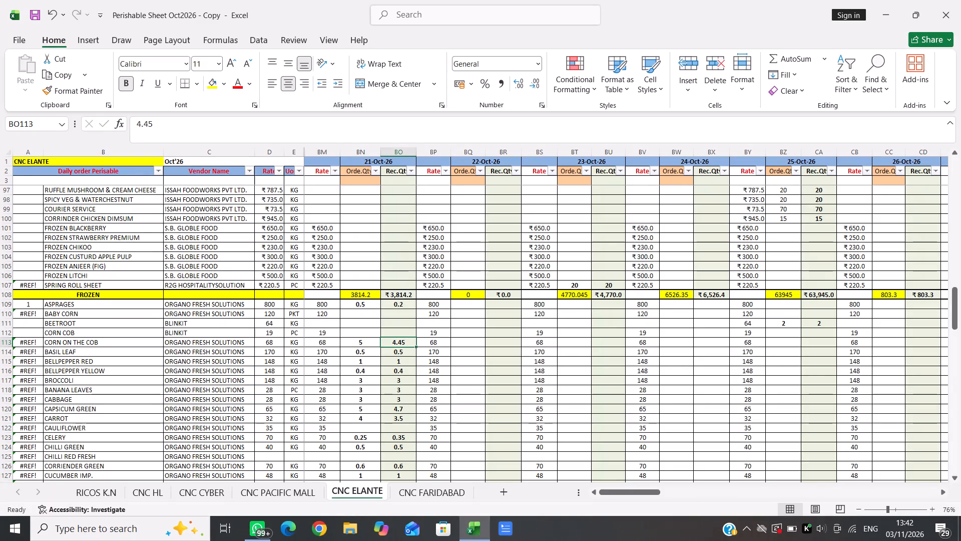
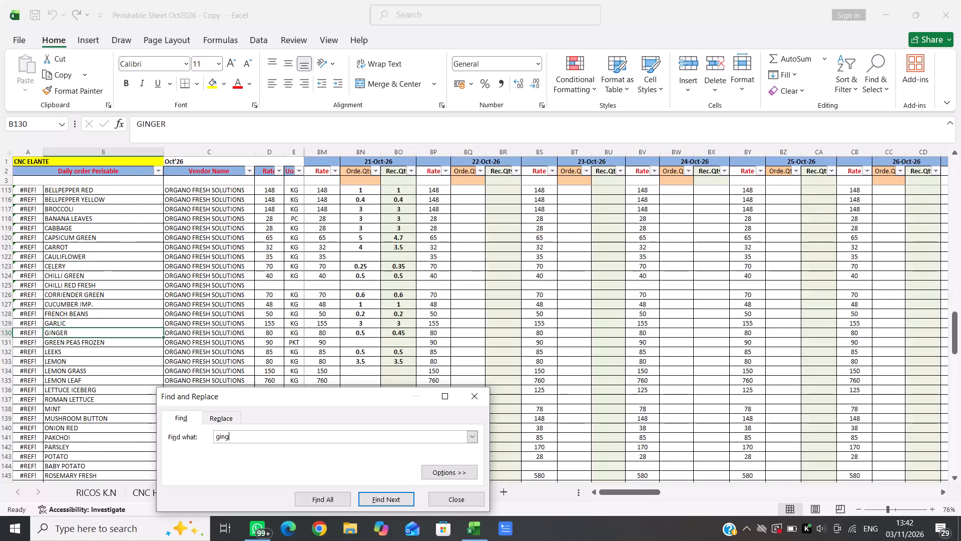
# Close the search and go to the 21-Oct-26 order quantity in the GINGER row to check it.
pyautogui.click(465, 394)
pyautogui.press('Right')
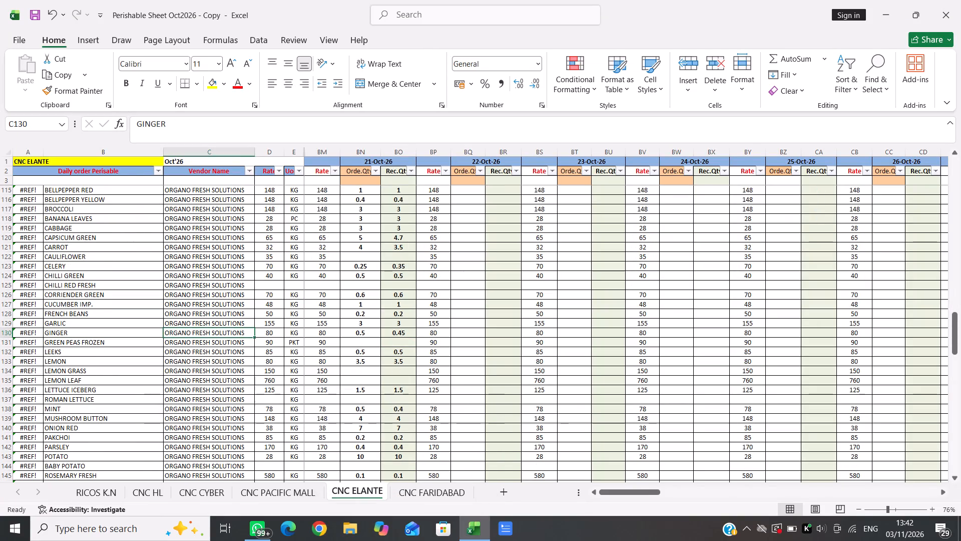
pyautogui.press('Right')
pyautogui.press('Right')
pyautogui.press('Right')
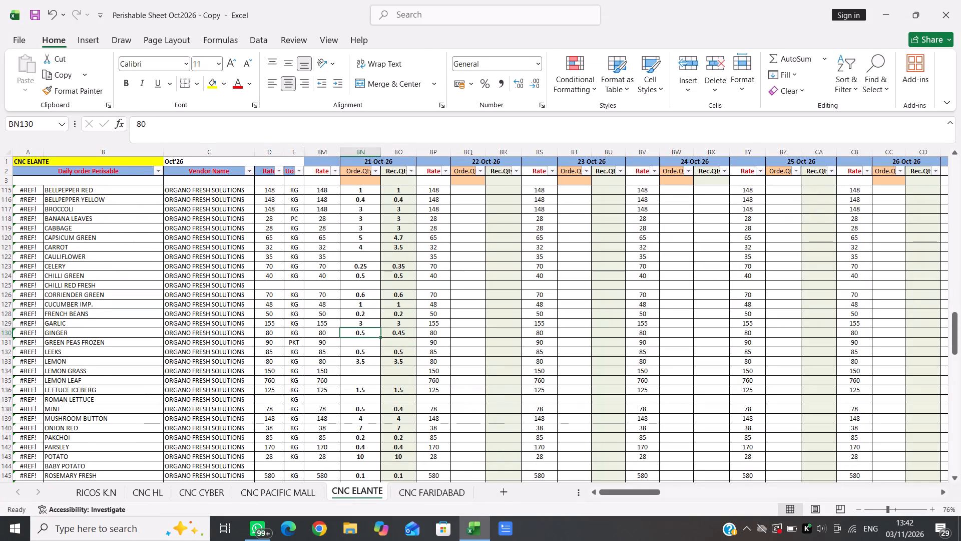
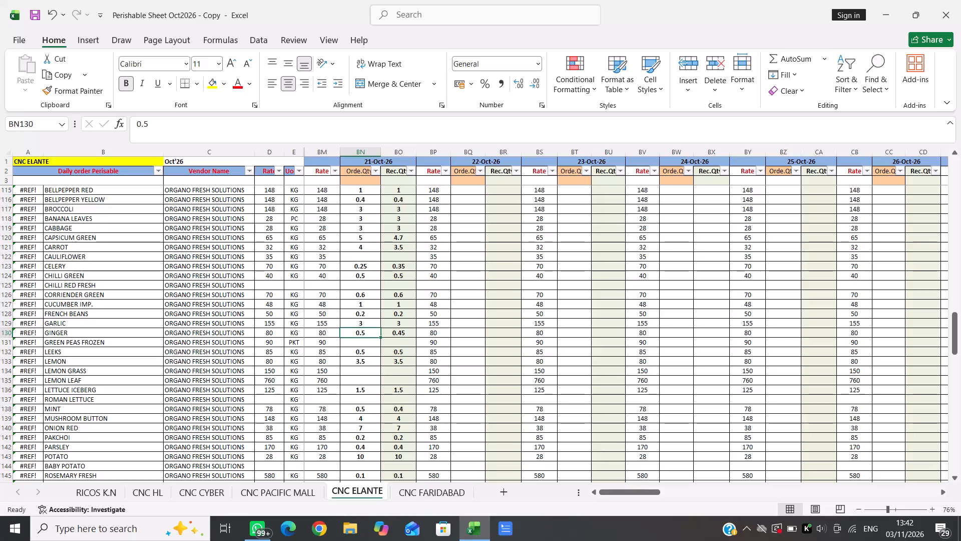
# In the GINGER row for 21-Oct-26, enter order quantity 1 and received quantity 0.6, and then correct the order quantity to 0.5.
pyautogui.press('1')
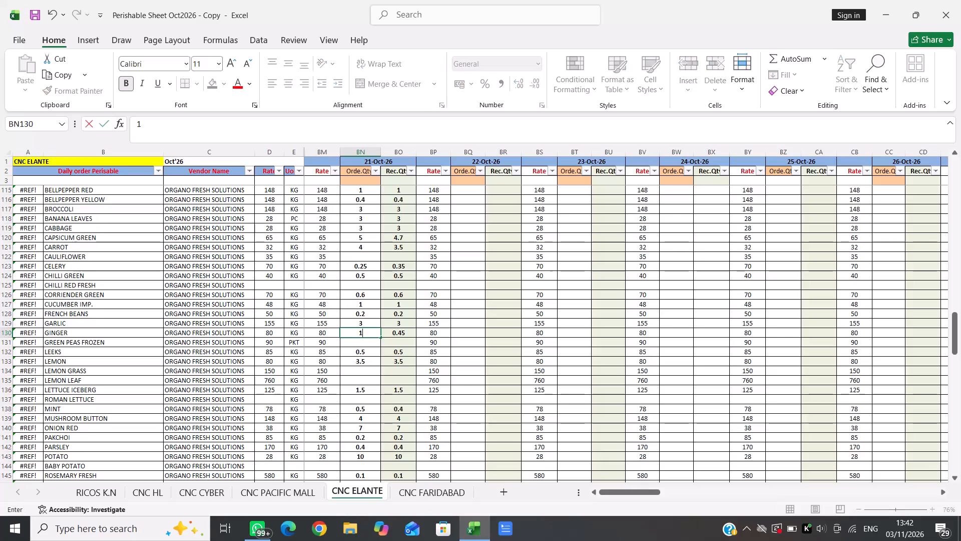
pyautogui.press('Right')
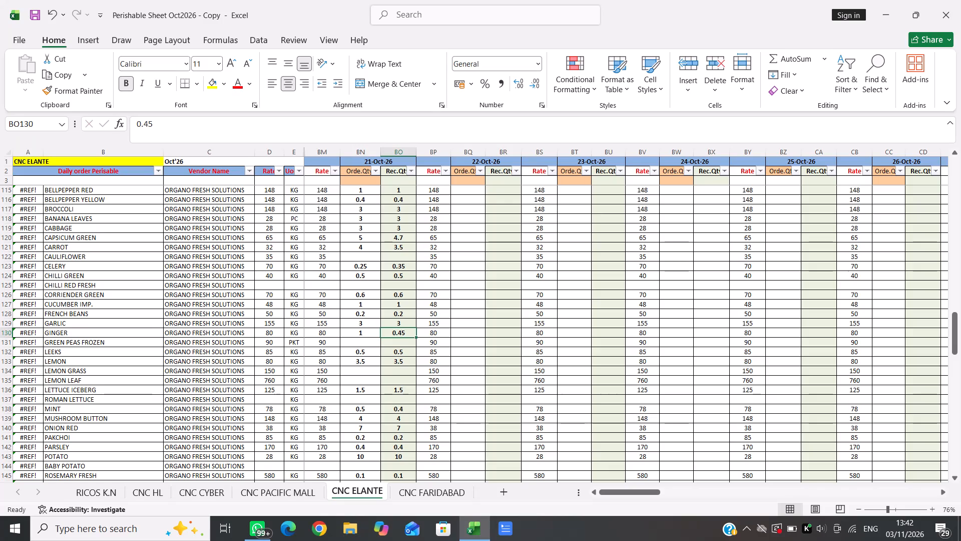
pyautogui.write('0.6')
pyautogui.press('Left')
pyautogui.write('0.5')
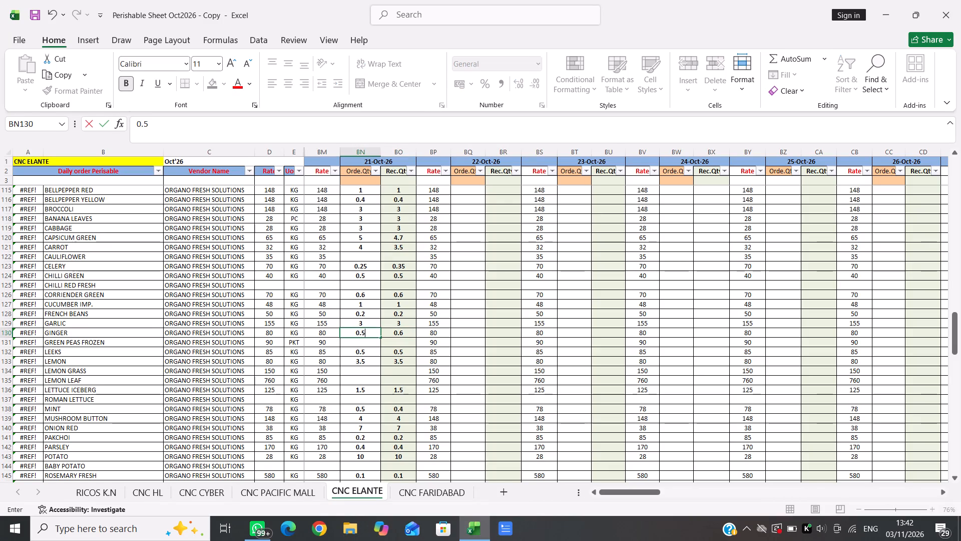
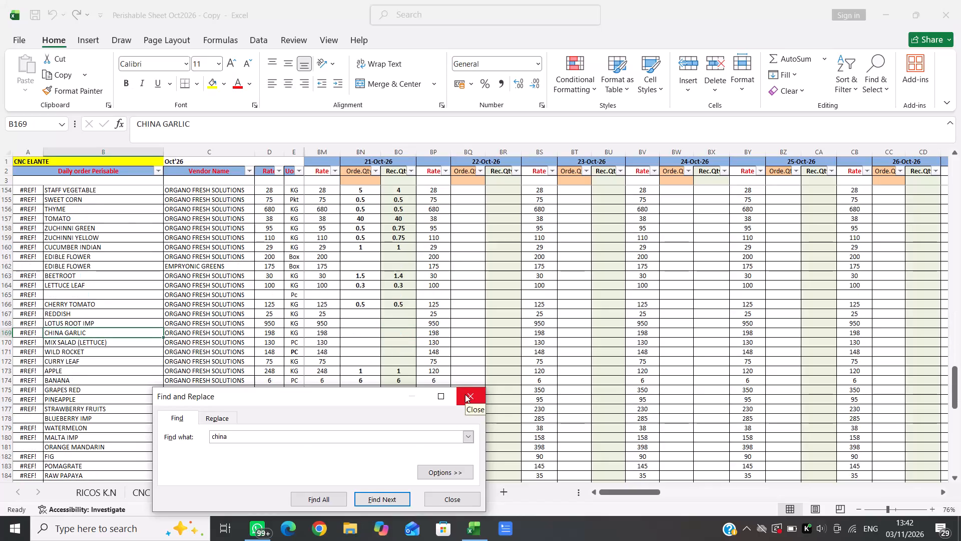
# Close the item search and go along the CHINA GARLIC row to its 21-Oct-26 order quantity cell.
pyautogui.click(465, 394)
pyautogui.press('Right')
pyautogui.press('Right')
pyautogui.press('Right')
pyautogui.press('Right')
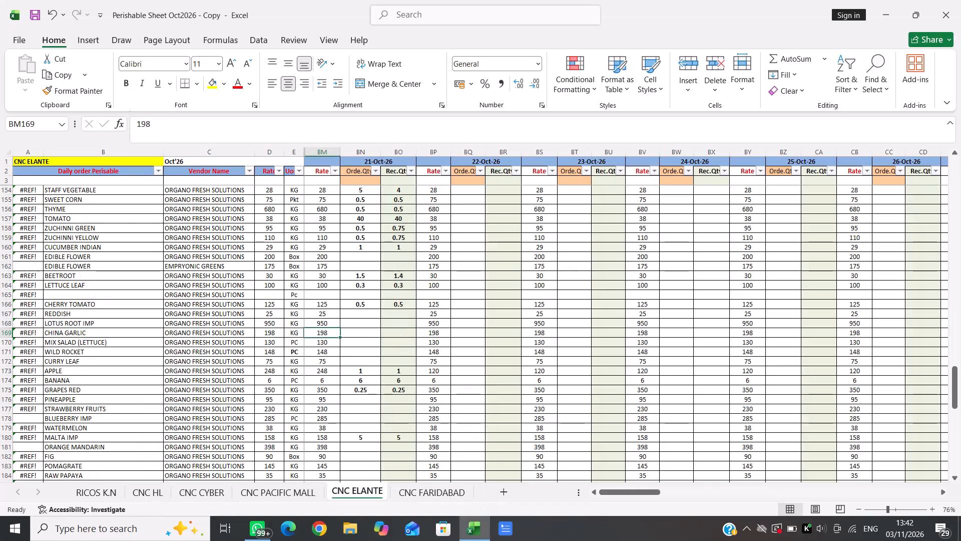
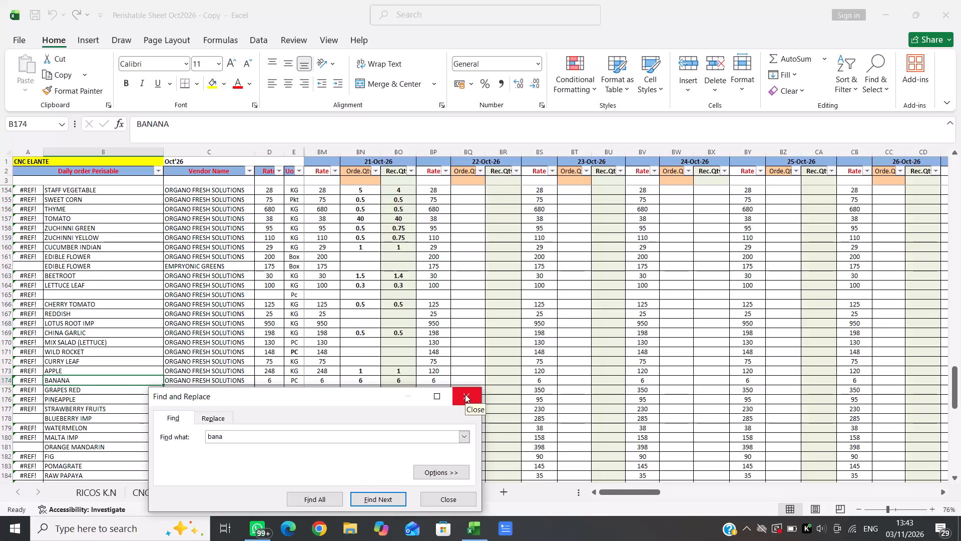
# Find the next item matching "bana", BANANA LEAVES, and go along its row to the 21-Oct-26 columns.
pyautogui.click(465, 394)
pyautogui.hotkey('ctrl', 'f')
pyautogui.press('Return')
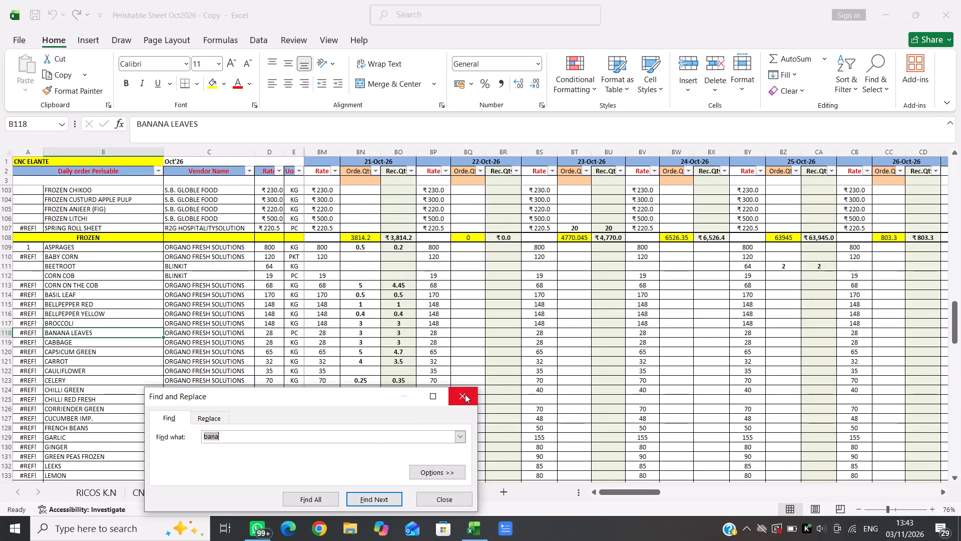
pyautogui.click(465, 394)
pyautogui.press('Right')
pyautogui.press('Right')
pyautogui.press('Right')
pyautogui.press('Right')
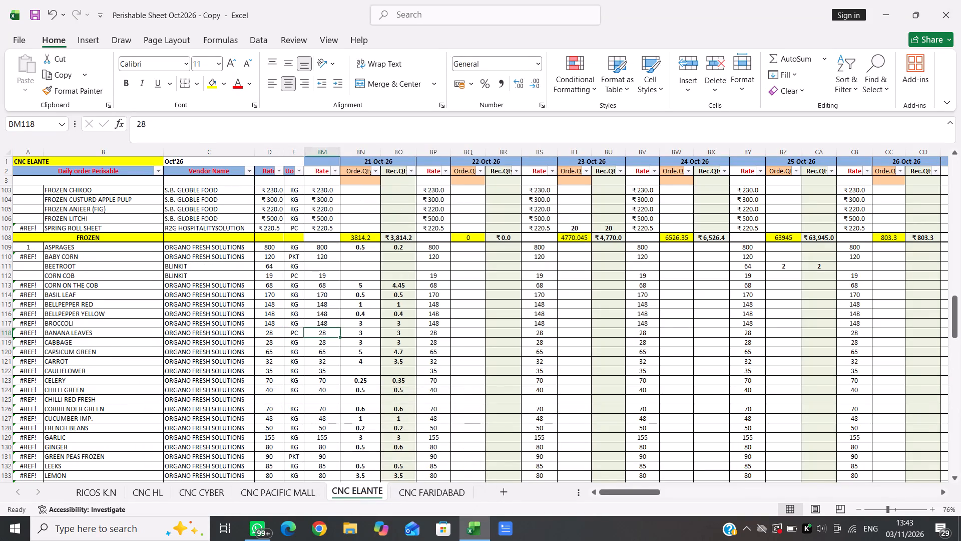
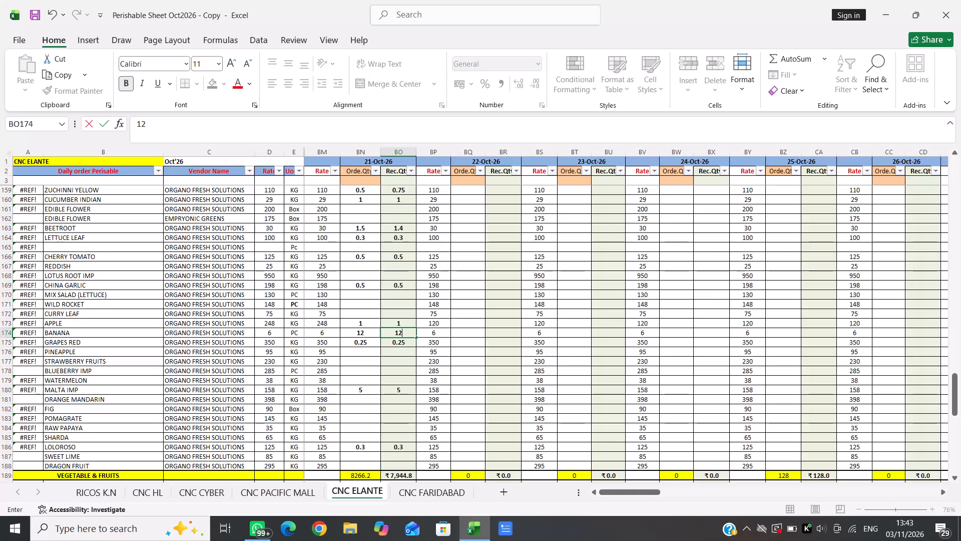
# Look over the 21-Oct-26 order and received quantities from the dairy rows through frozen and vegetables to the bakery rows.
pyautogui.scroll(-5, 363, 324)
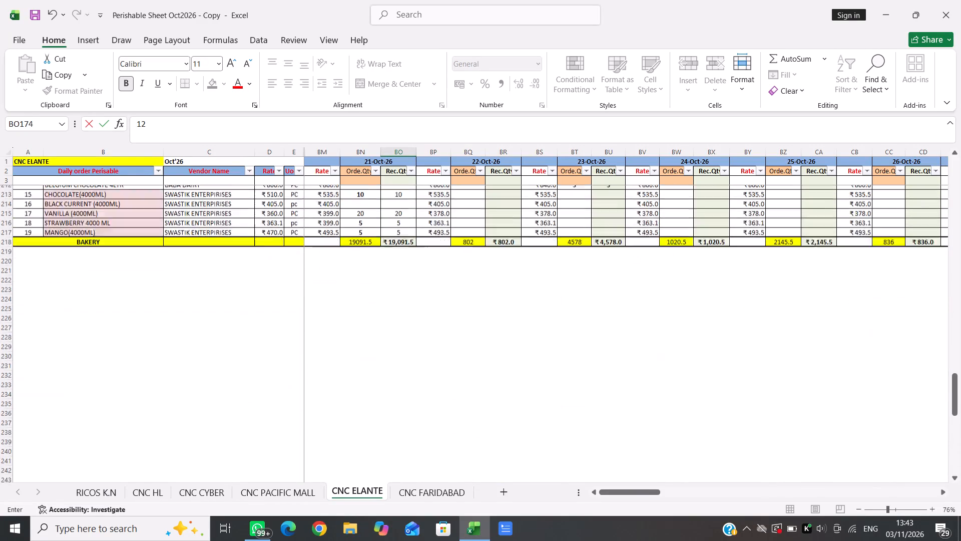
pyautogui.scroll(-1, 363, 324)
pyautogui.scroll(14, 363, 324)
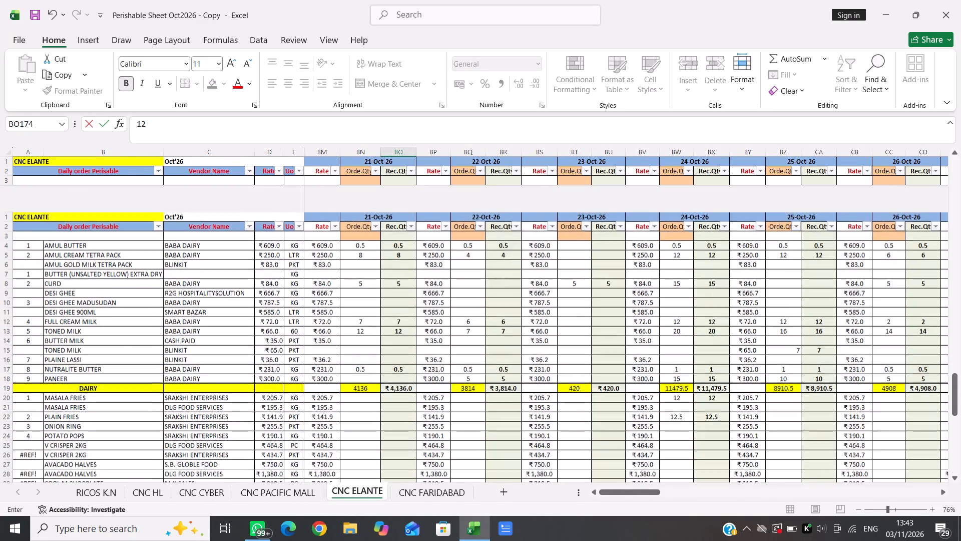
pyautogui.scroll(1, 363, 324)
pyautogui.scroll(-2, 363, 324)
pyautogui.rightClick(363, 324)
pyautogui.scroll(-5, 363, 324)
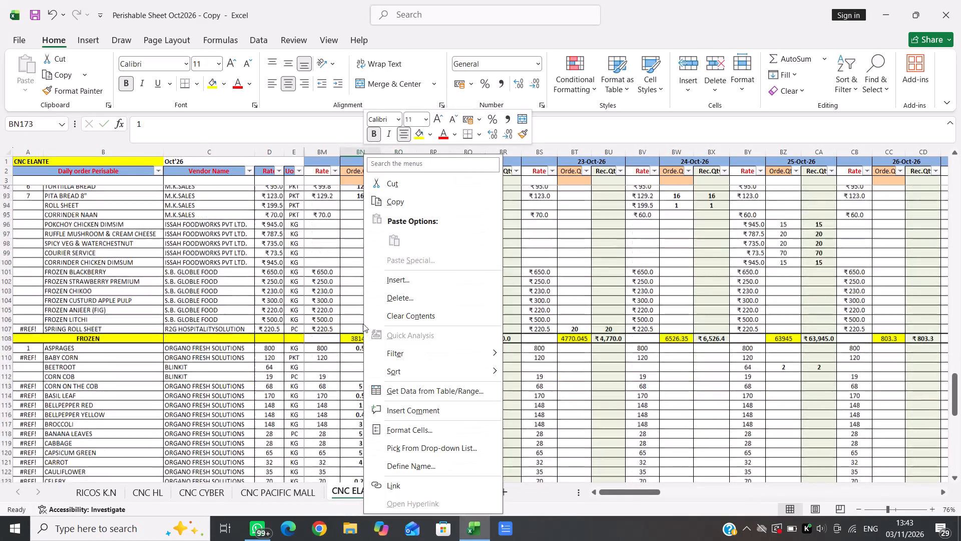
pyautogui.click(342, 310)
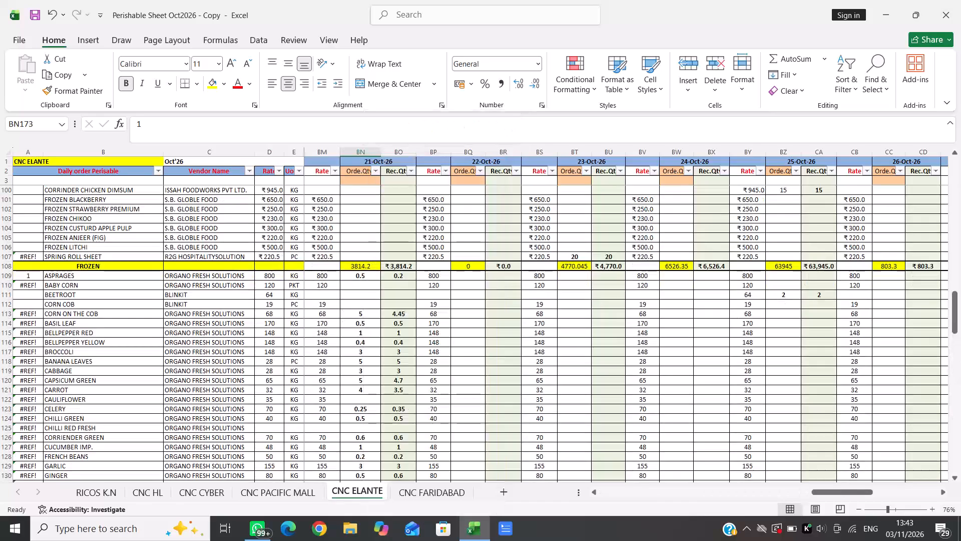
# Save the perishable sheet workbook.
pyautogui.hotkey('ctrl', 's')
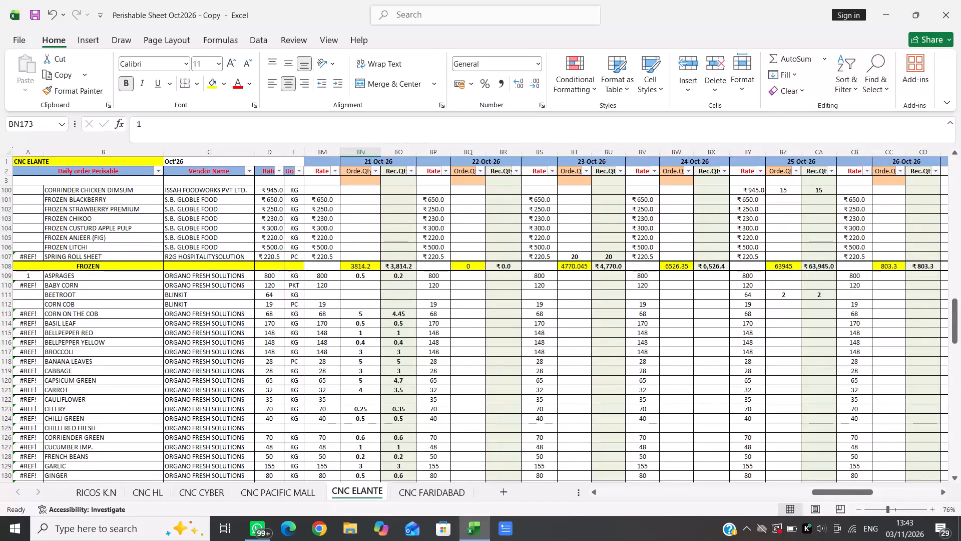